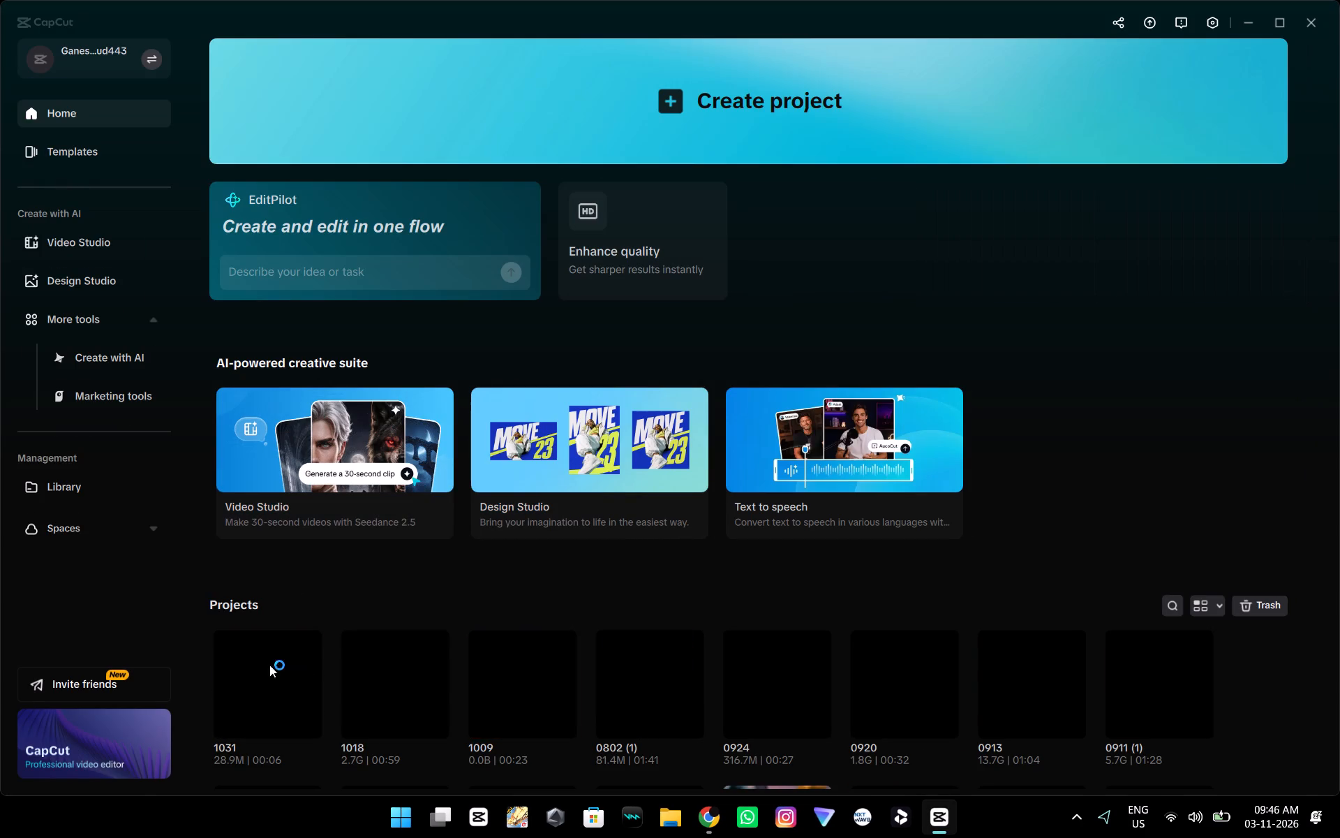
Open the existing project 1031 for editing.
click(254, 694)
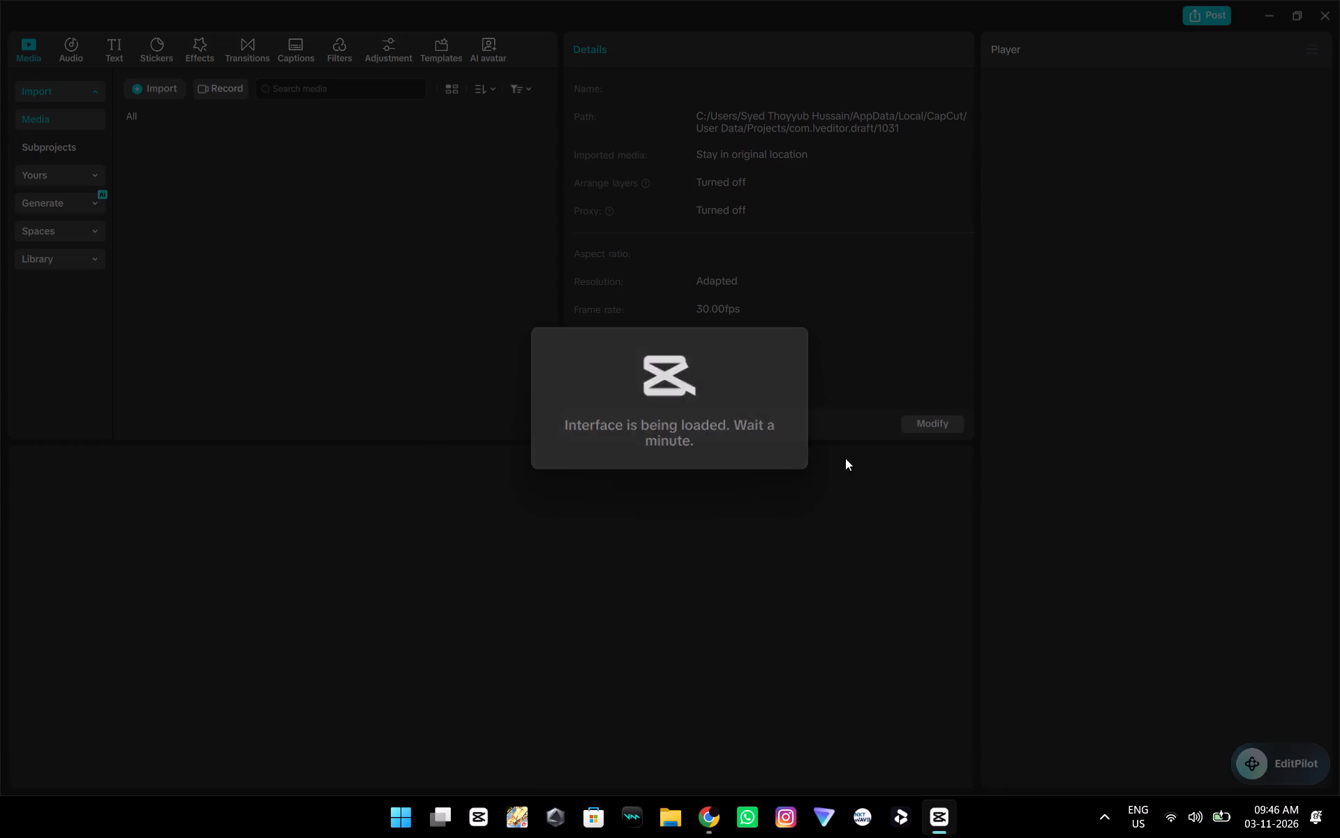
Play back the timeline and inspect the two MATH text clips and the compound clip above them.
key(space)
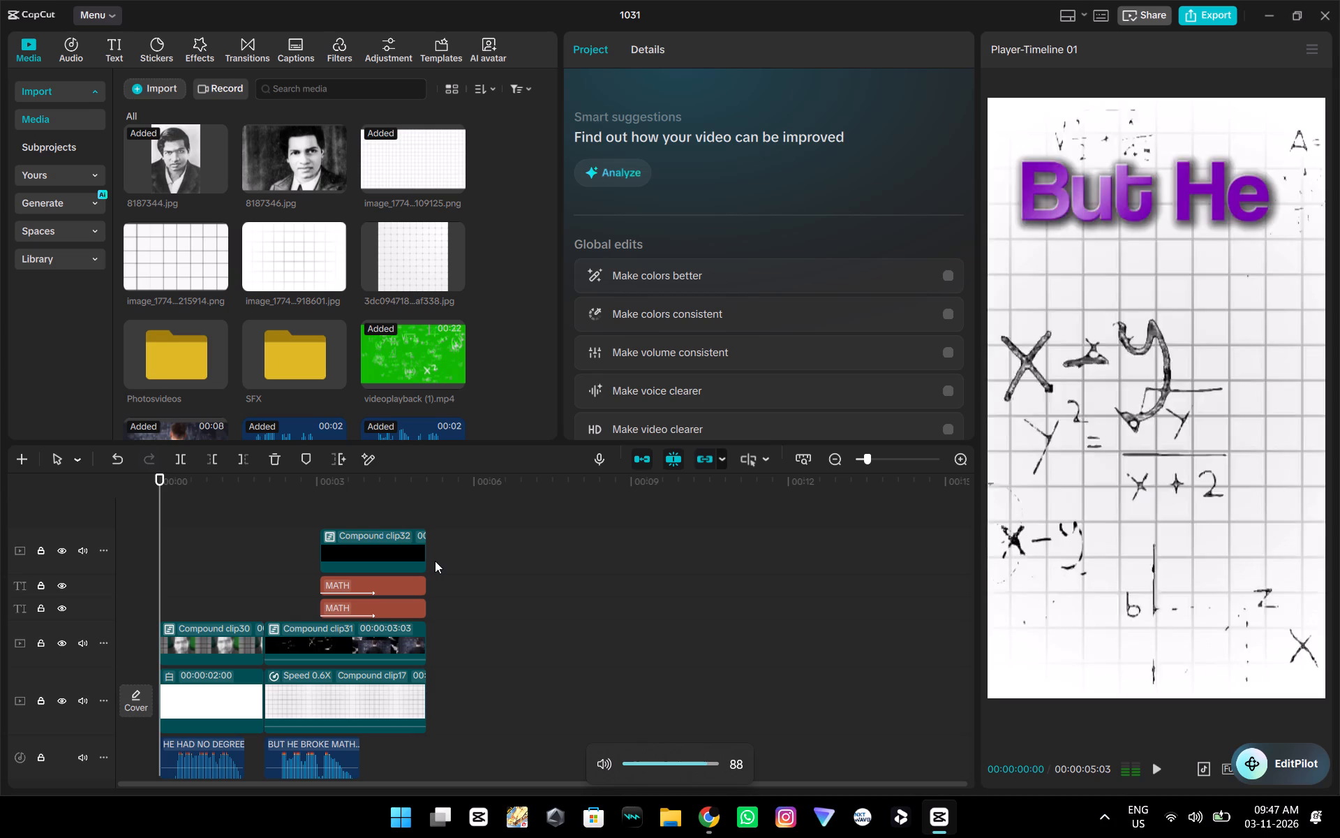
key(space)
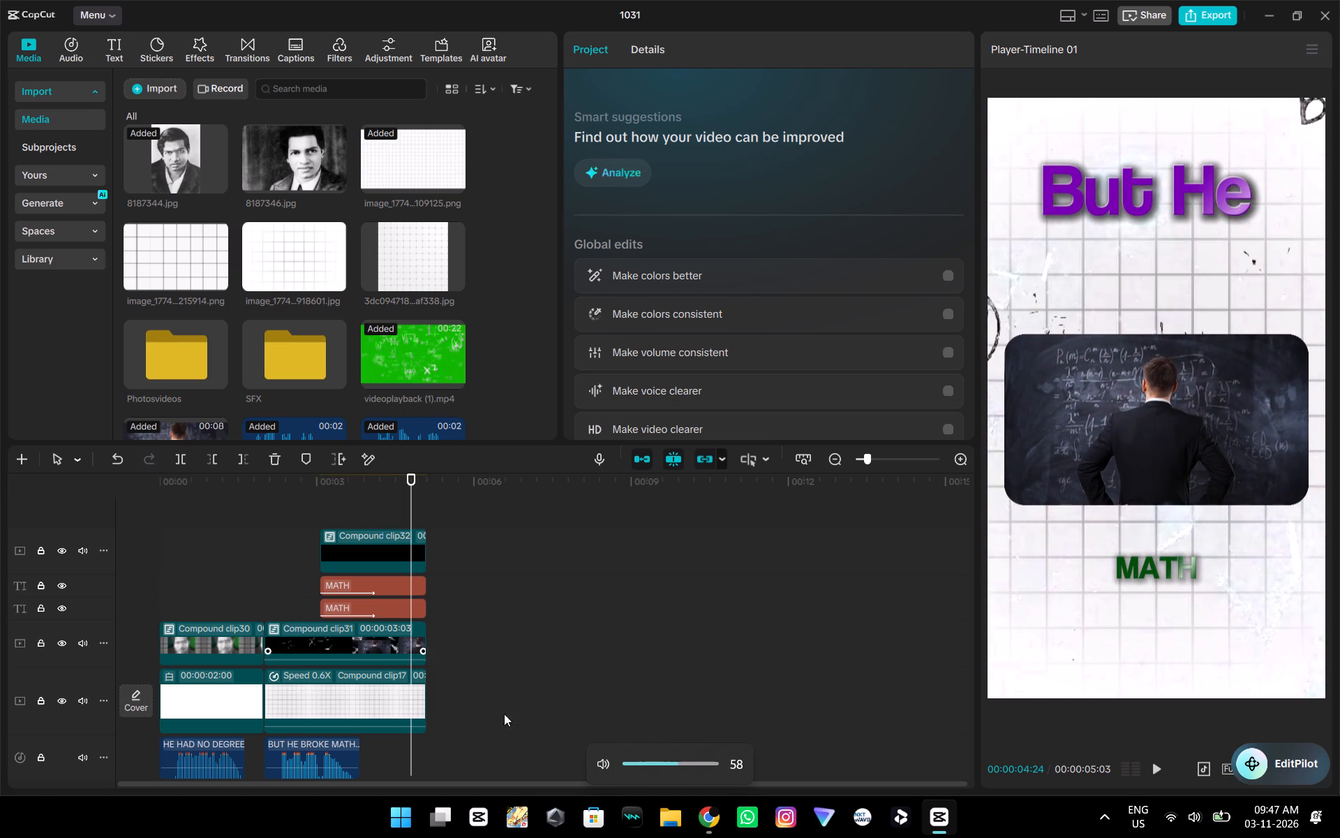
click(389, 614)
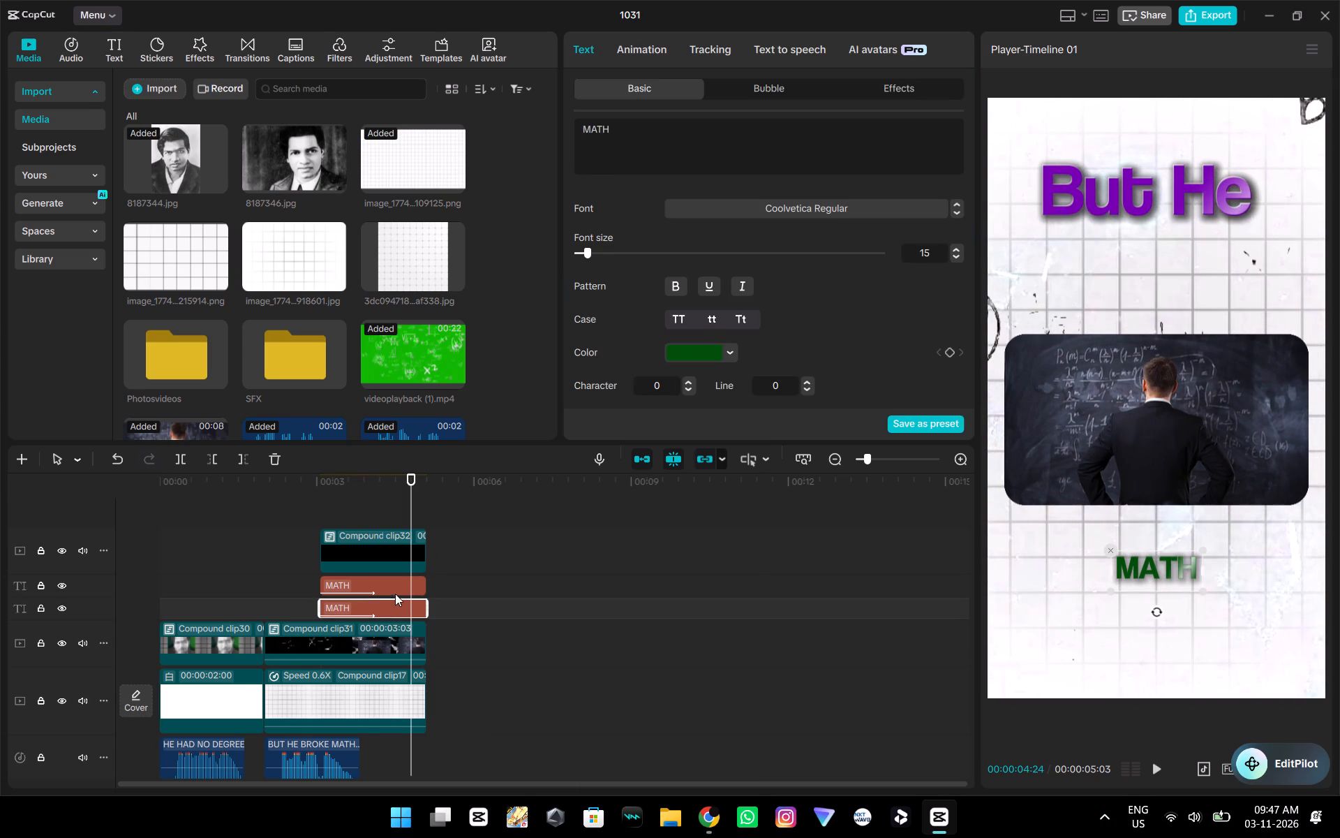
ctrl+click(396, 581)
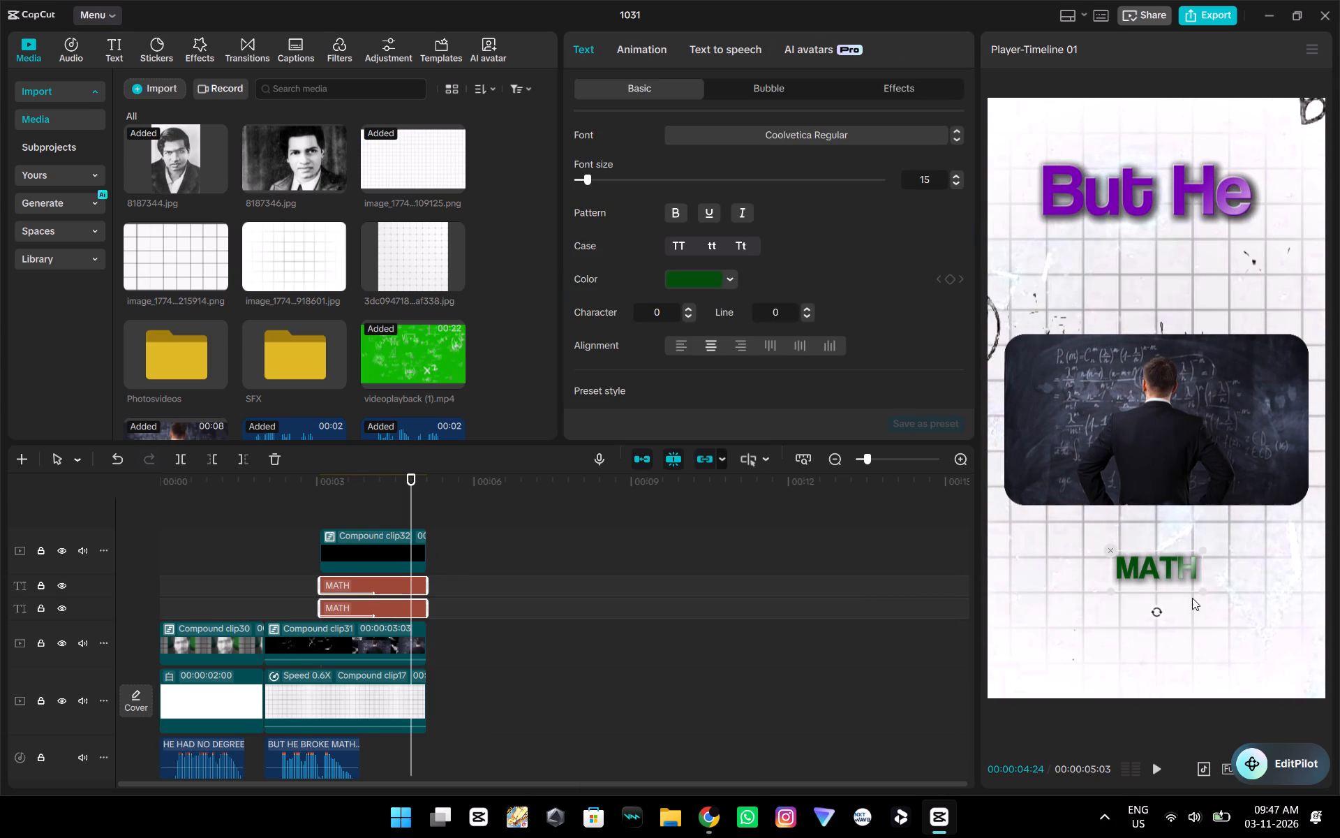
ctrl+click(398, 547)
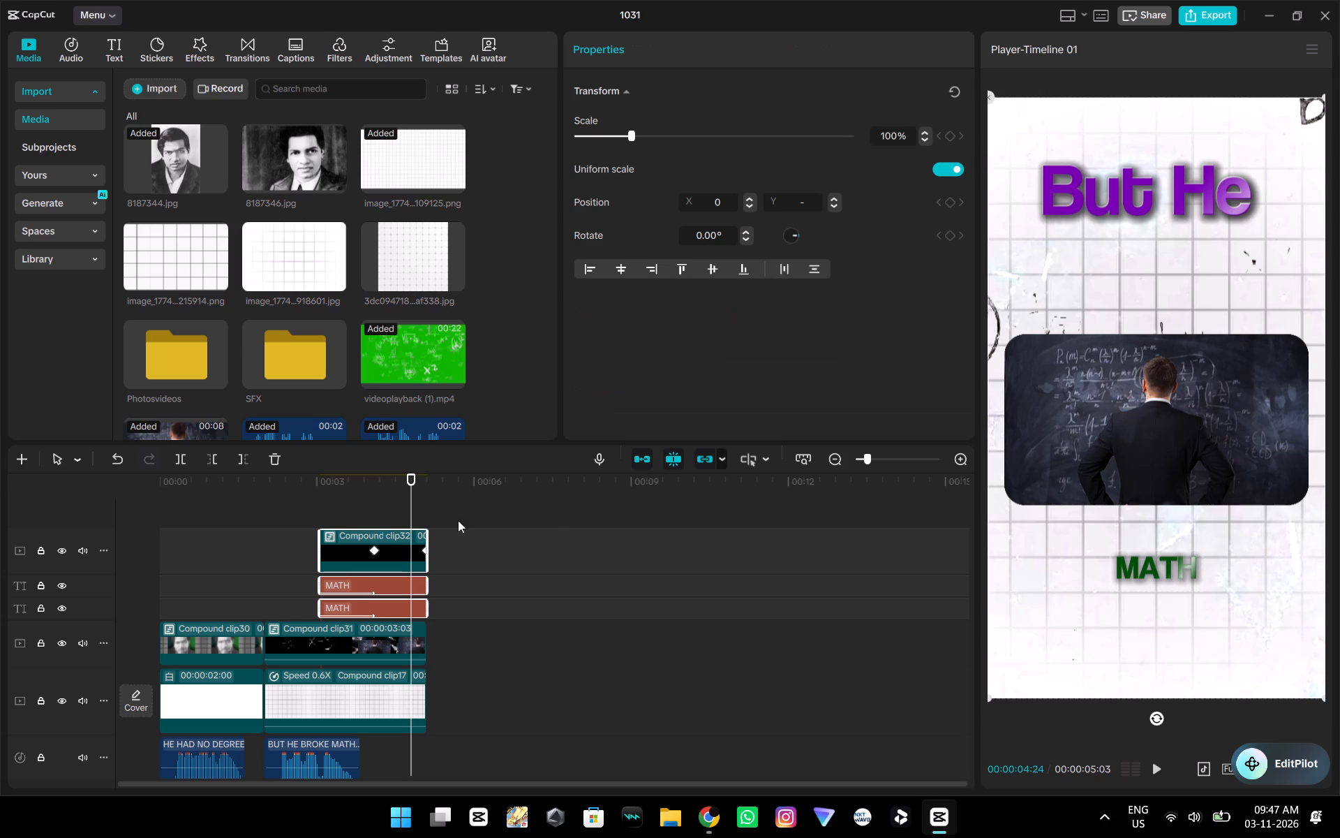
click(1133, 575)
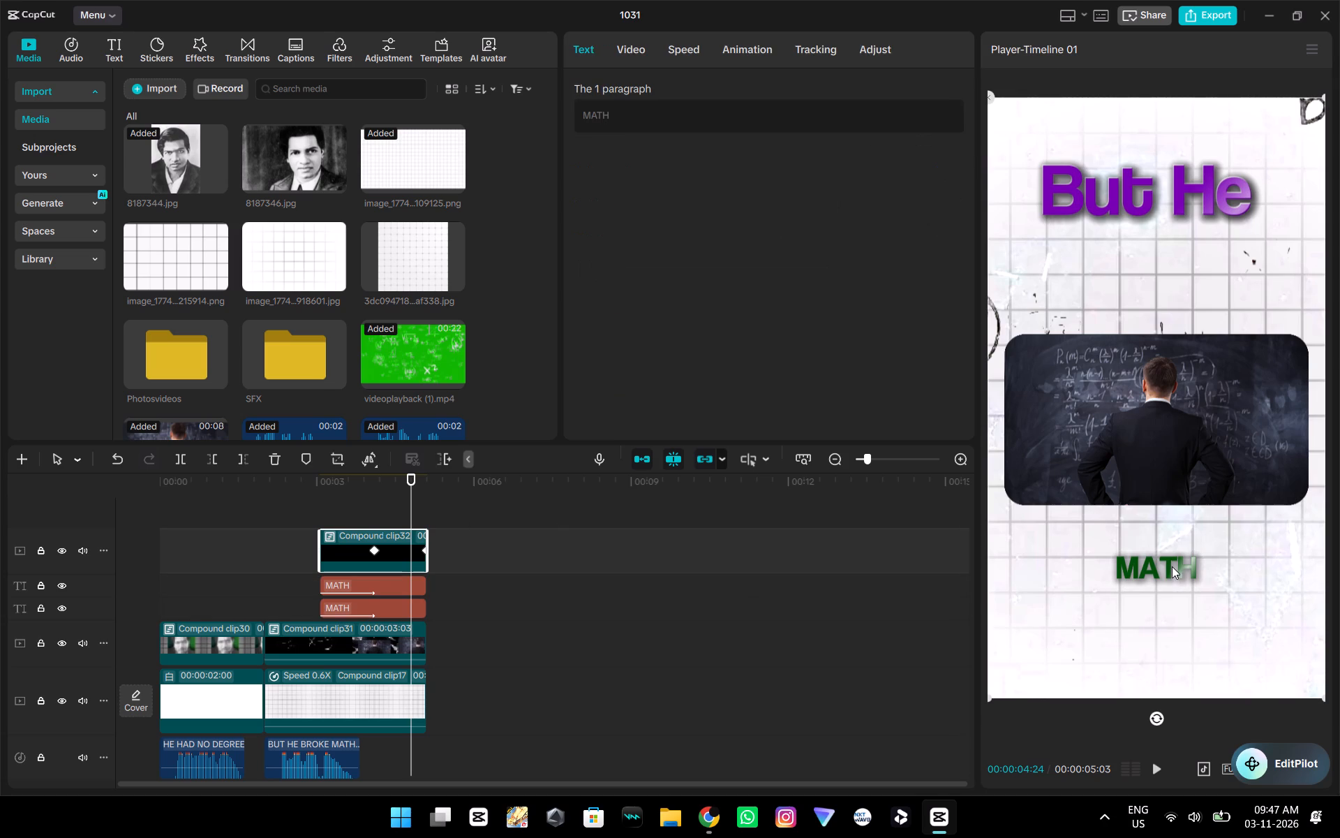
click(399, 543)
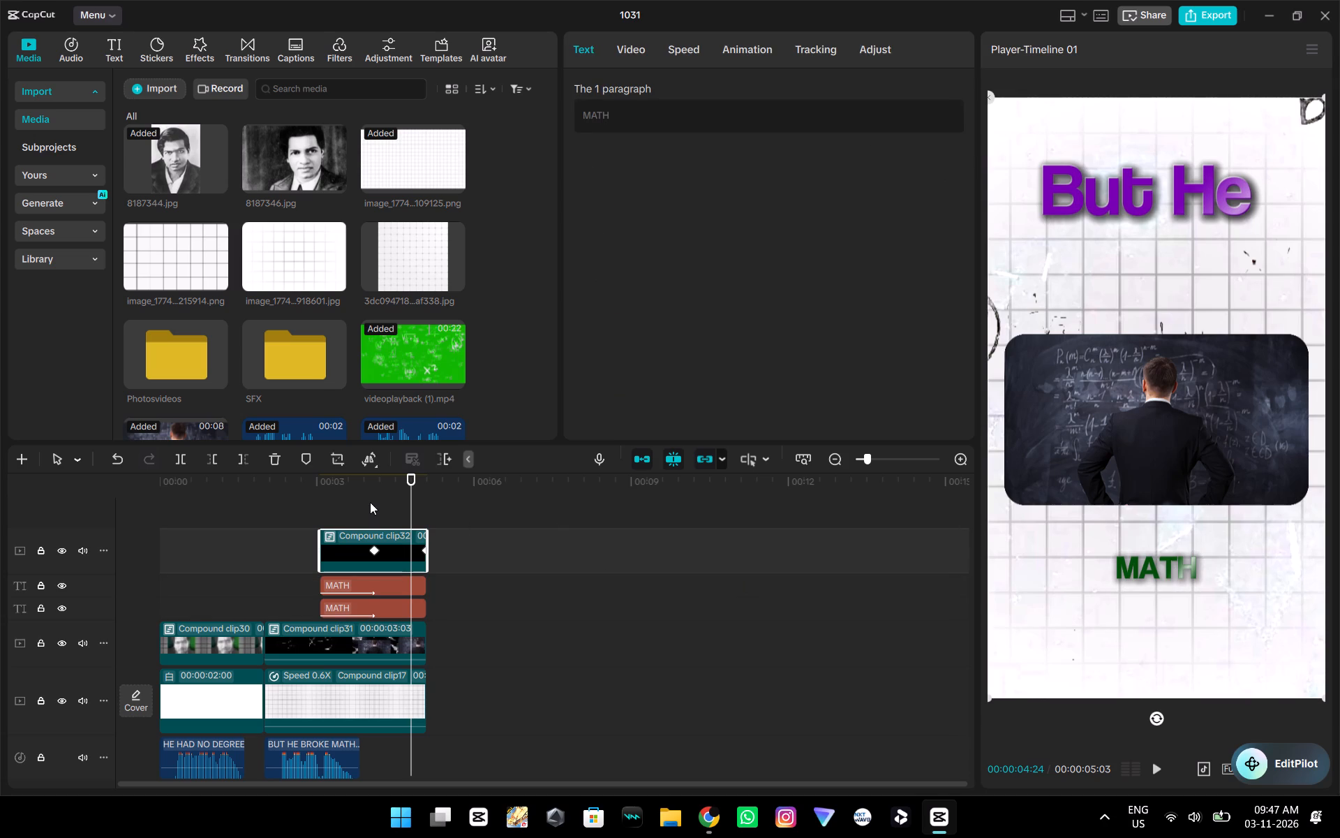
click(370, 502)
click(370, 502)
drag(370, 502, 323, 513)
drag(323, 513, 304, 520)
key(space)
right_click(304, 520)
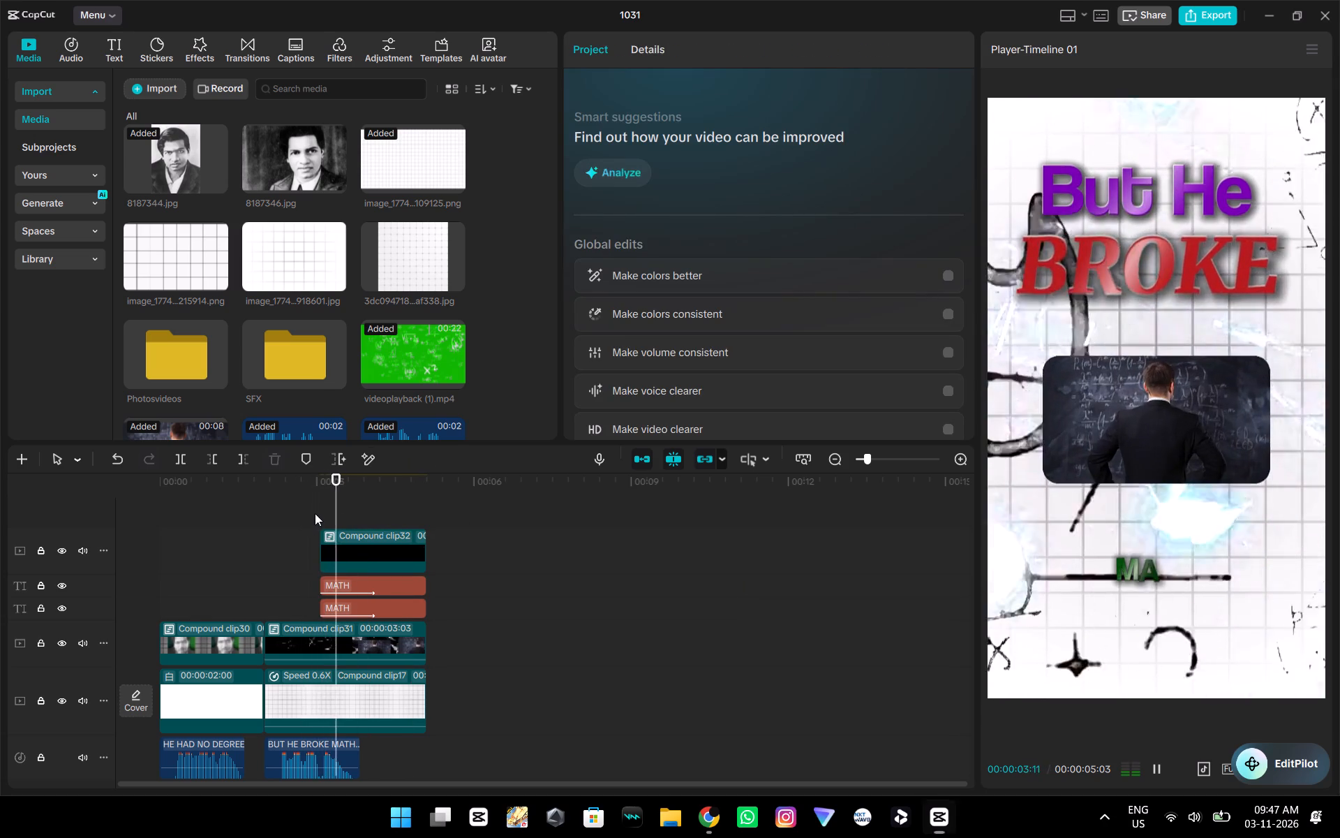
key(space)
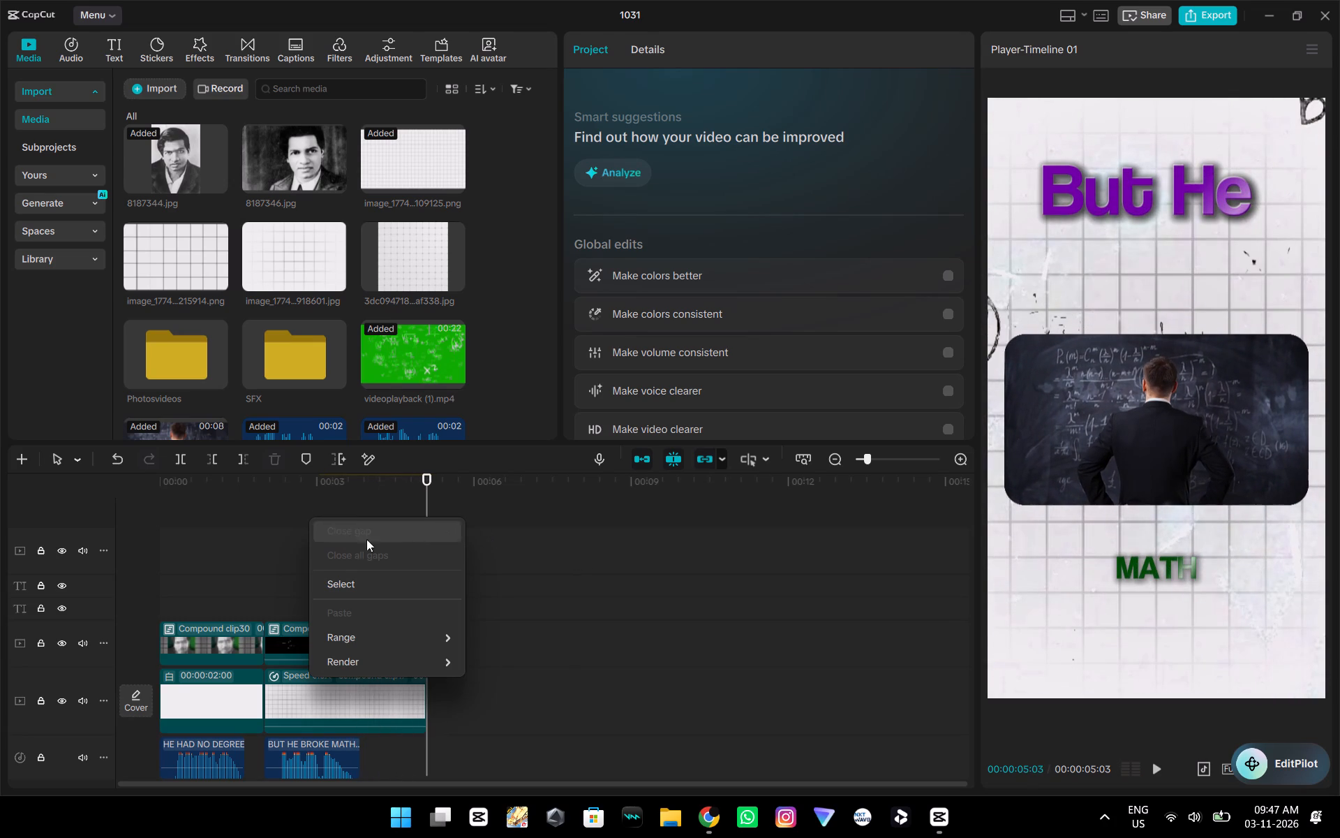
click(275, 531)
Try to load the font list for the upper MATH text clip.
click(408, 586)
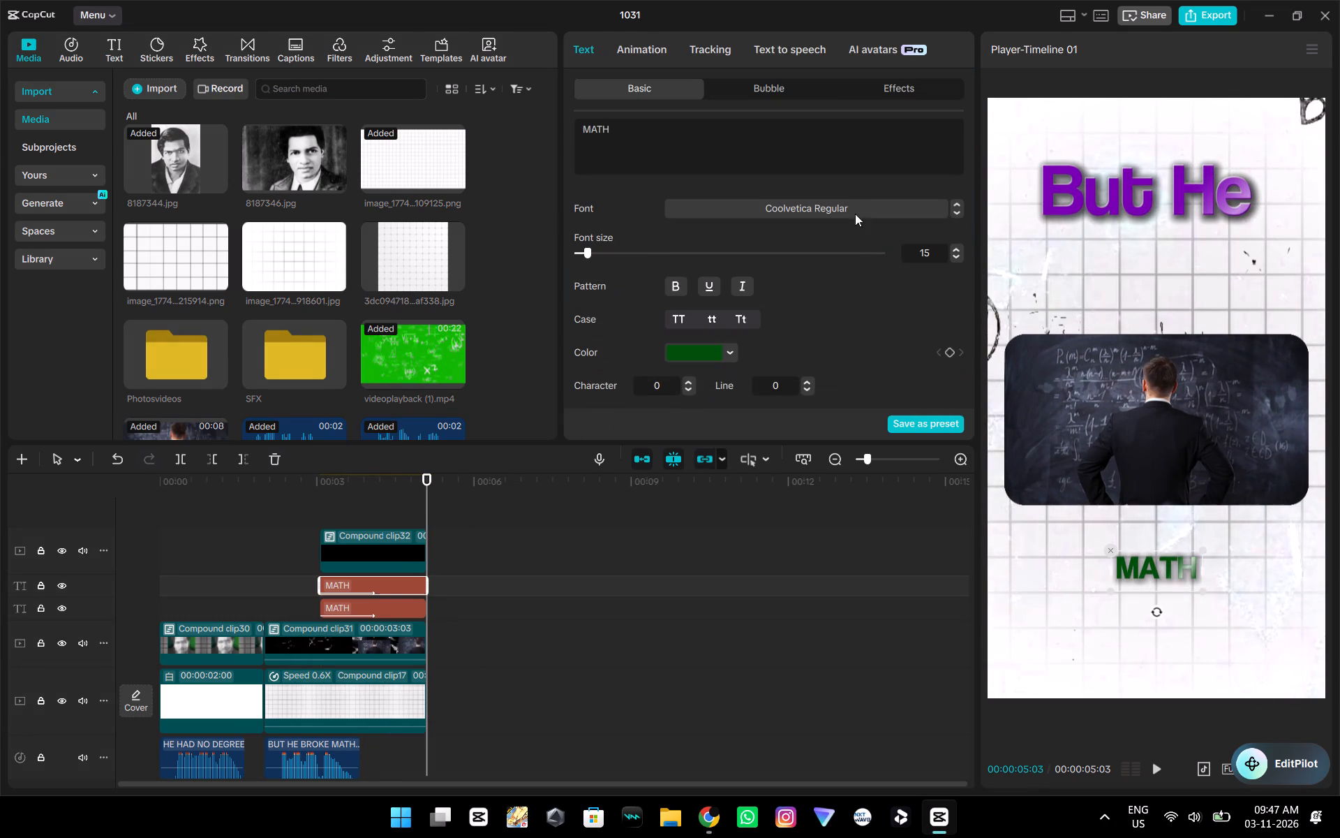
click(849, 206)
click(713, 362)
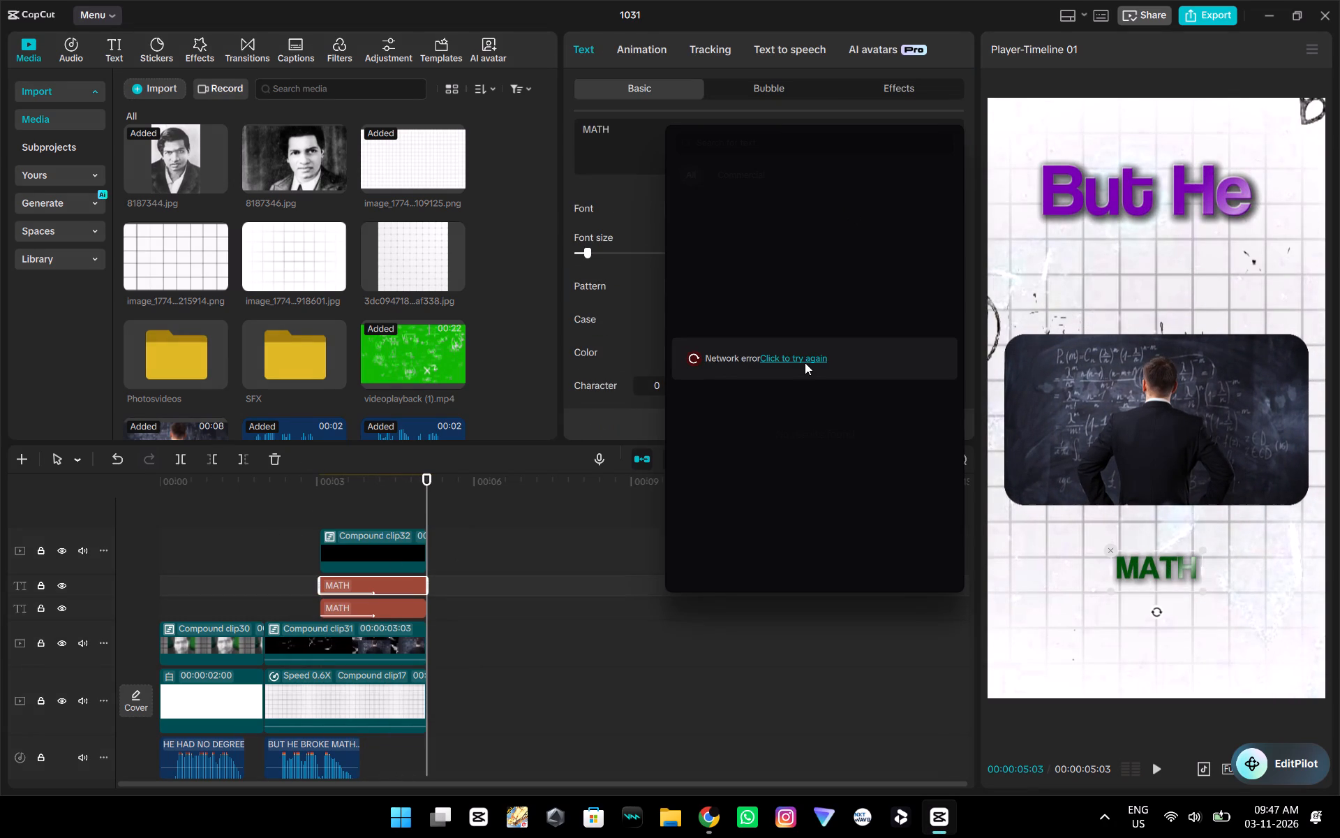
Launch Proton VPN and minimise its window to return to the video editor.
click(835, 832)
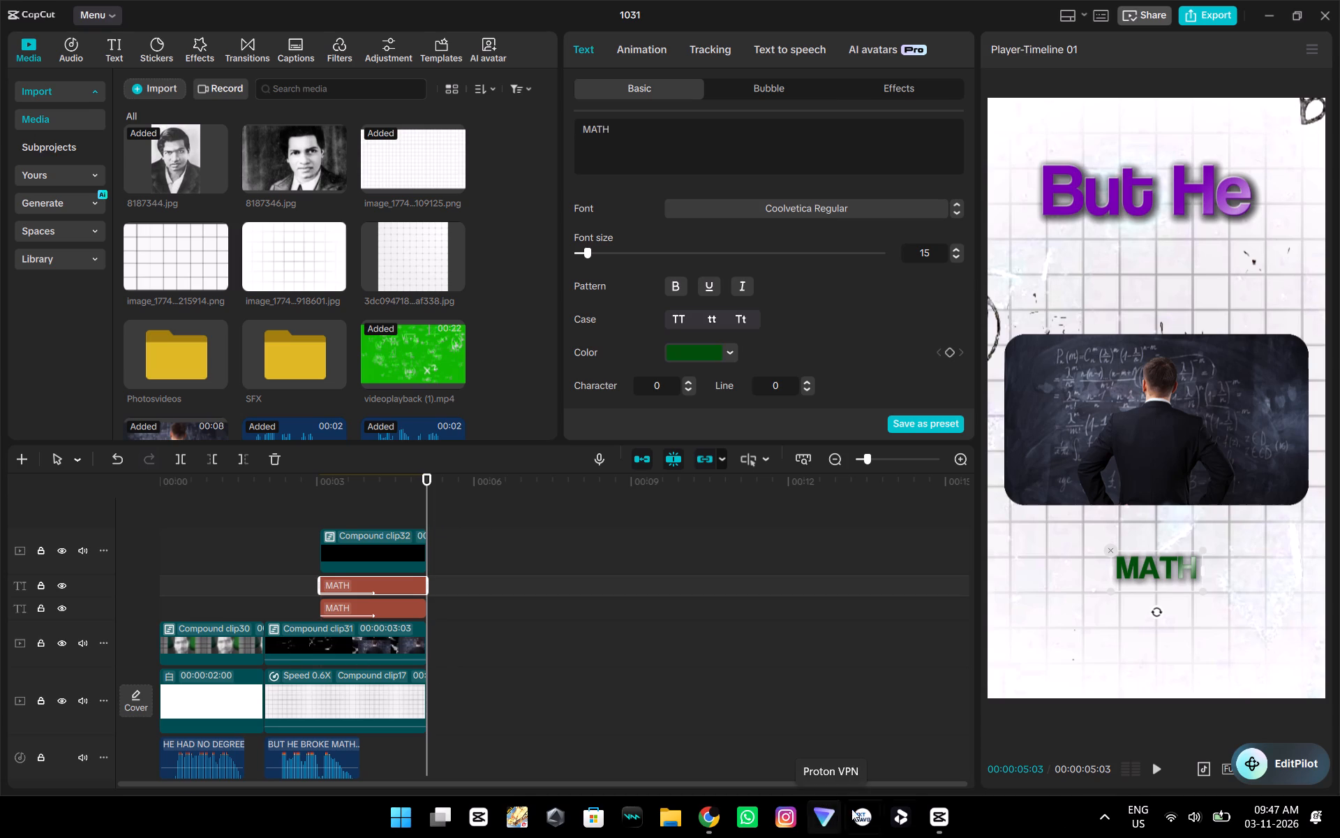
click(1097, 823)
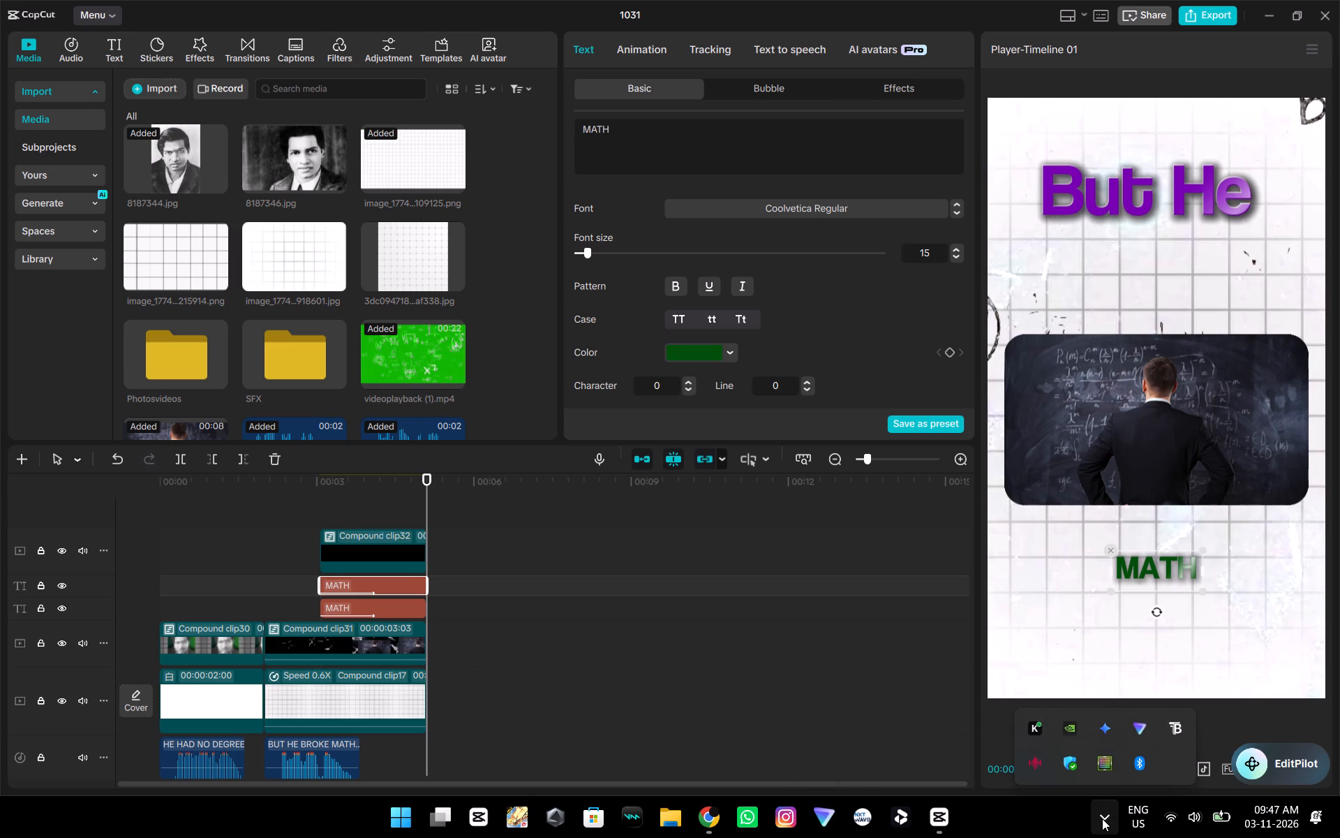
click(1131, 722)
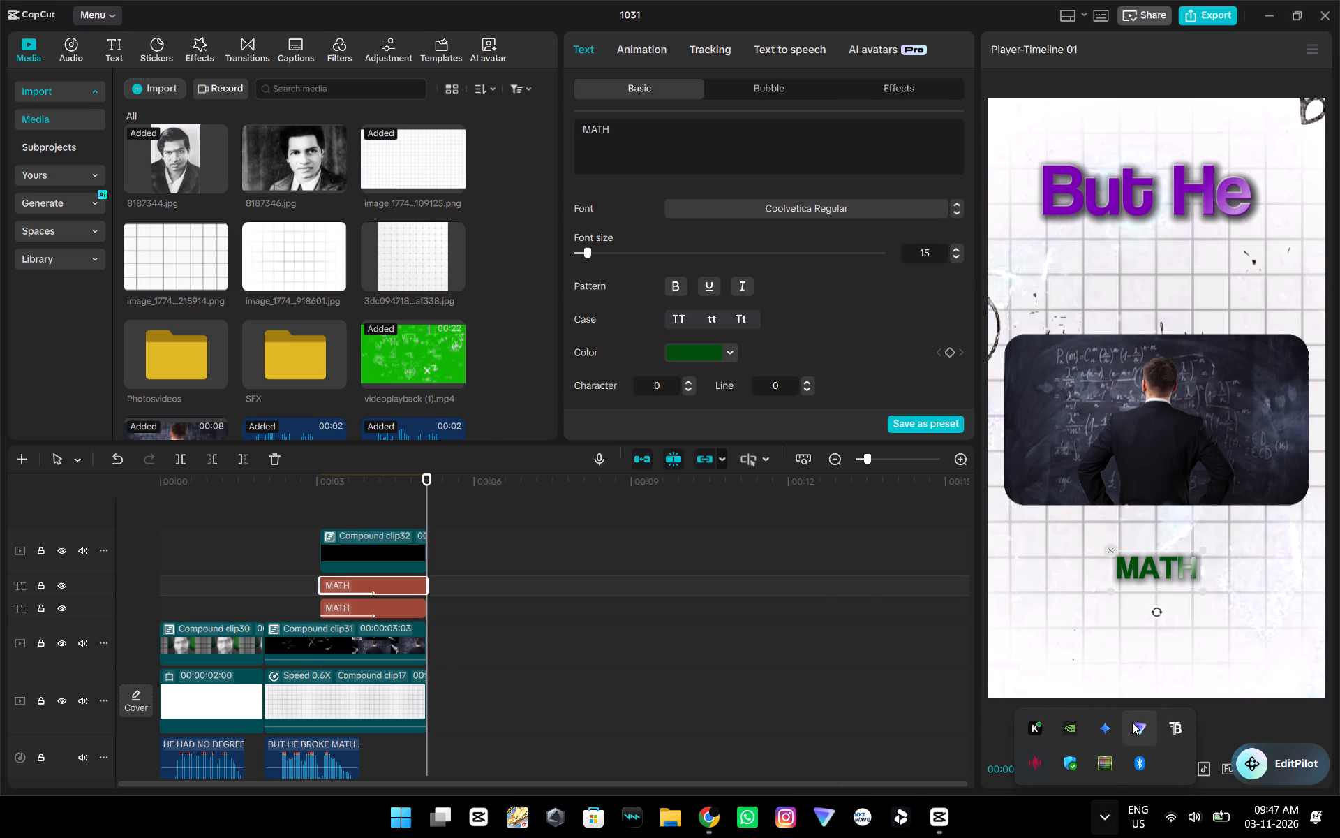
click(1123, 733)
right_click(1119, 734)
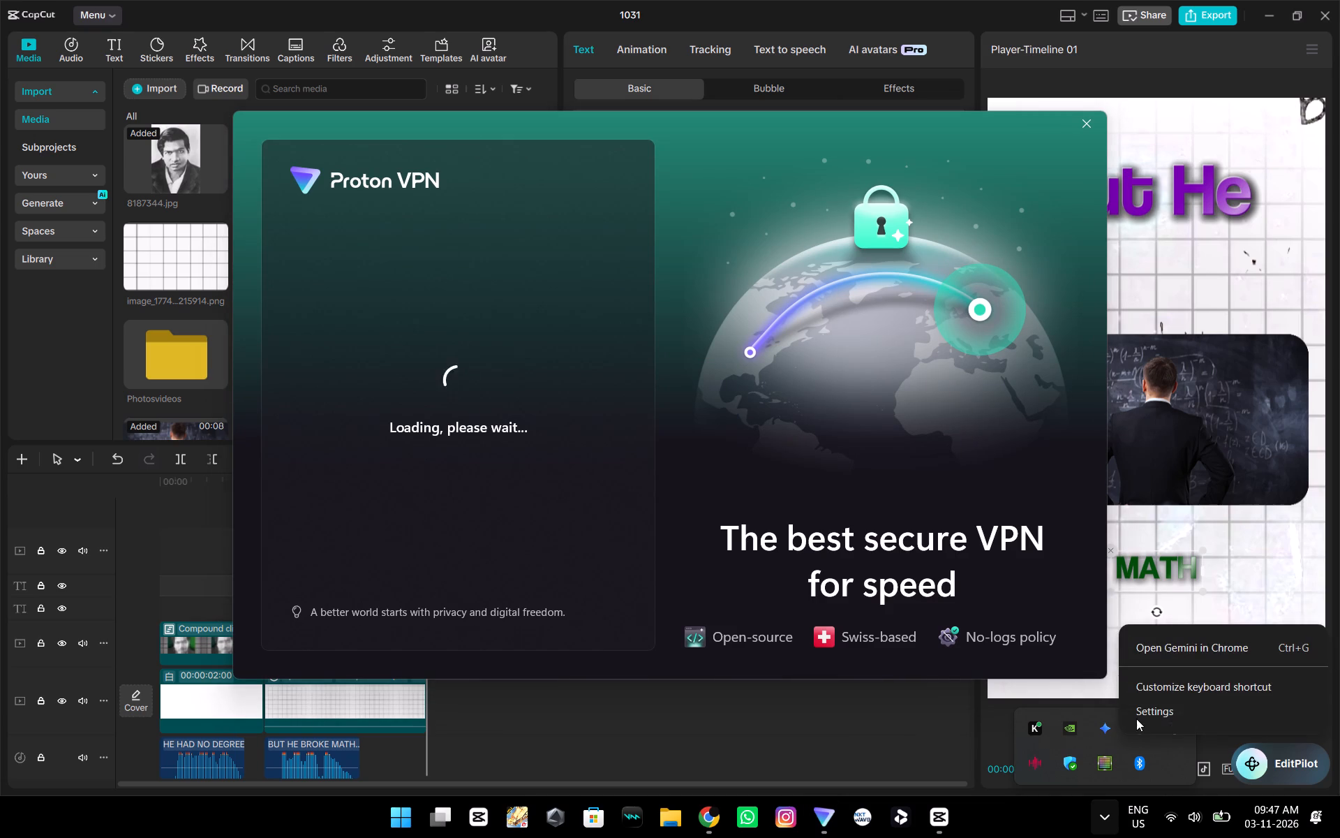
click(1071, 835)
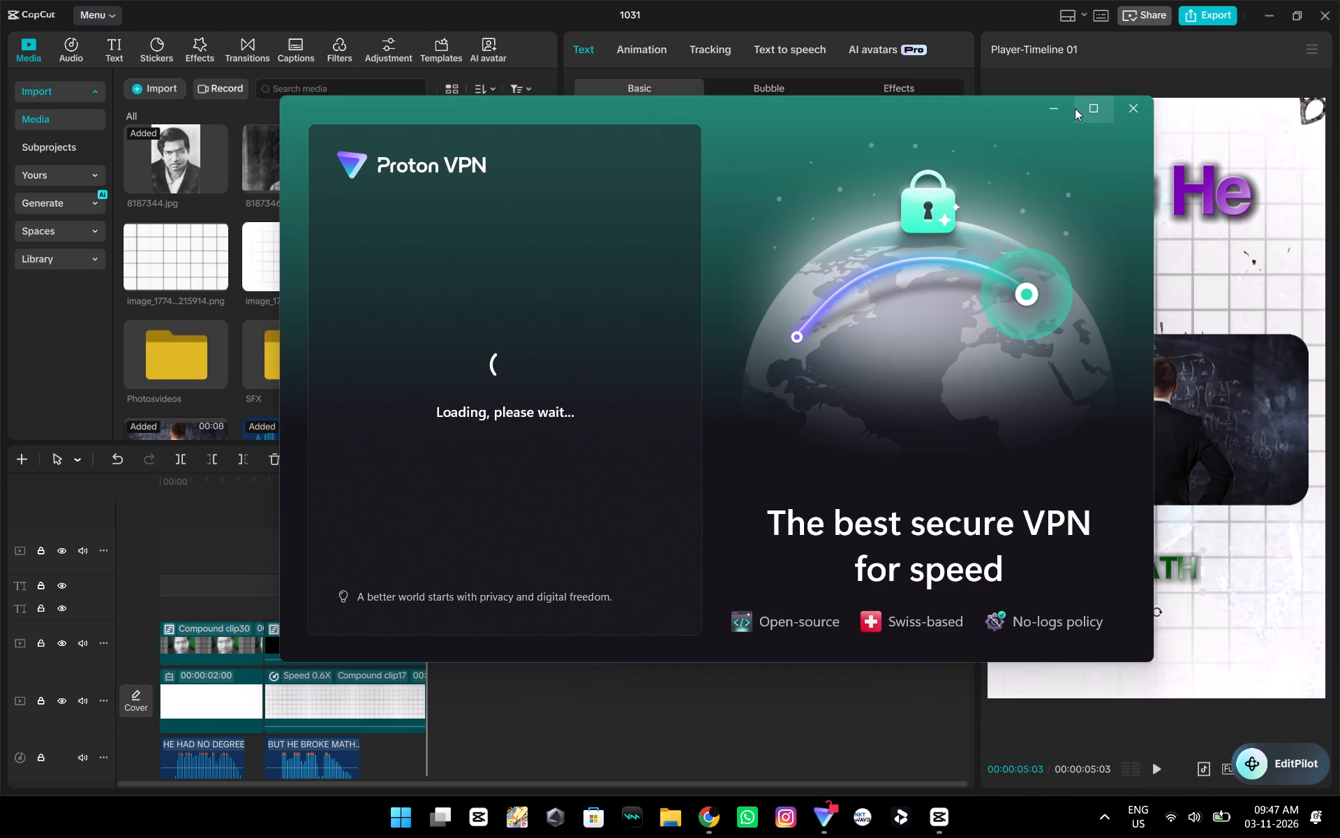
click(1050, 110)
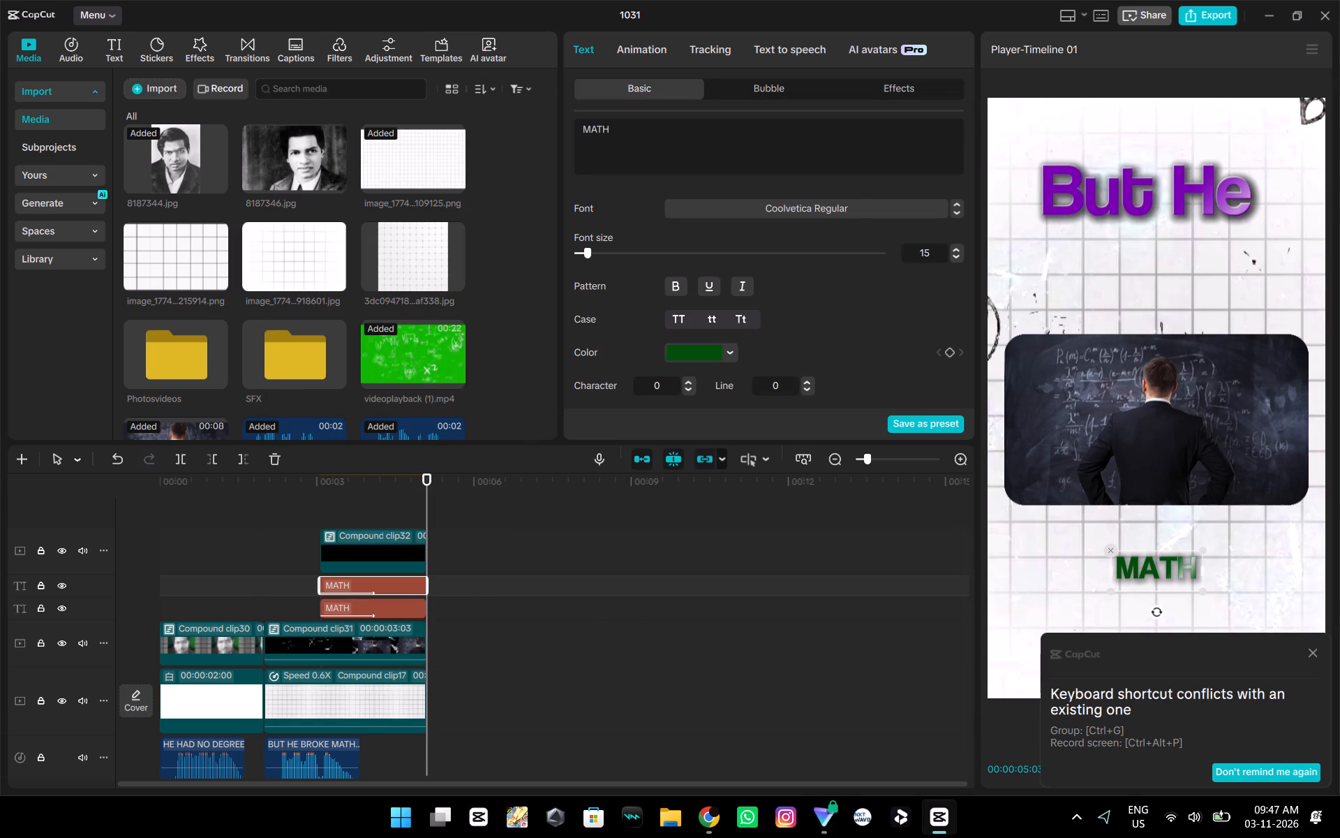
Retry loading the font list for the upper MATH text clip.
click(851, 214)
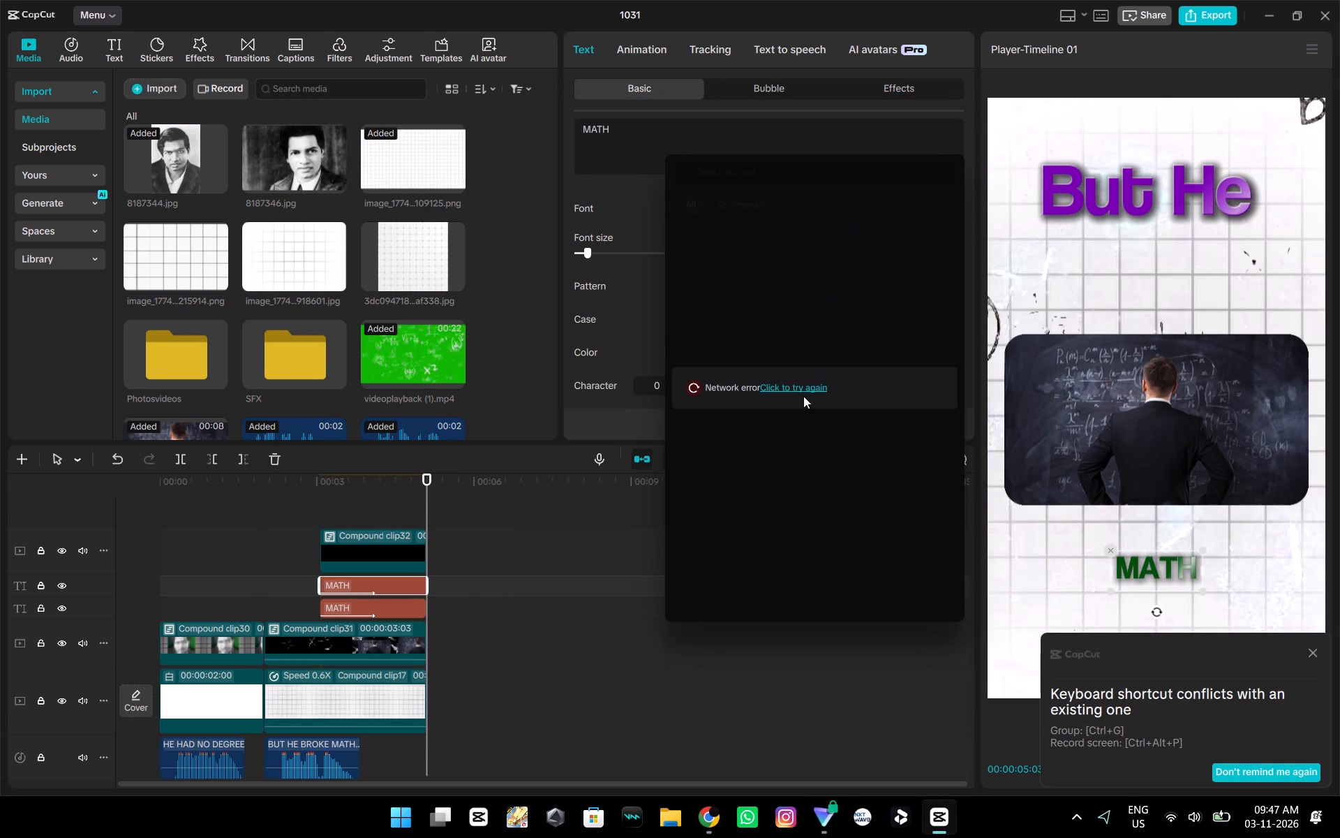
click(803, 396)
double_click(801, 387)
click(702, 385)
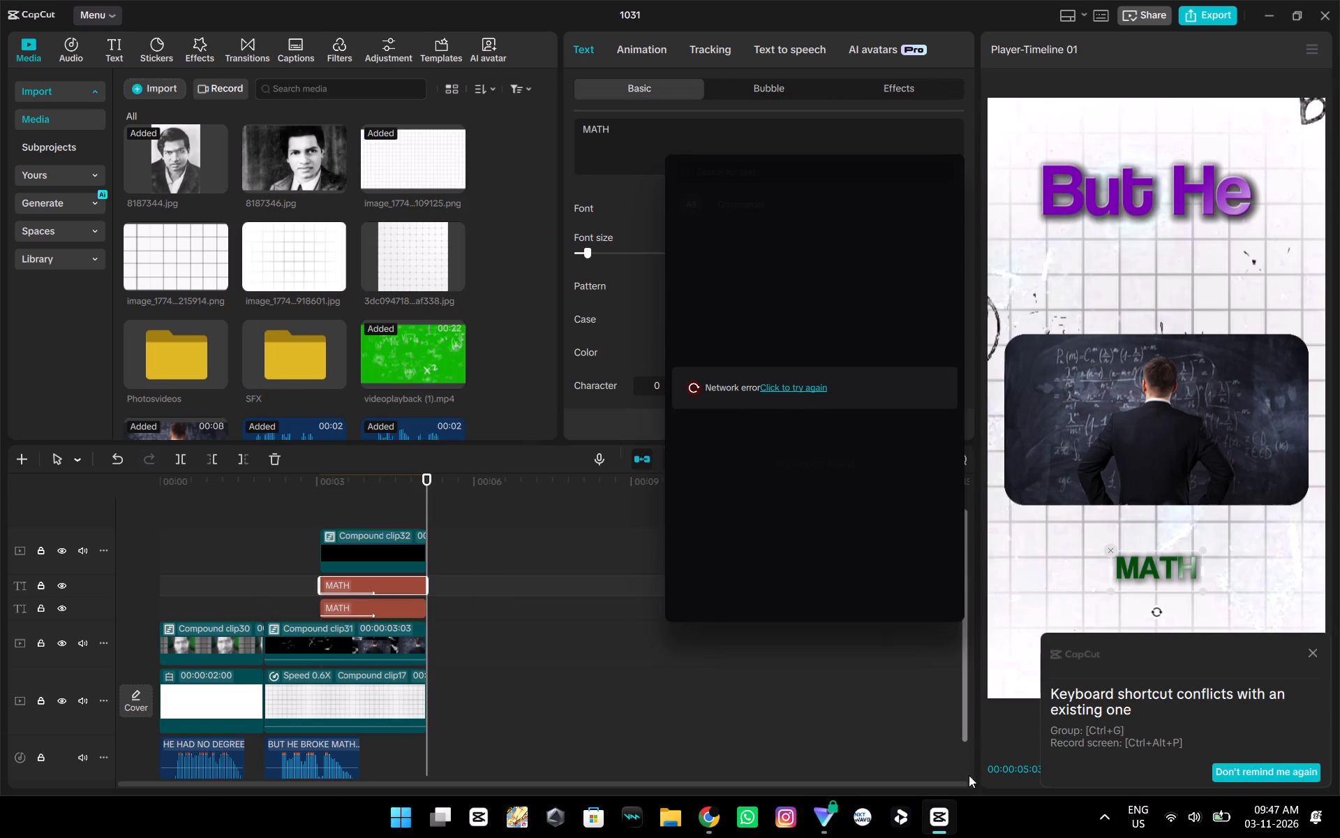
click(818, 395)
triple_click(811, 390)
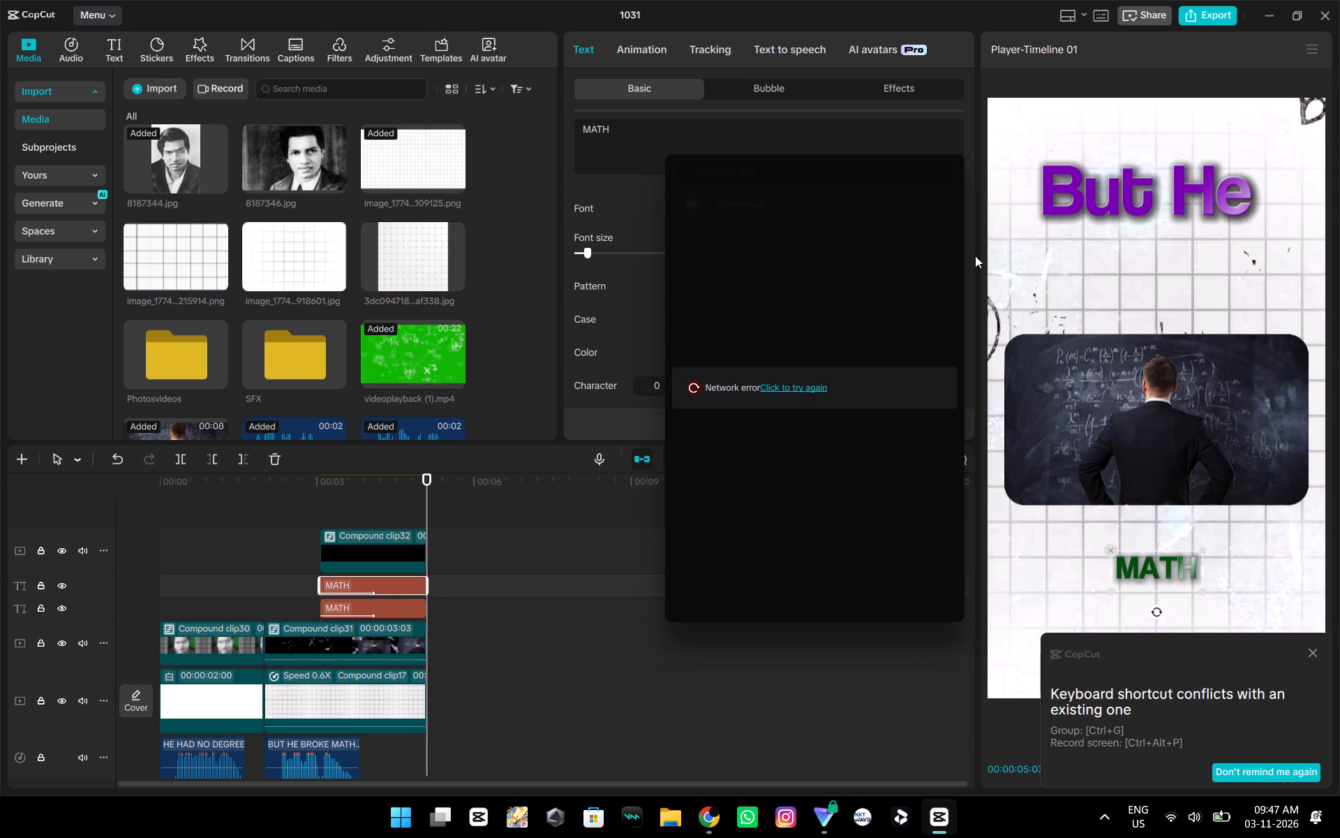
Close the project and reopen 1031 from the project list.
click(1323, 17)
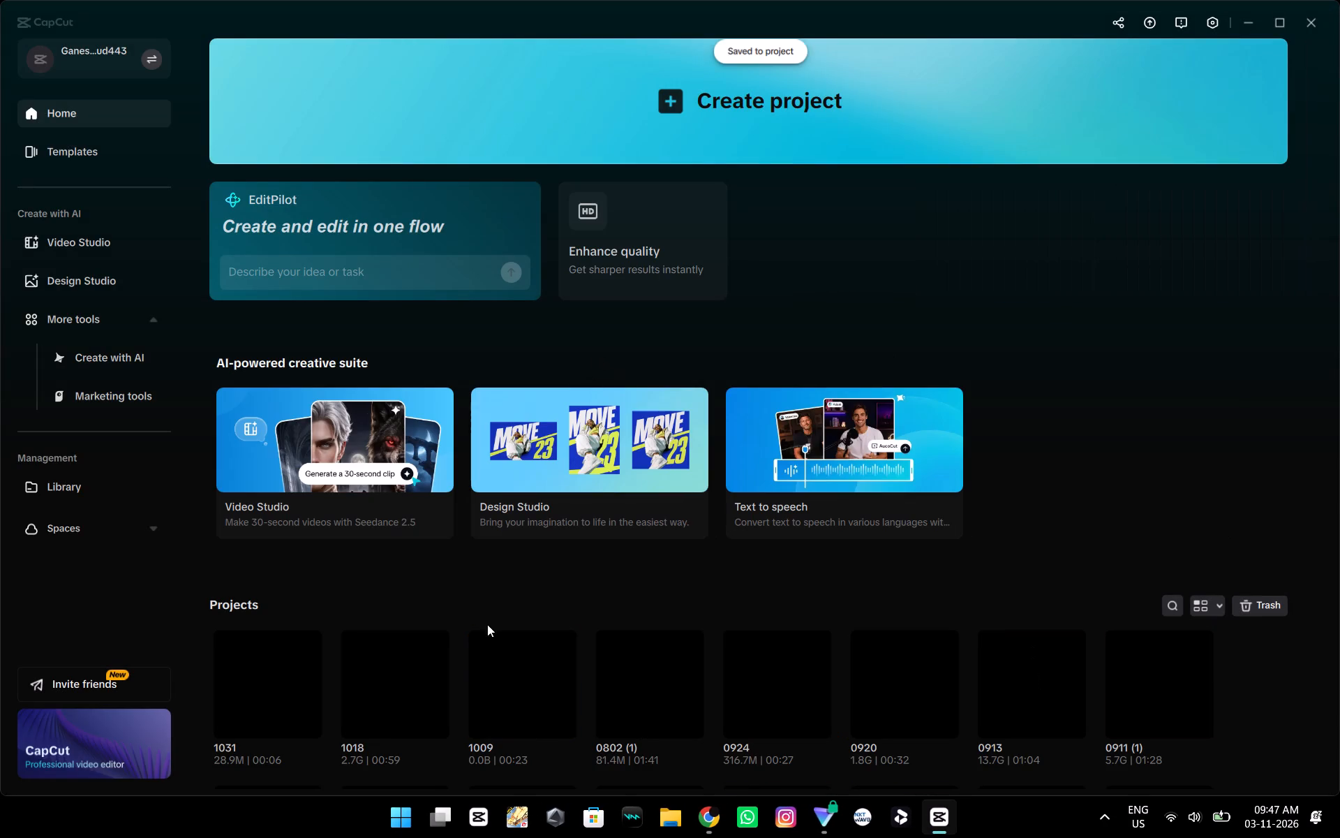
click(265, 692)
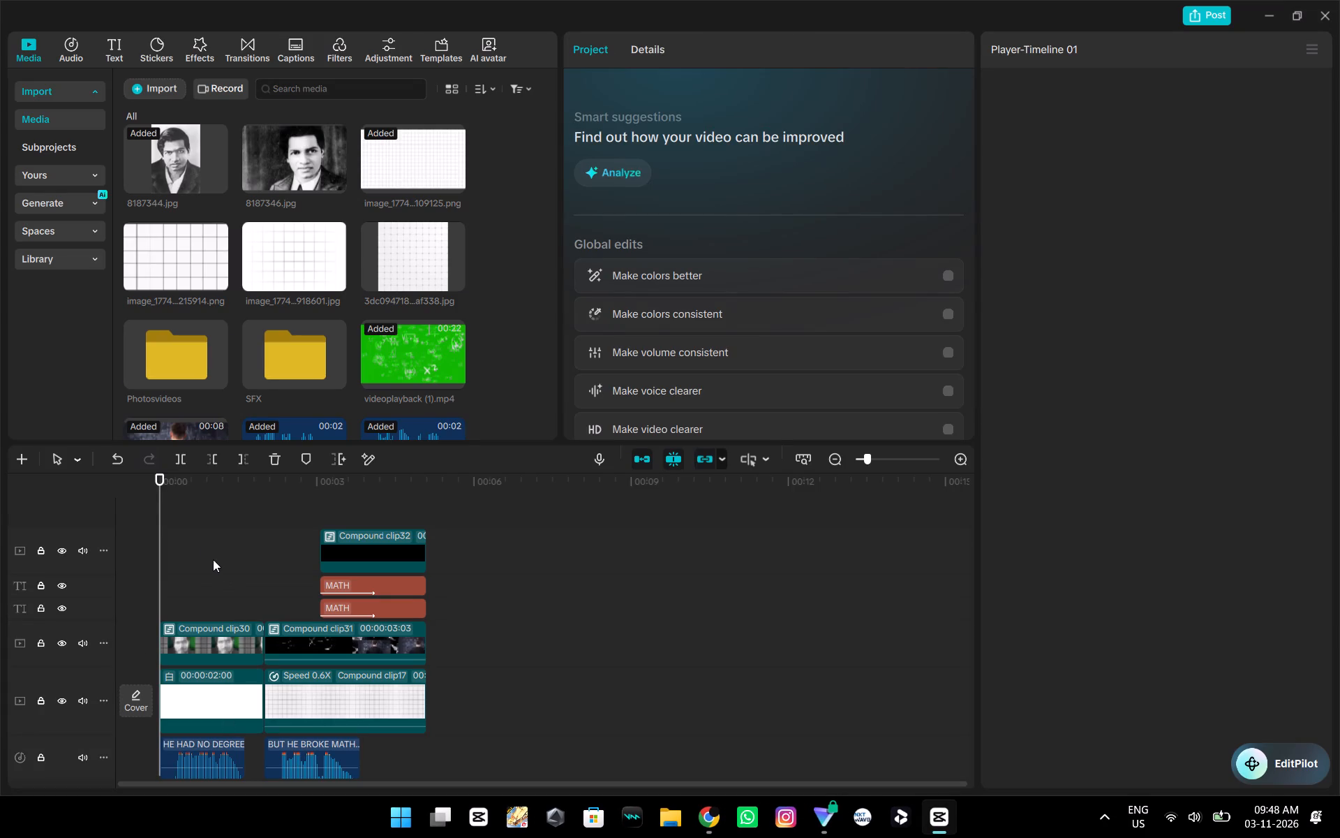
Play the video from the start, and replay the "But He BROKE MATH" section from about two seconds.
key(space)
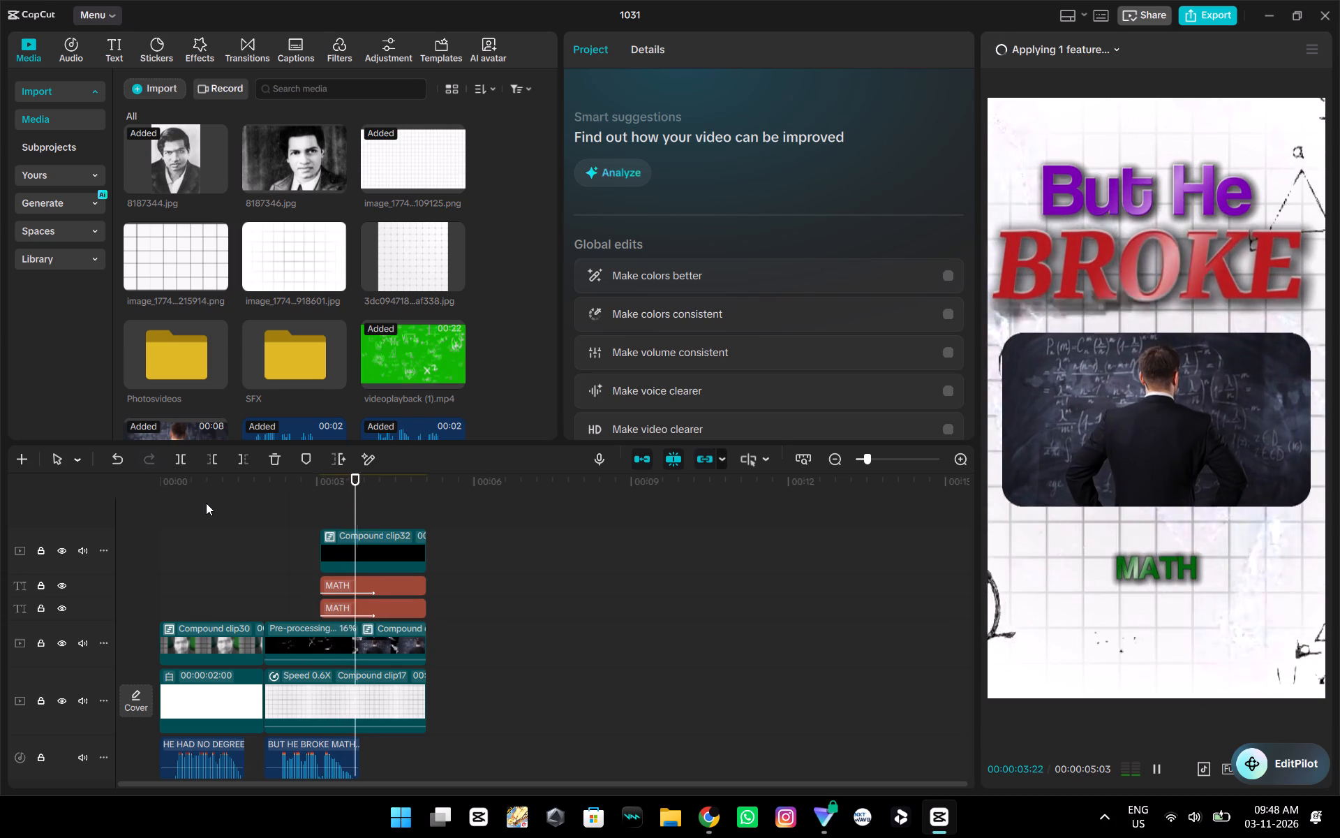
key(space)
click(308, 547)
drag(308, 547, 301, 549)
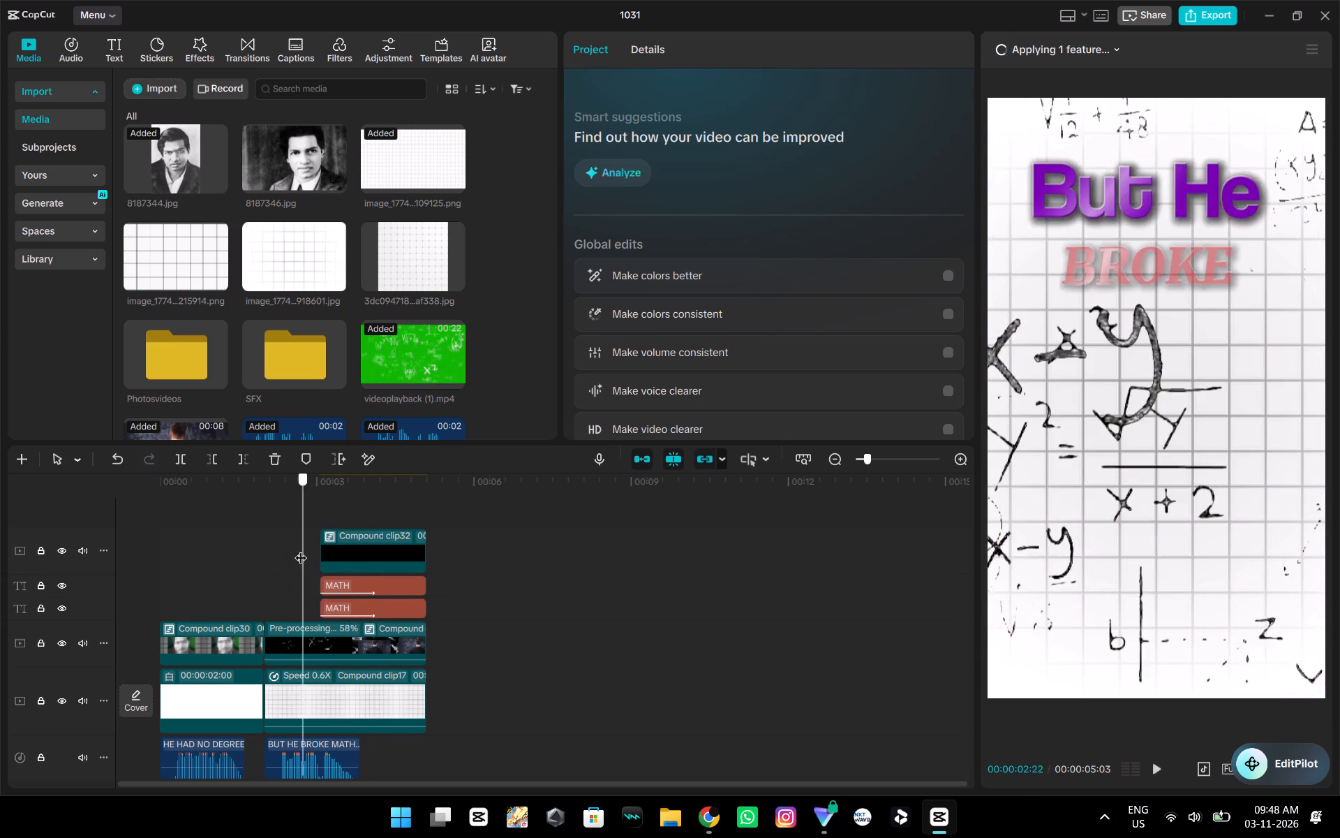
drag(301, 549, 262, 550)
key(space)
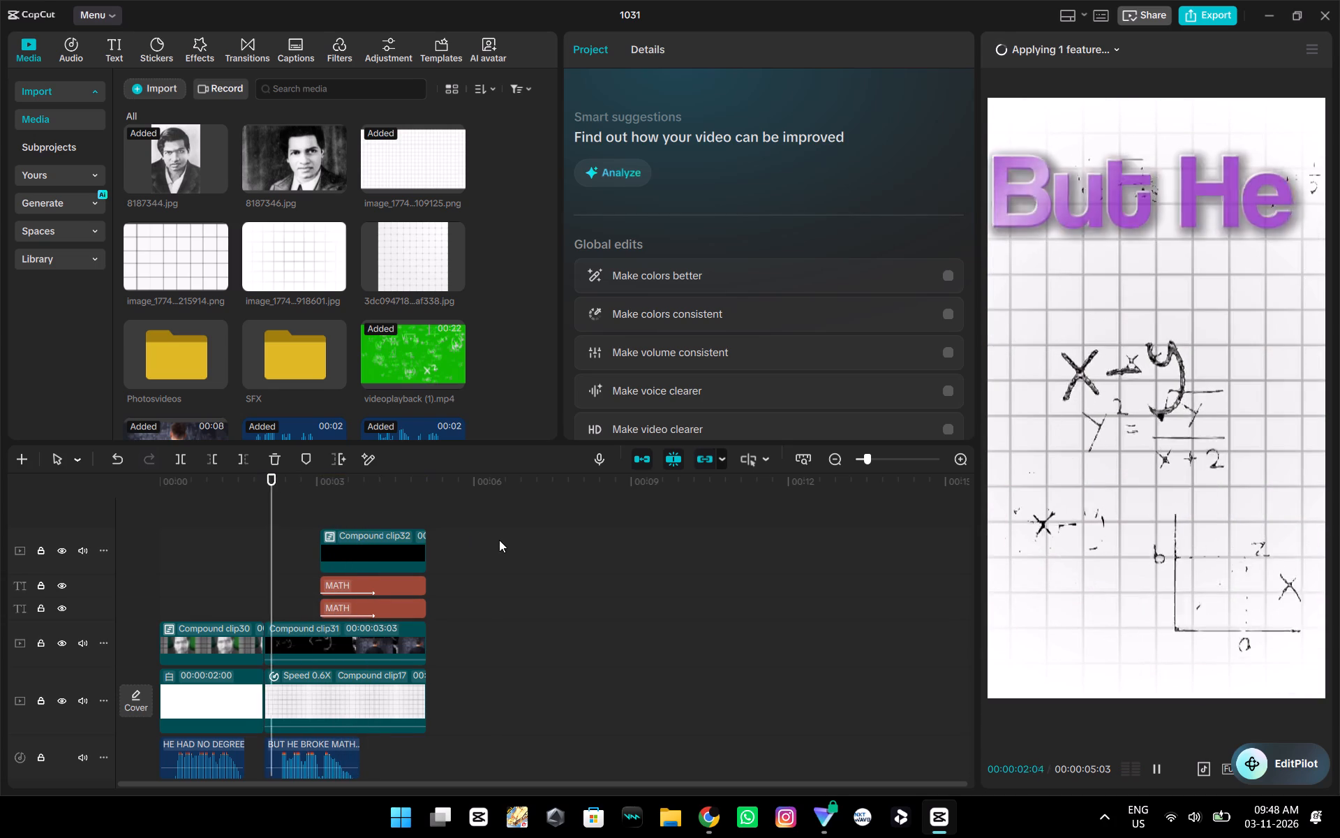
key(space)
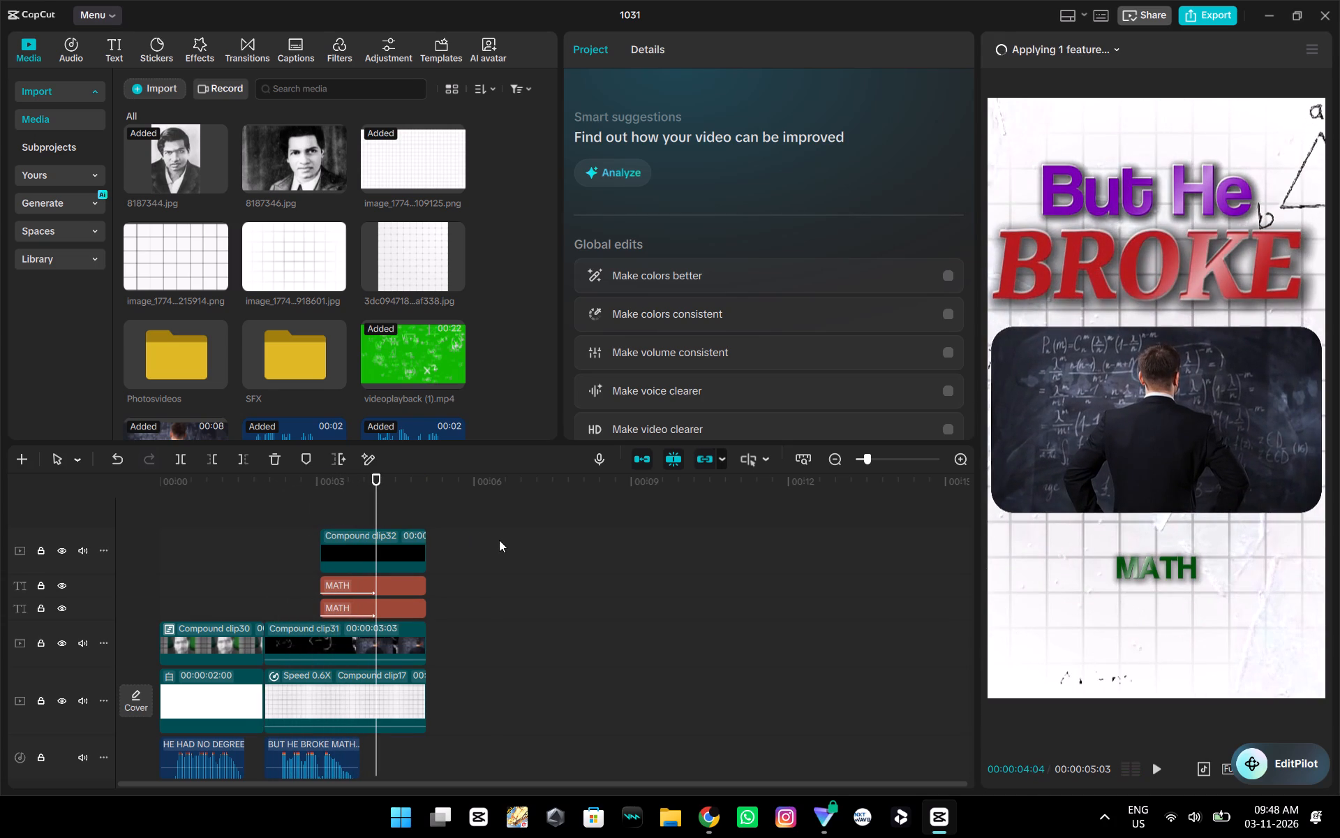
Enlarge the lower MATH text clip to about double size in the preview, keeping its start aligned with the clips above.
drag(415, 603, 422, 603)
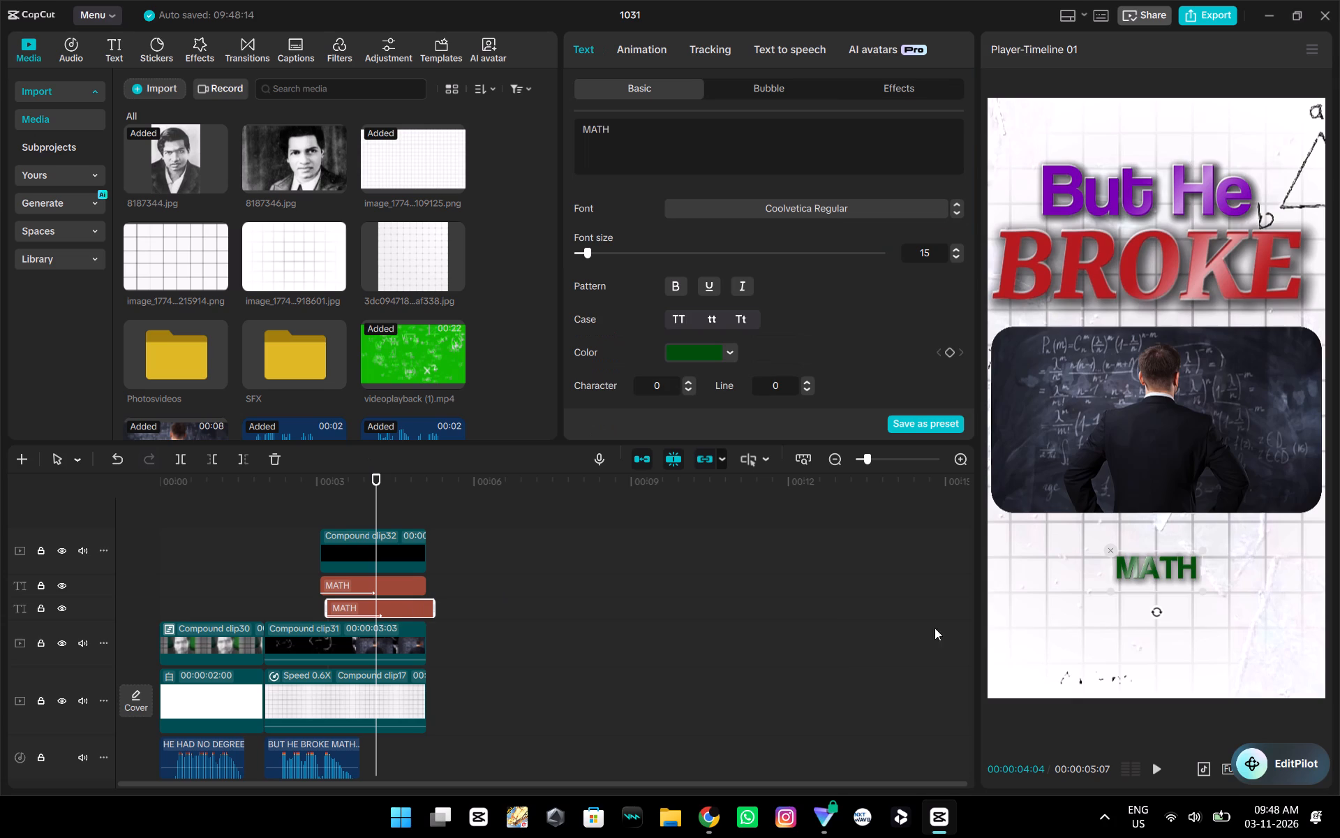
drag(1200, 547, 1256, 511)
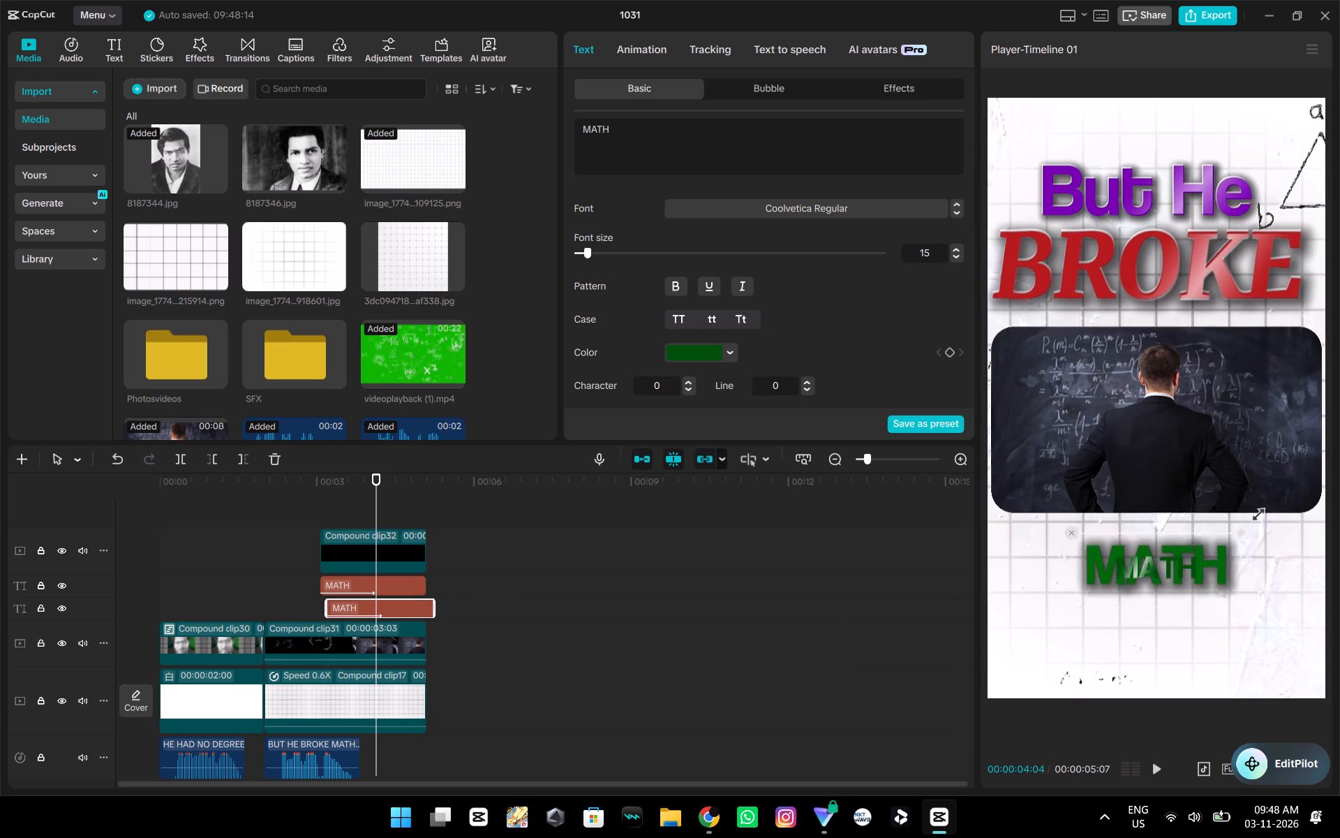
drag(1256, 511, 1274, 501)
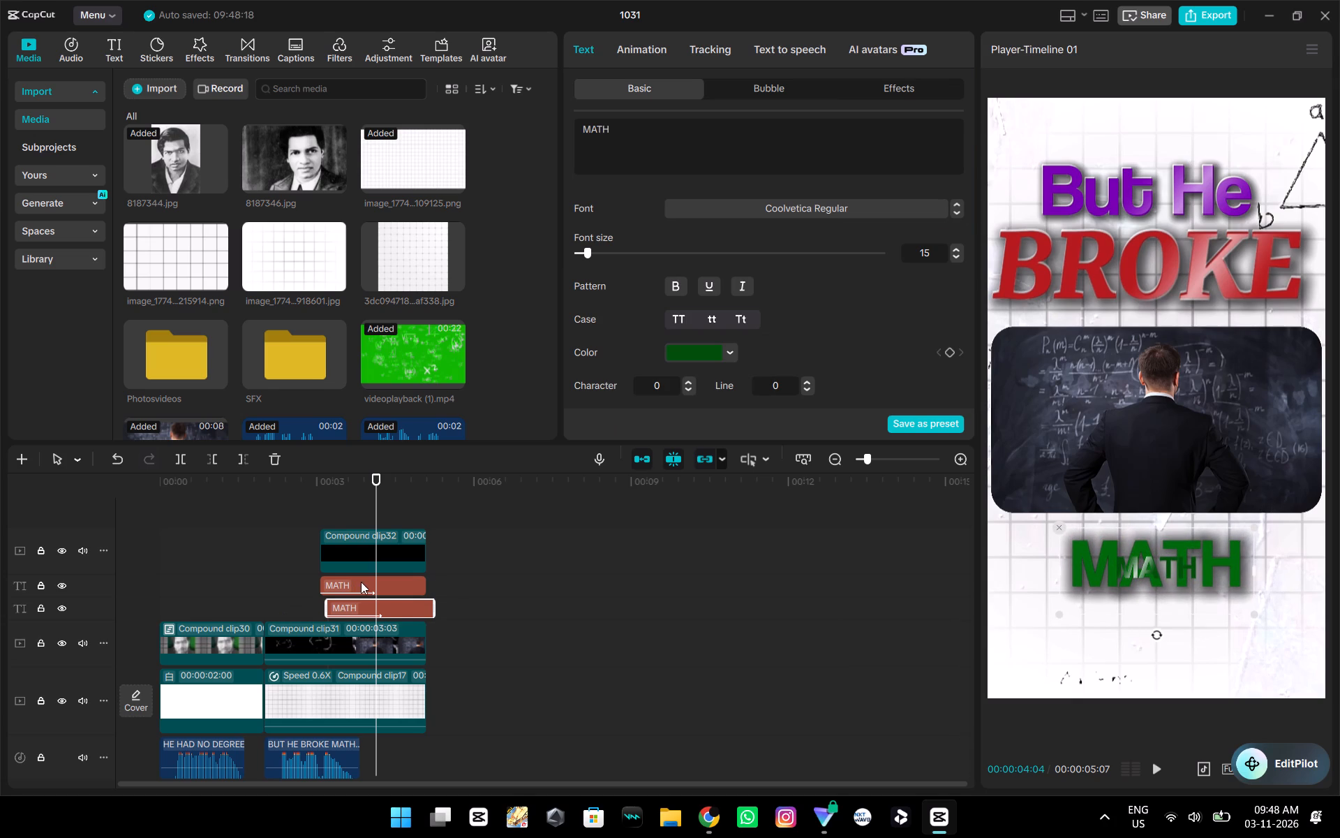
drag(359, 605, 348, 605)
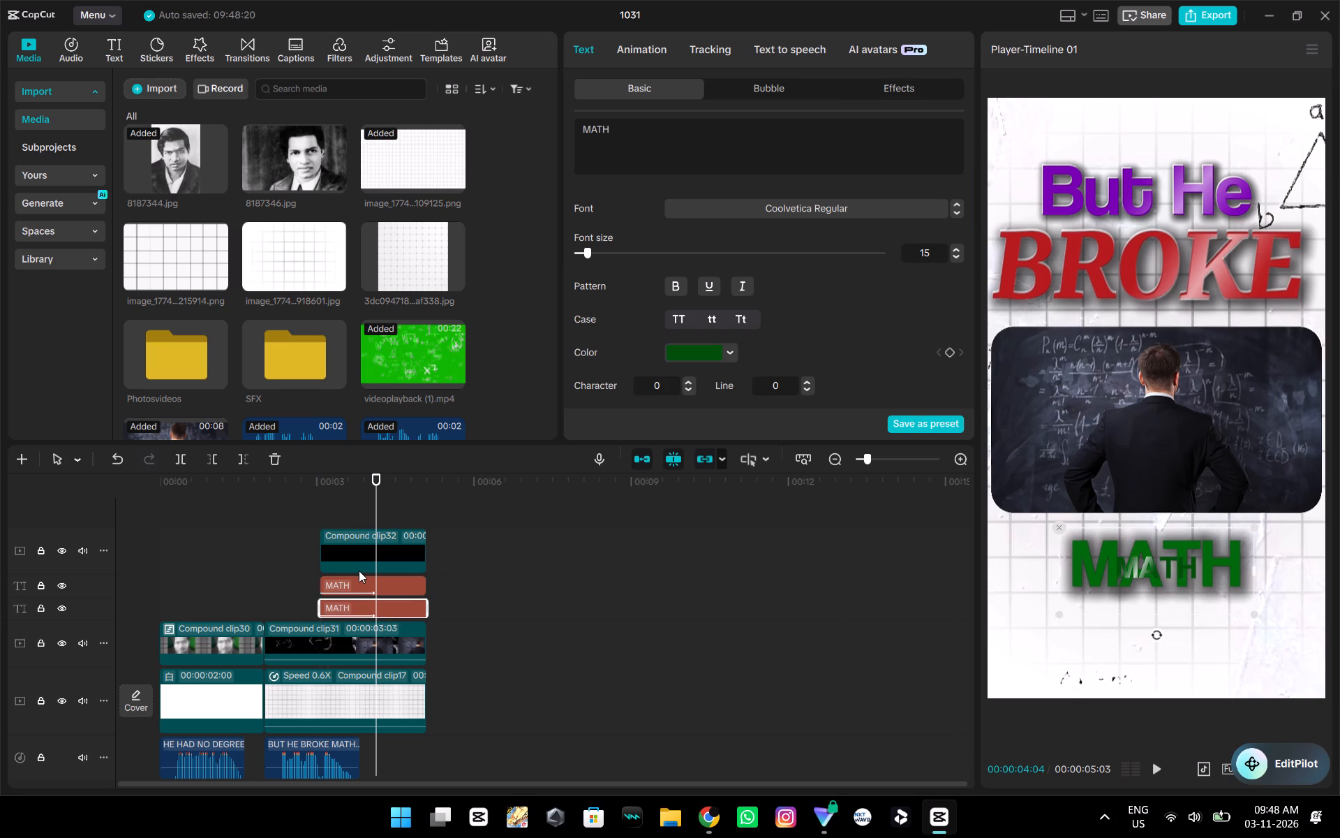
Enlarge the upper MATH text clip to about double size so it overlaps the enlarged MATH text beneath it.
click(359, 571)
click(368, 588)
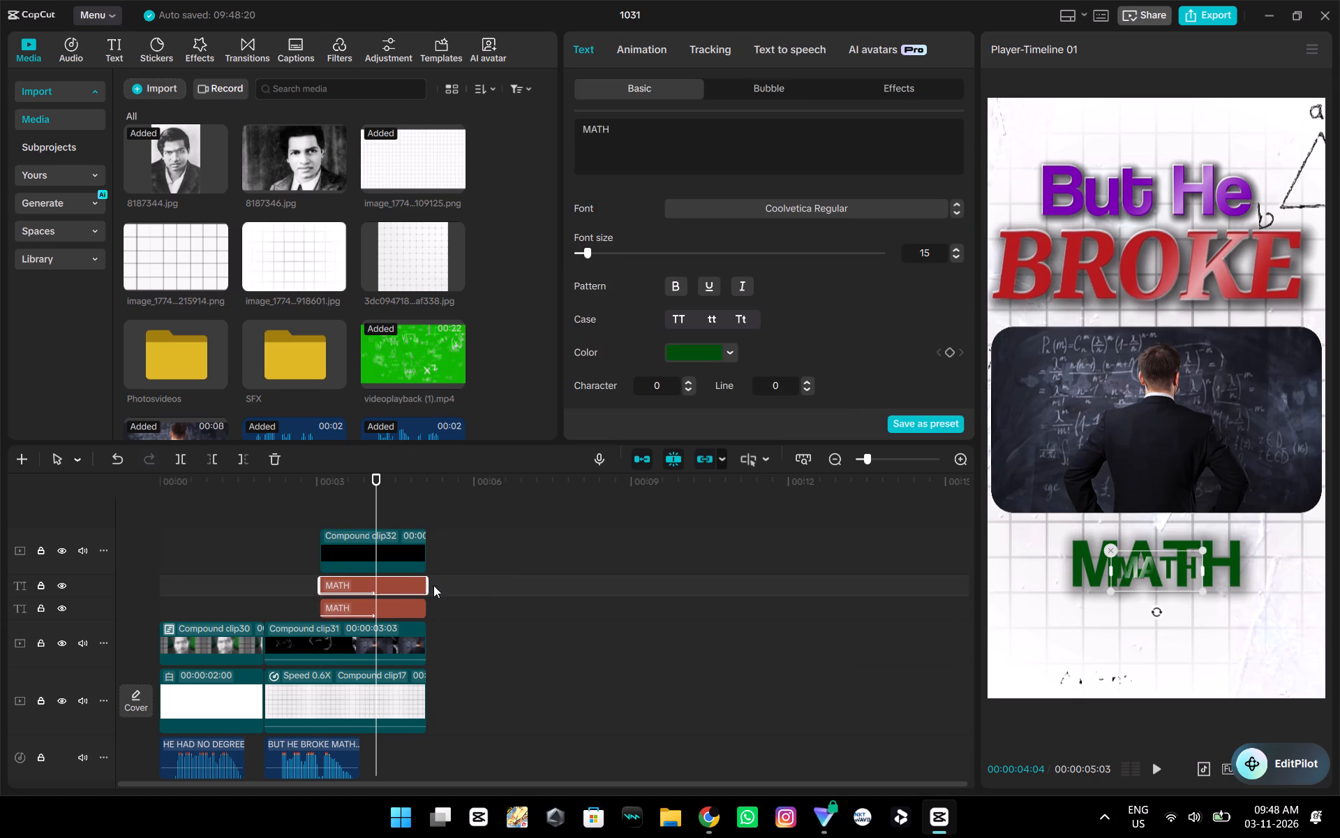
drag(1203, 548, 1222, 538)
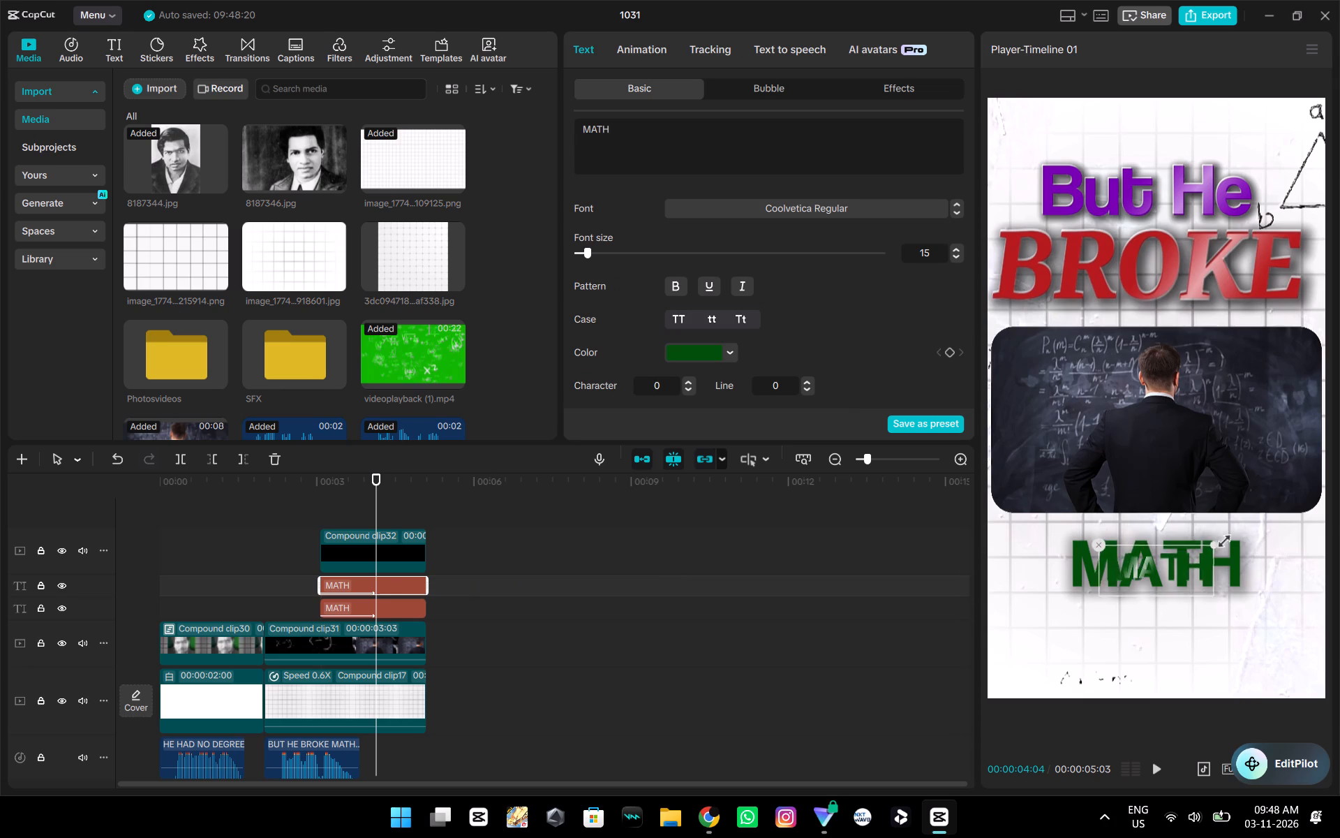
drag(1222, 538, 1283, 501)
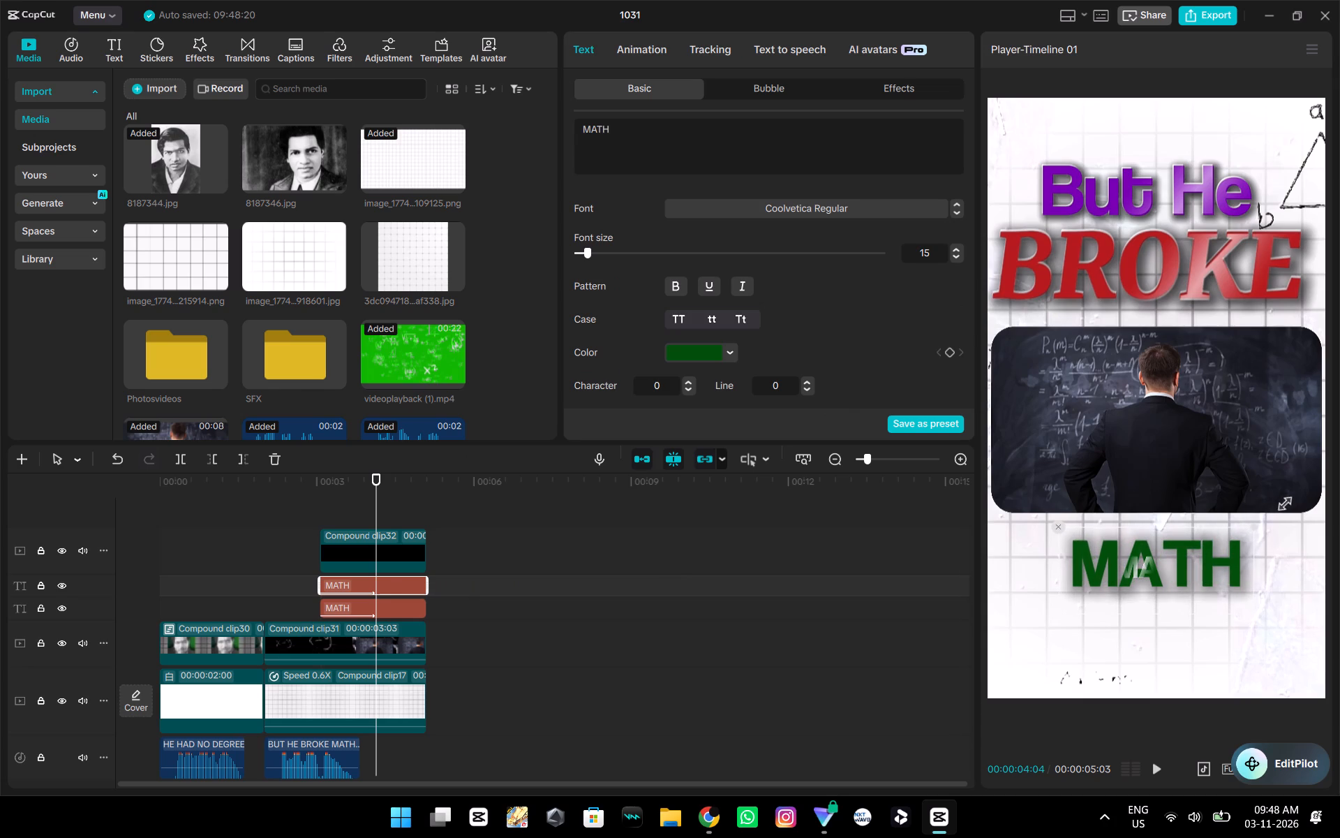
drag(1283, 501, 1279, 504)
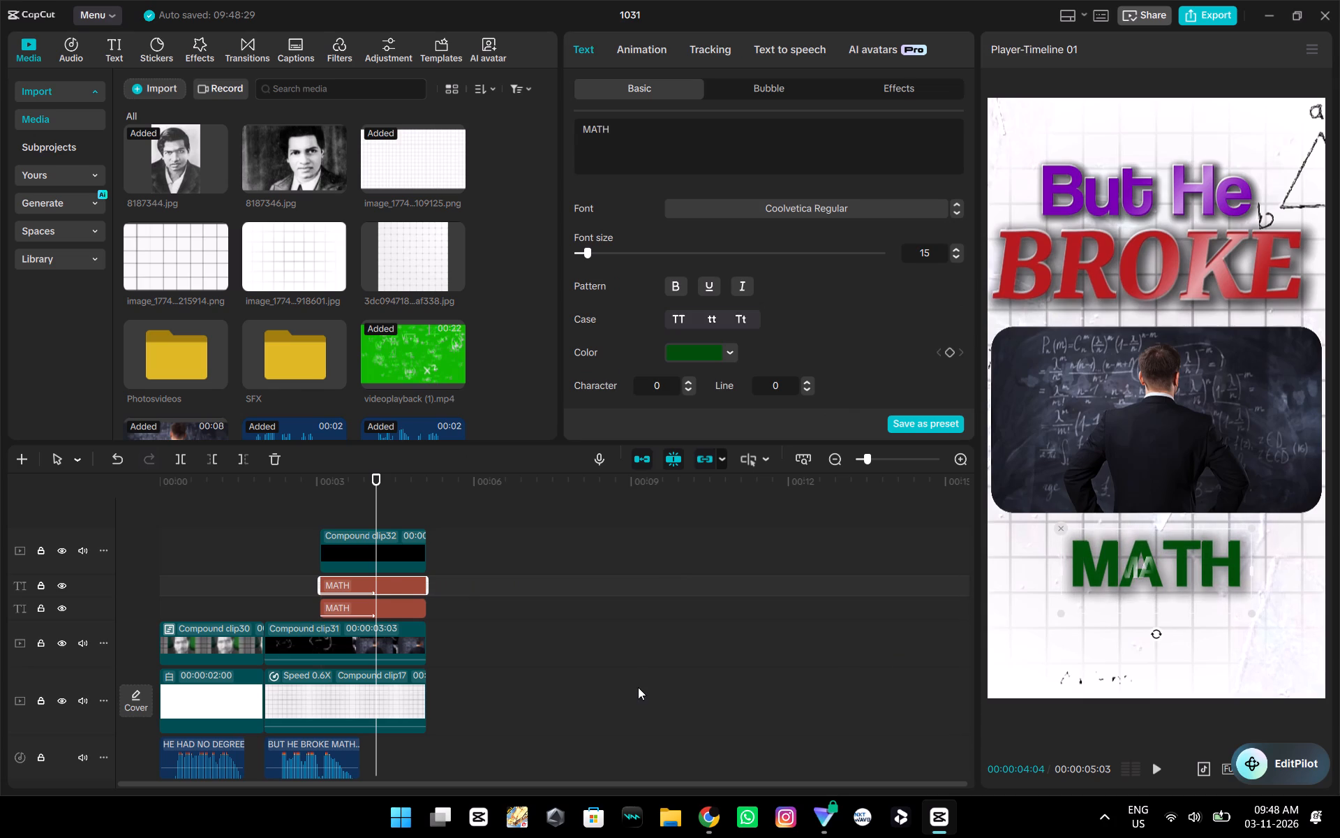
Undo the enlargement of both MATH text clips and the lower clip's timeline shift.
key(ctrl+z)
key(ctrl+z)
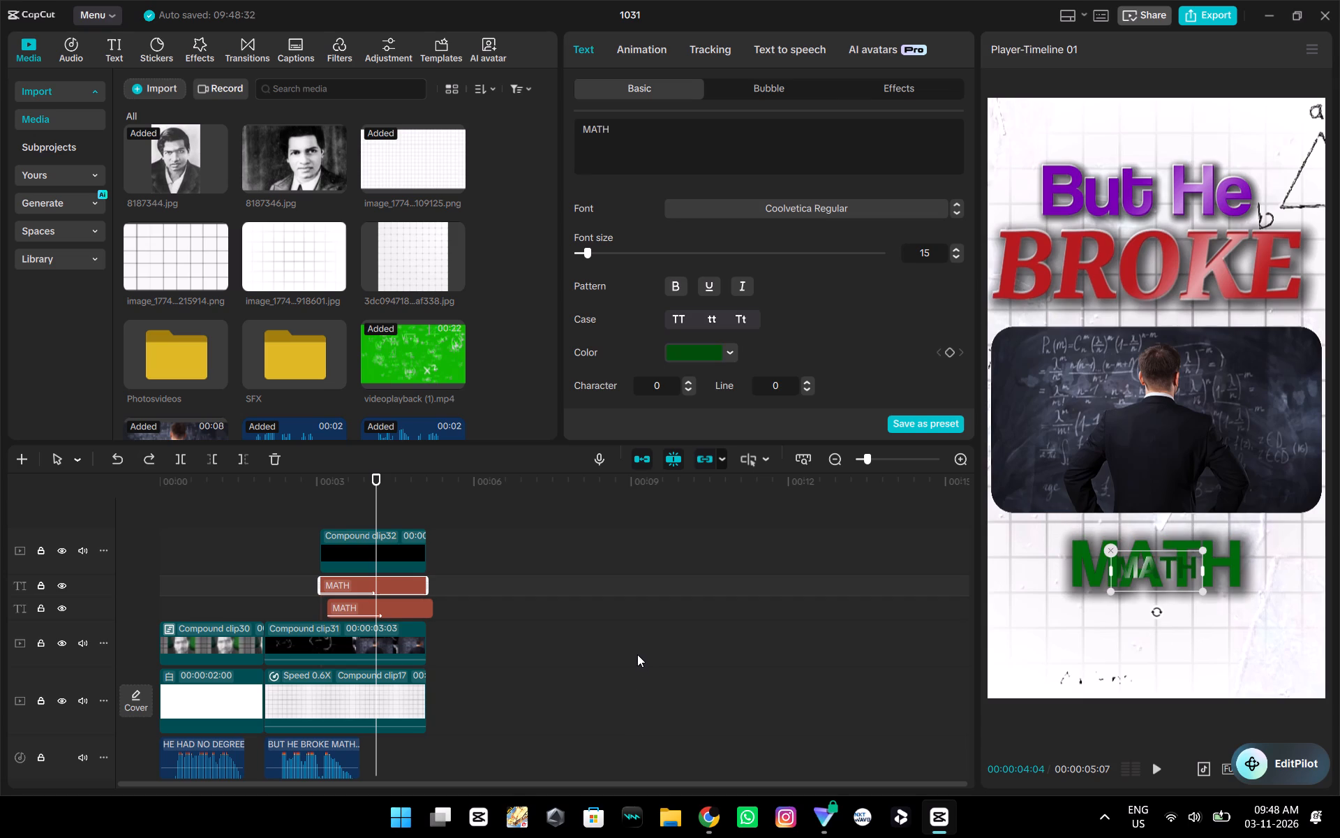
key(ctrl+z)
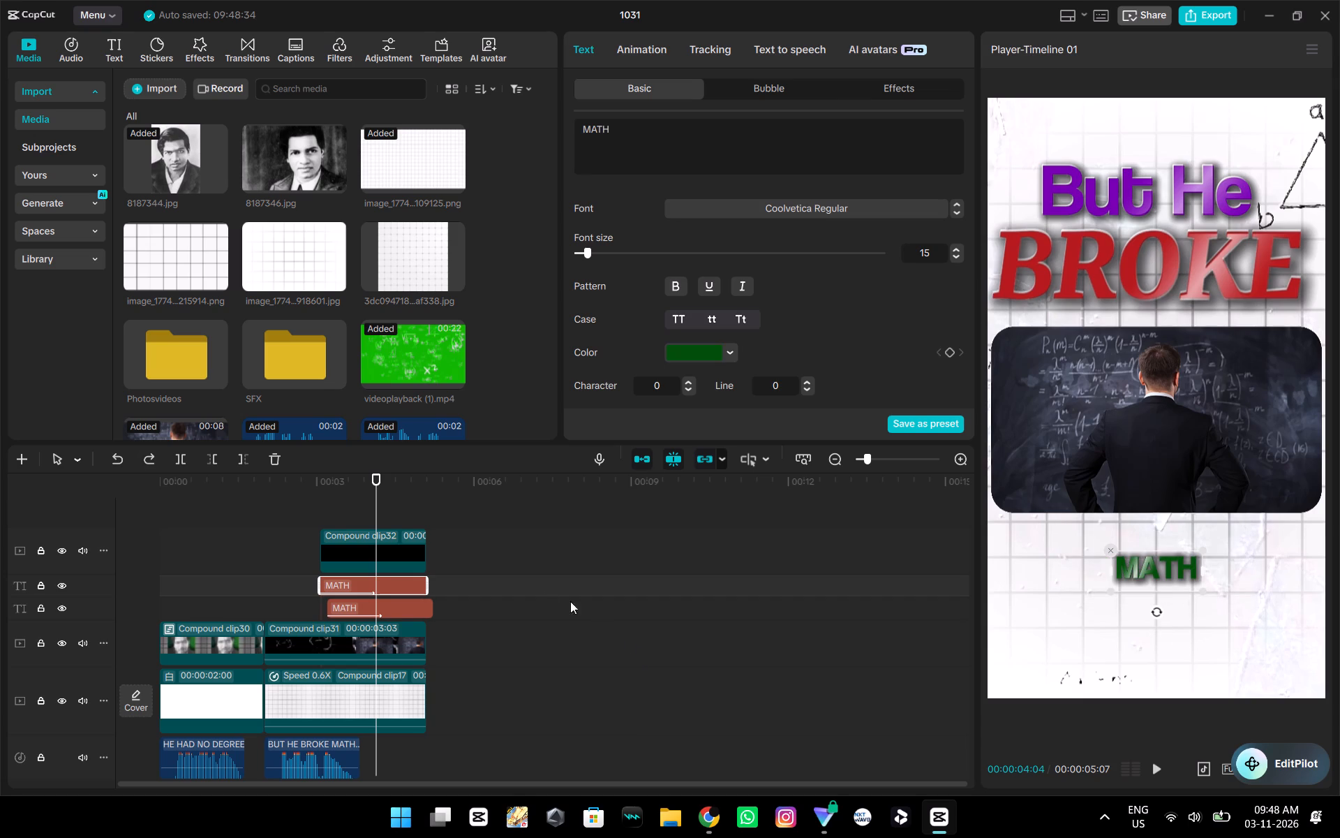
Move the lower MATH text clip slightly earlier so its start aligns with the clips above.
drag(396, 604, 388, 605)
click(502, 547)
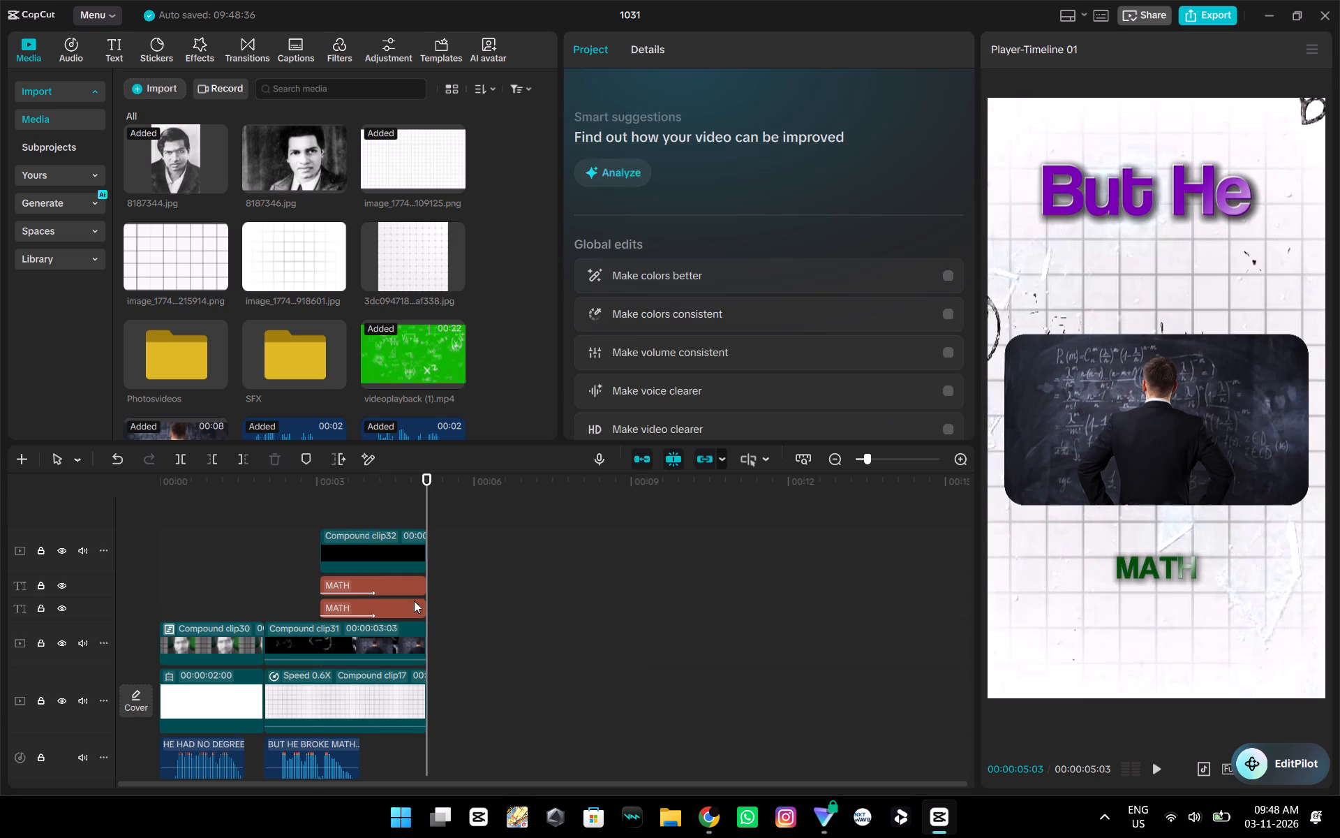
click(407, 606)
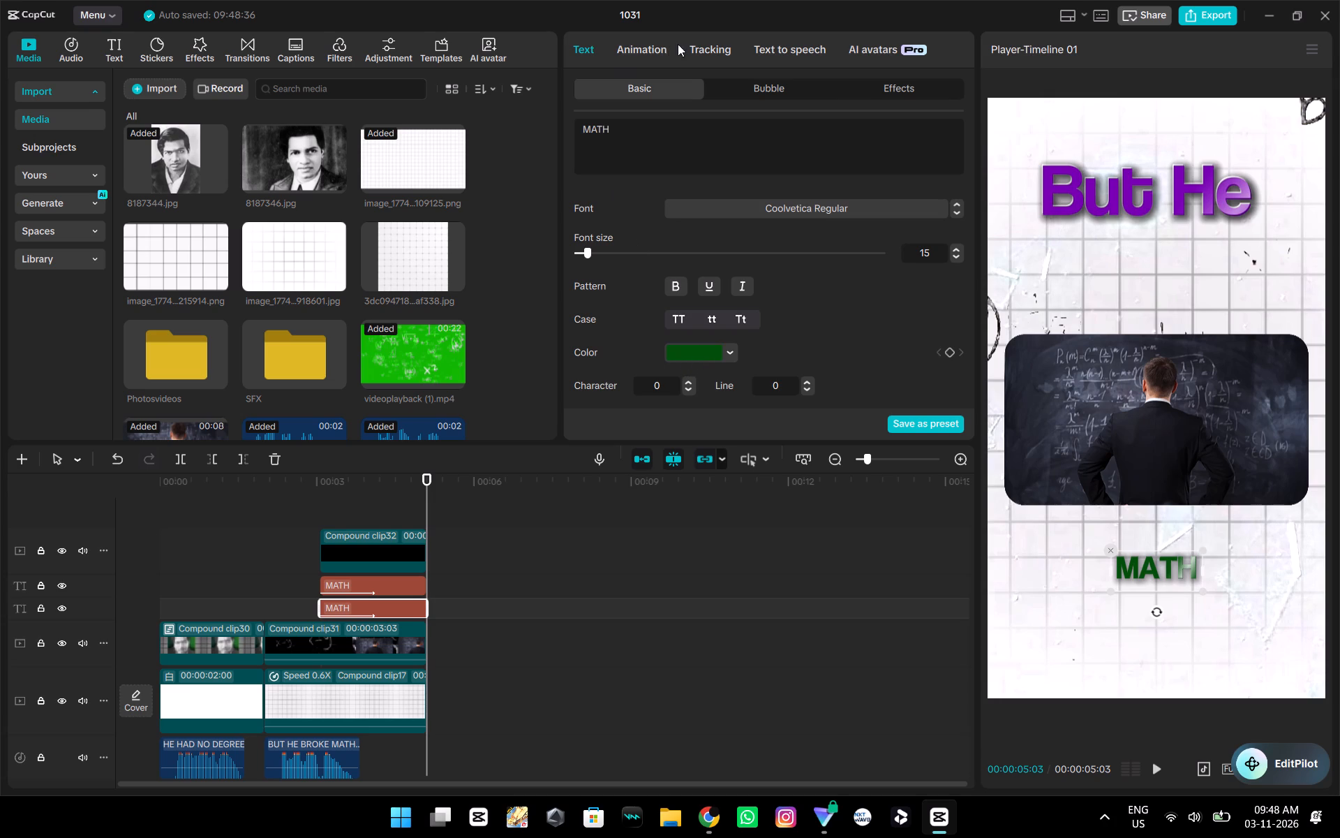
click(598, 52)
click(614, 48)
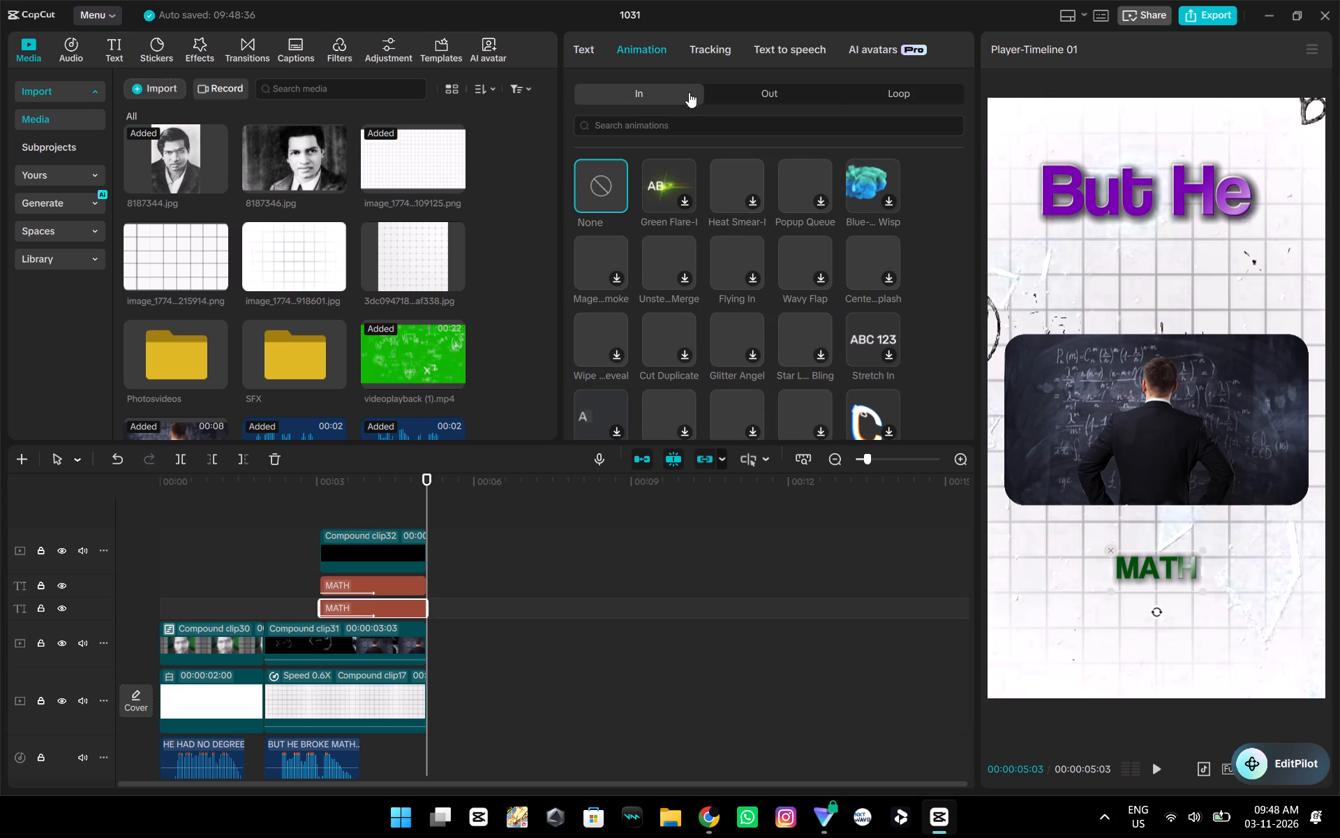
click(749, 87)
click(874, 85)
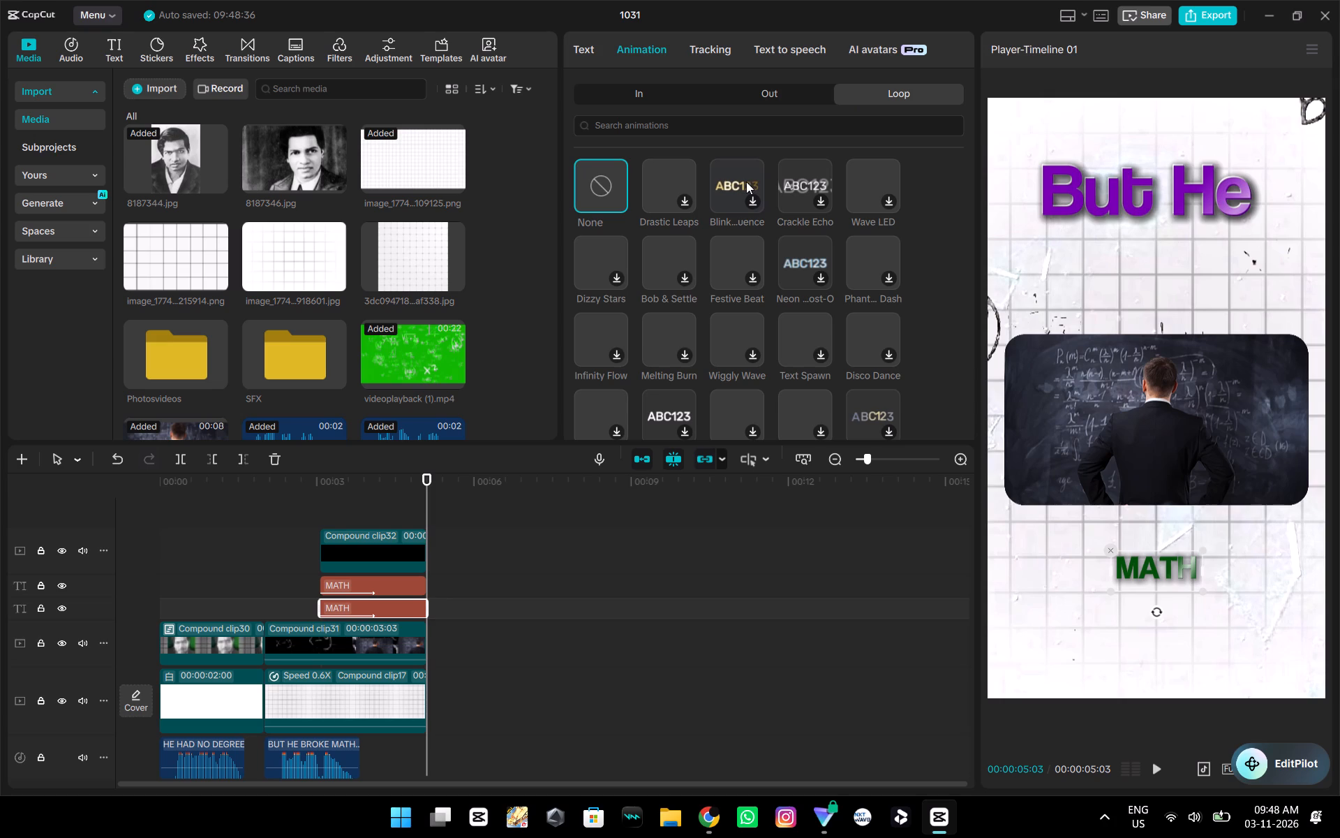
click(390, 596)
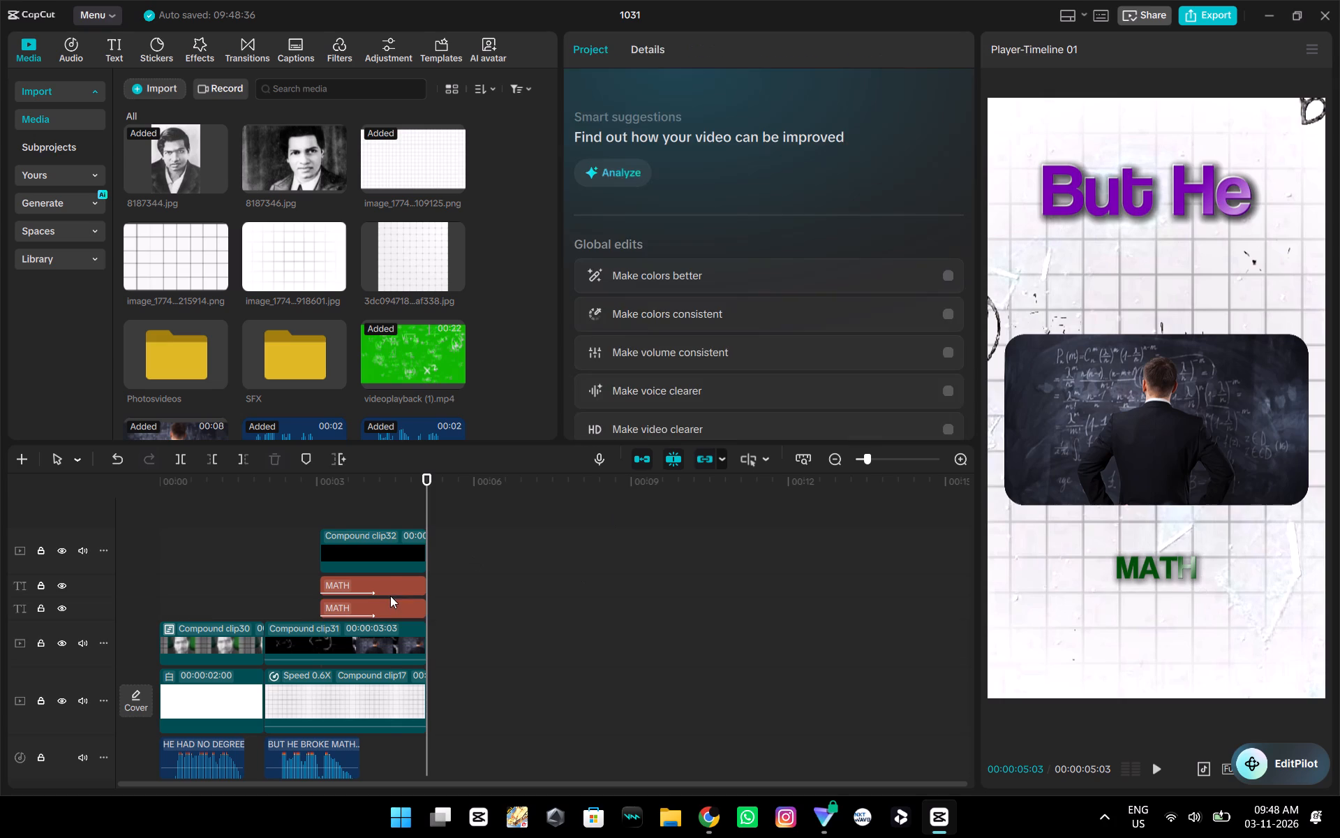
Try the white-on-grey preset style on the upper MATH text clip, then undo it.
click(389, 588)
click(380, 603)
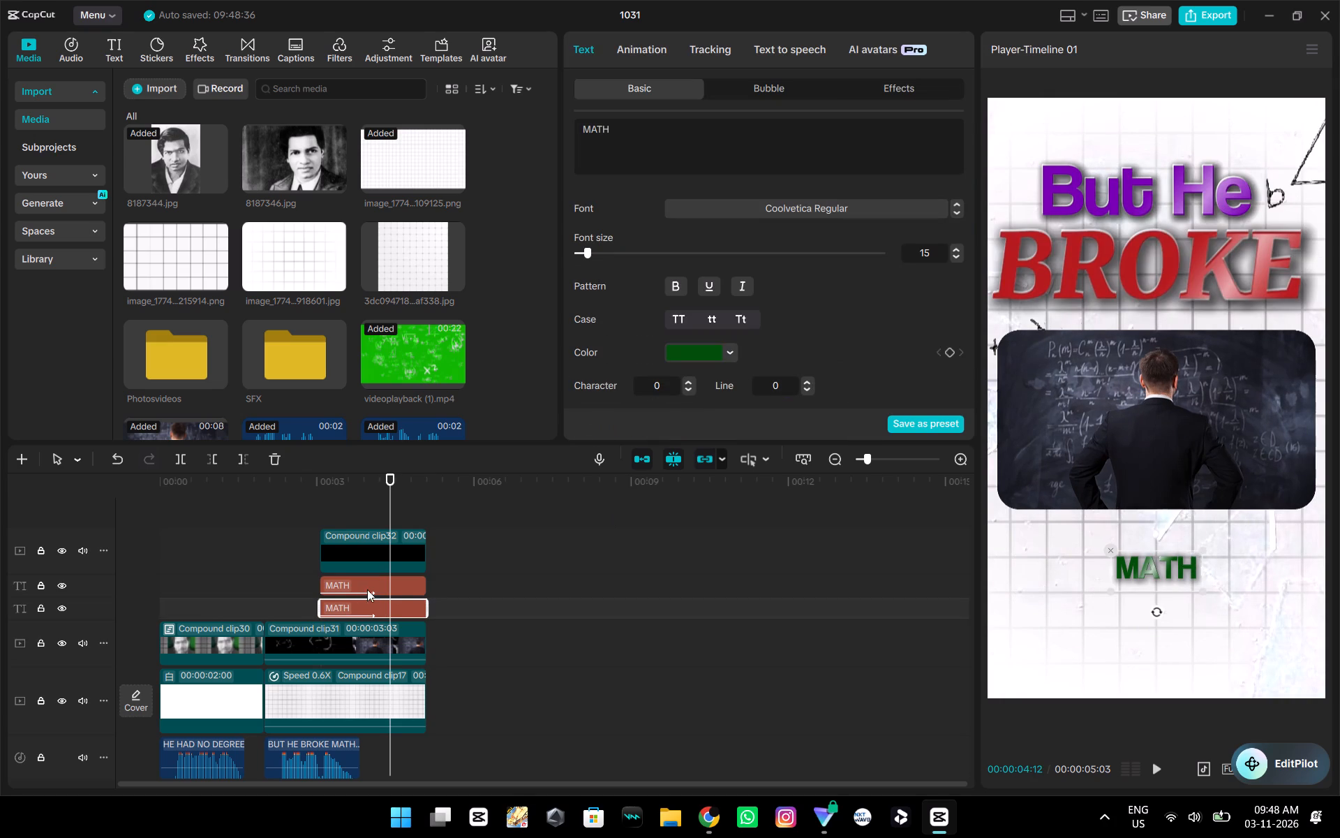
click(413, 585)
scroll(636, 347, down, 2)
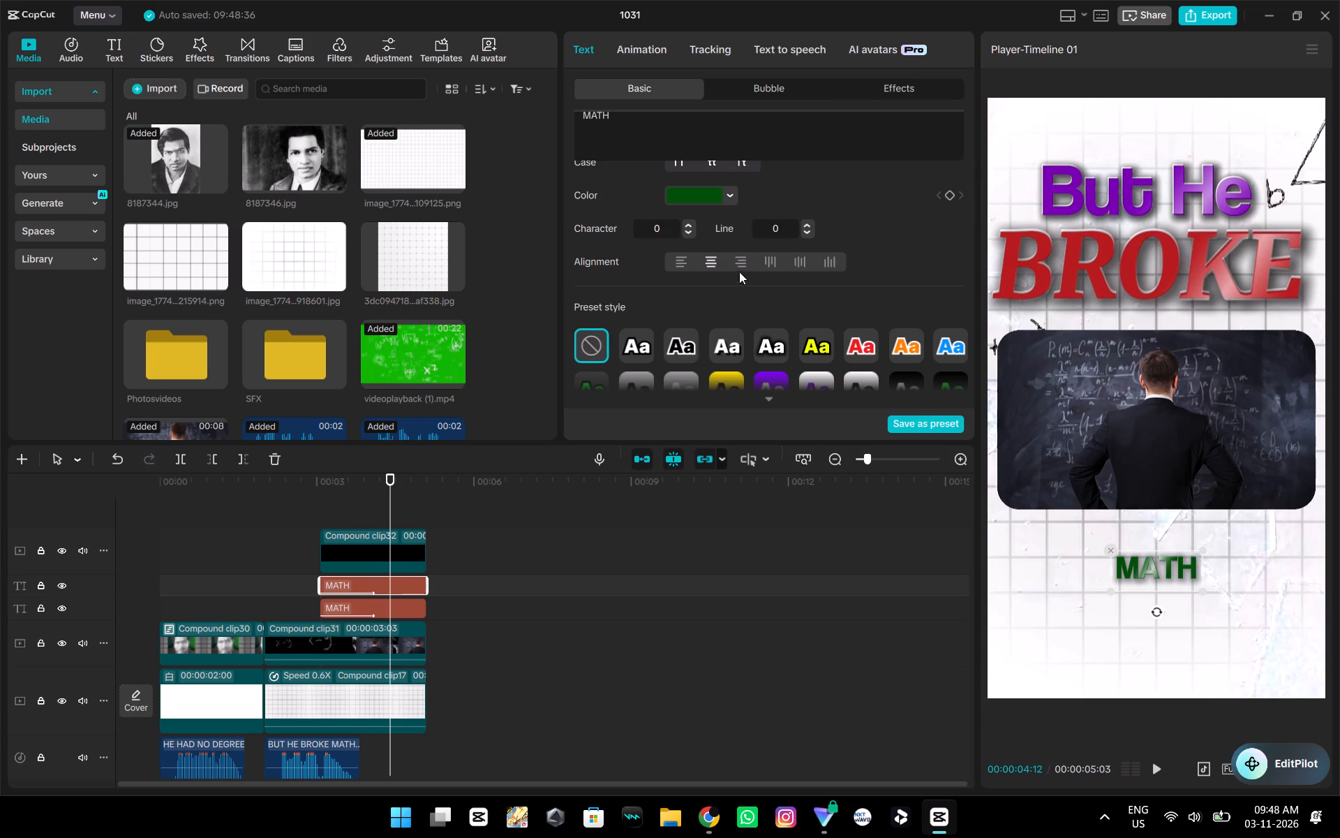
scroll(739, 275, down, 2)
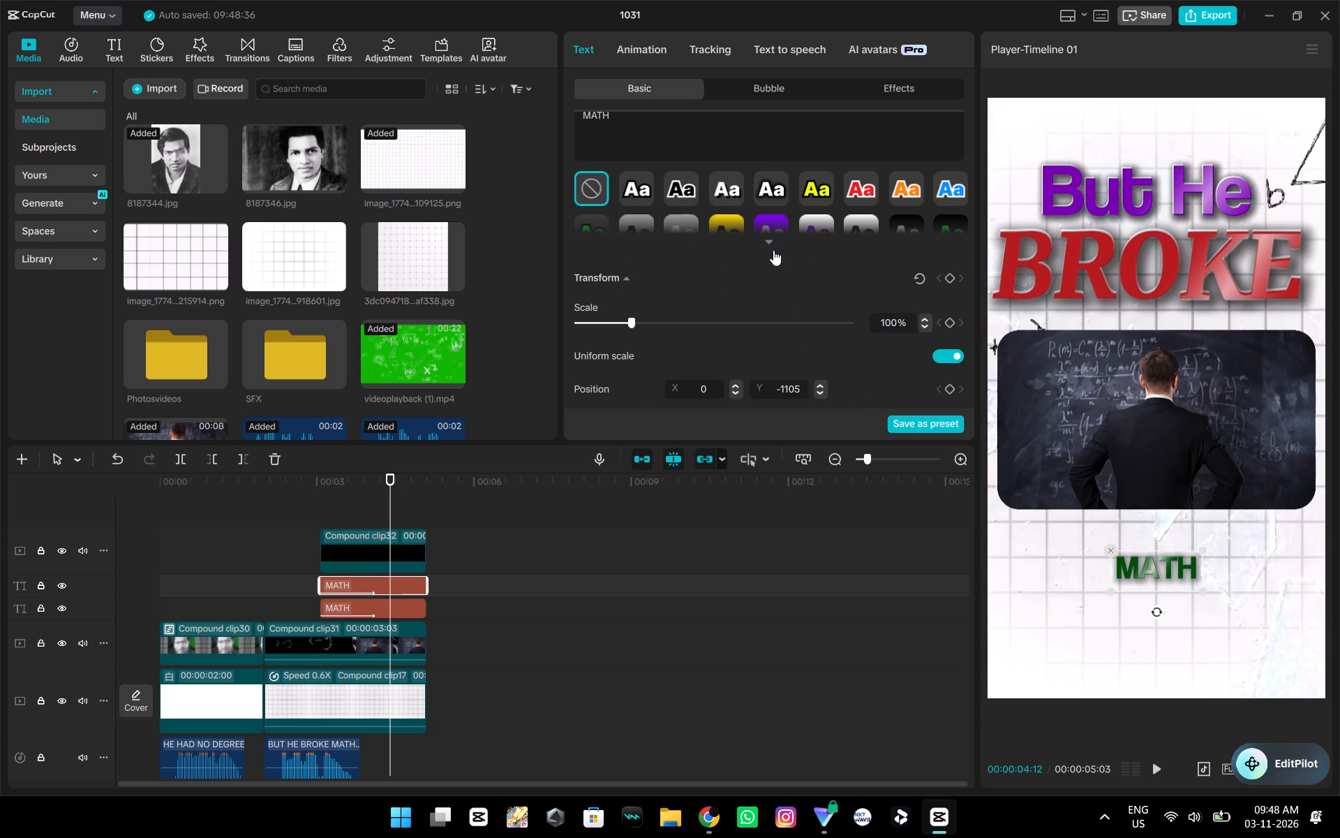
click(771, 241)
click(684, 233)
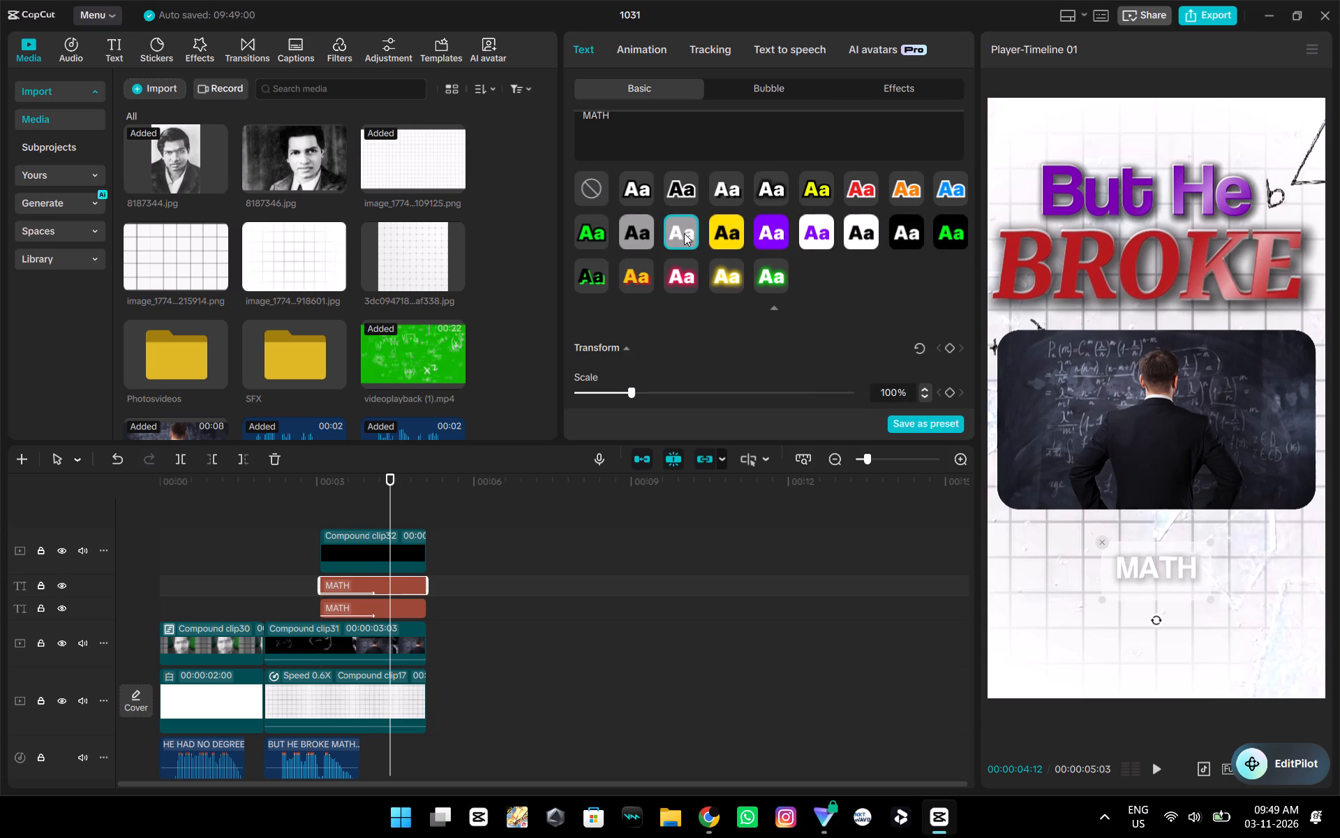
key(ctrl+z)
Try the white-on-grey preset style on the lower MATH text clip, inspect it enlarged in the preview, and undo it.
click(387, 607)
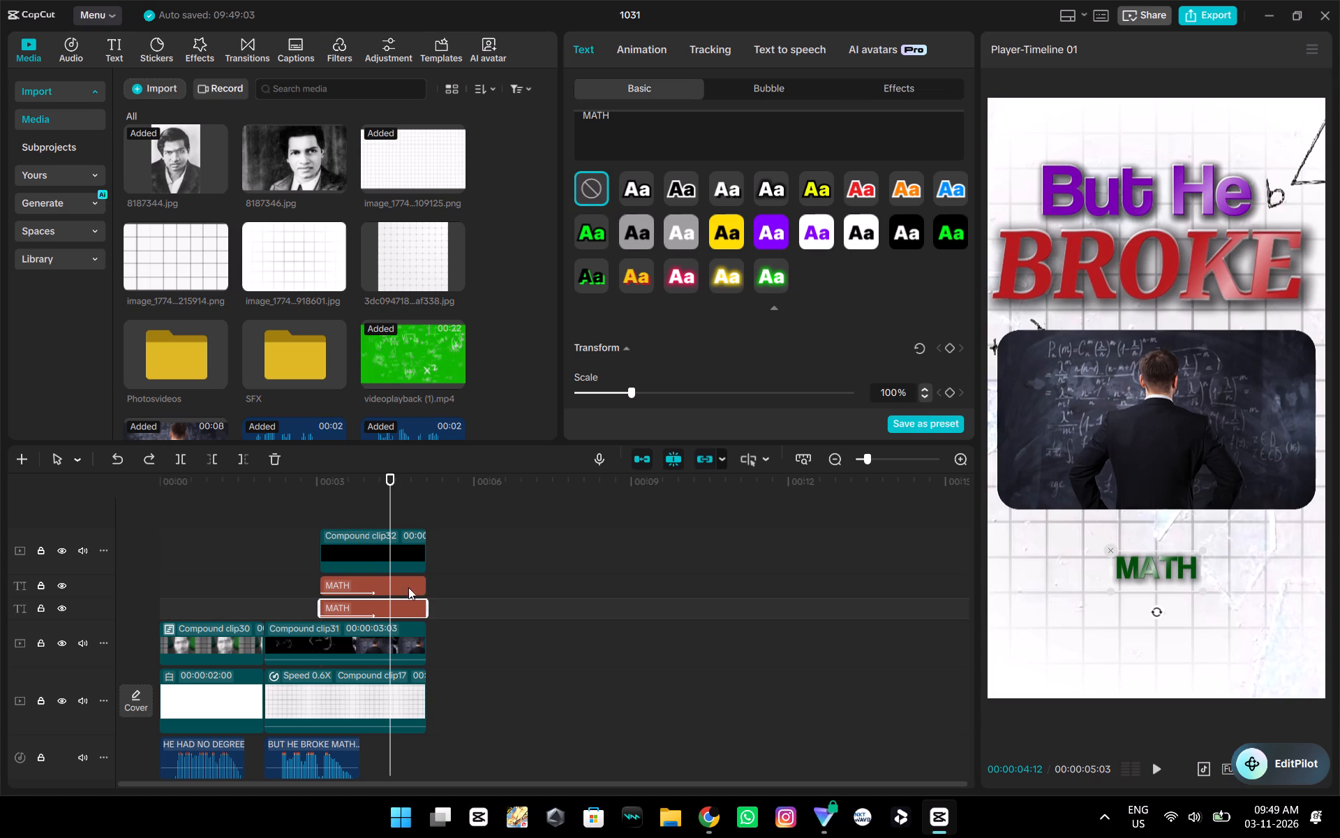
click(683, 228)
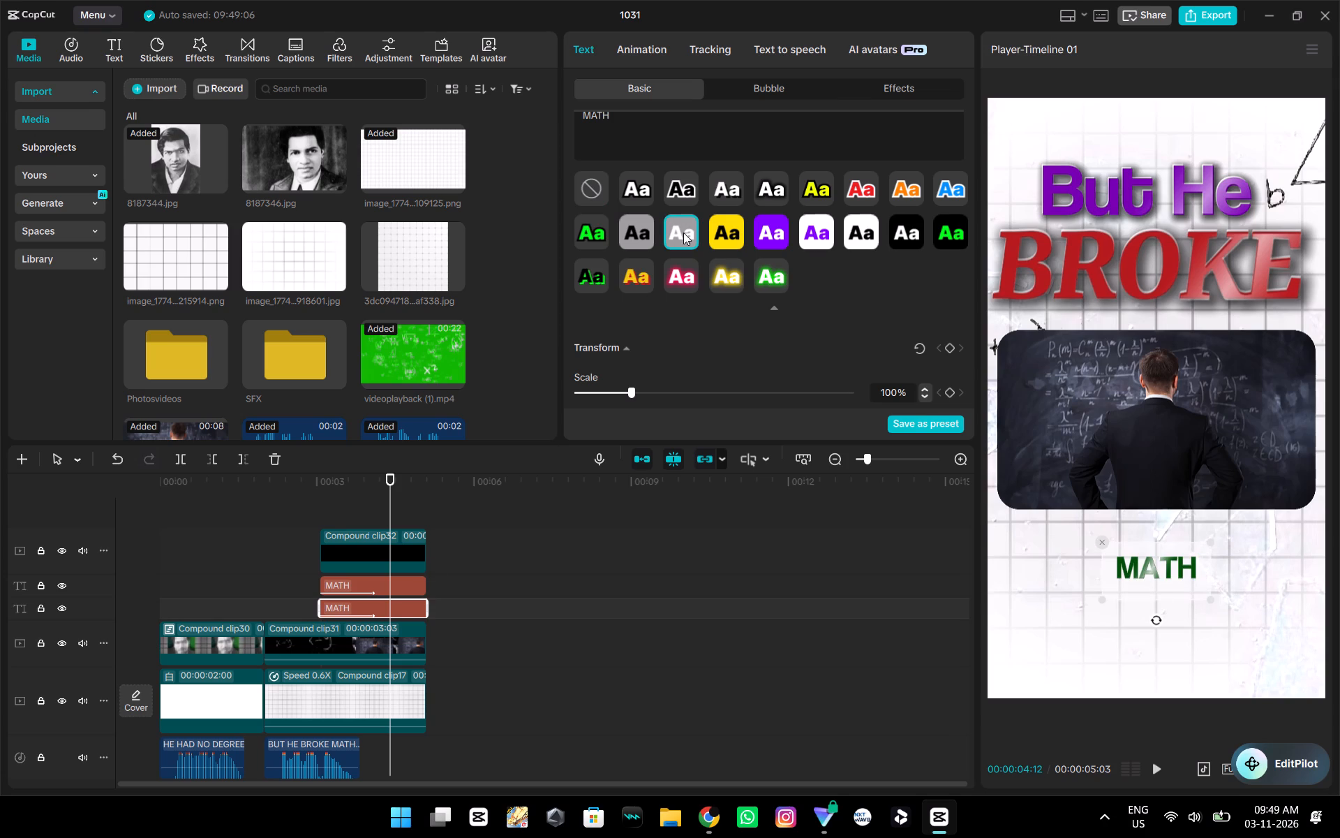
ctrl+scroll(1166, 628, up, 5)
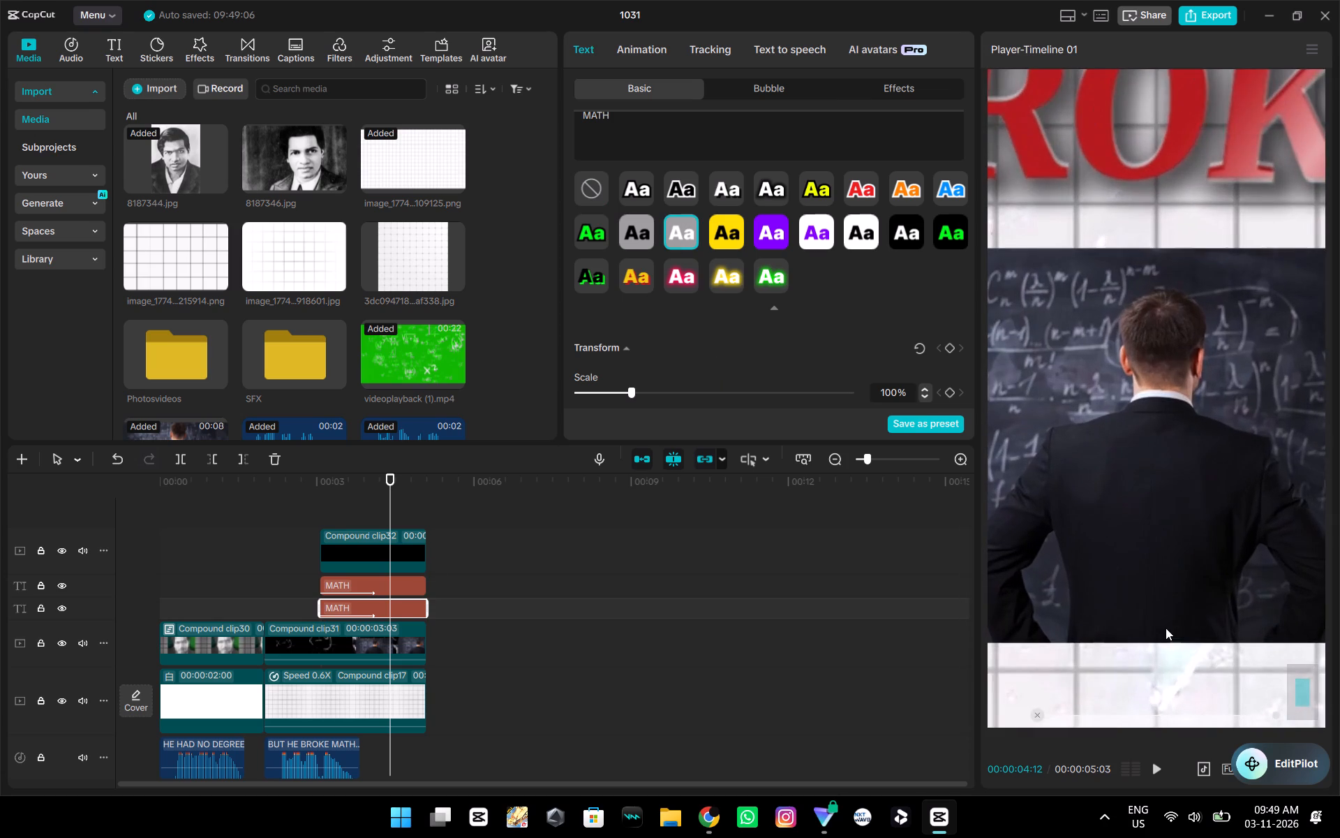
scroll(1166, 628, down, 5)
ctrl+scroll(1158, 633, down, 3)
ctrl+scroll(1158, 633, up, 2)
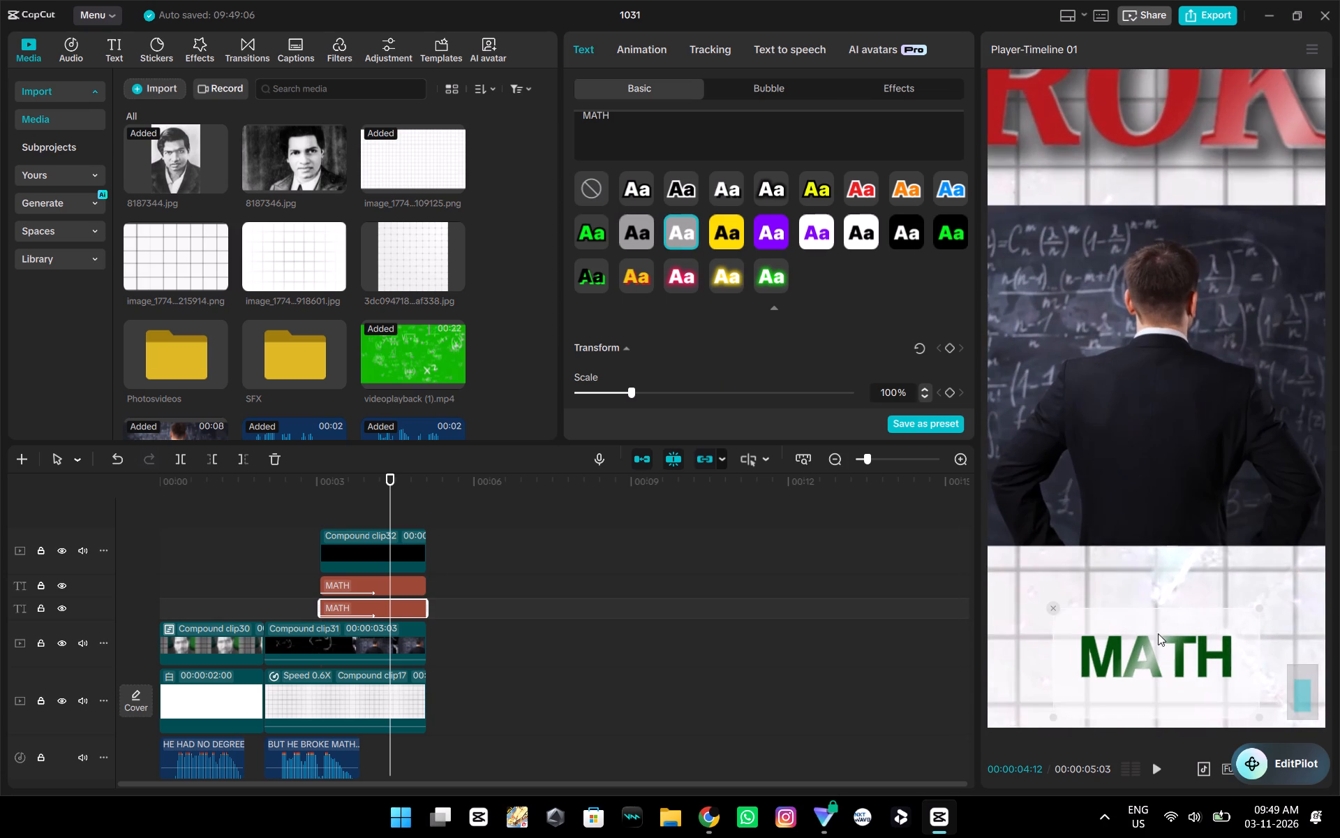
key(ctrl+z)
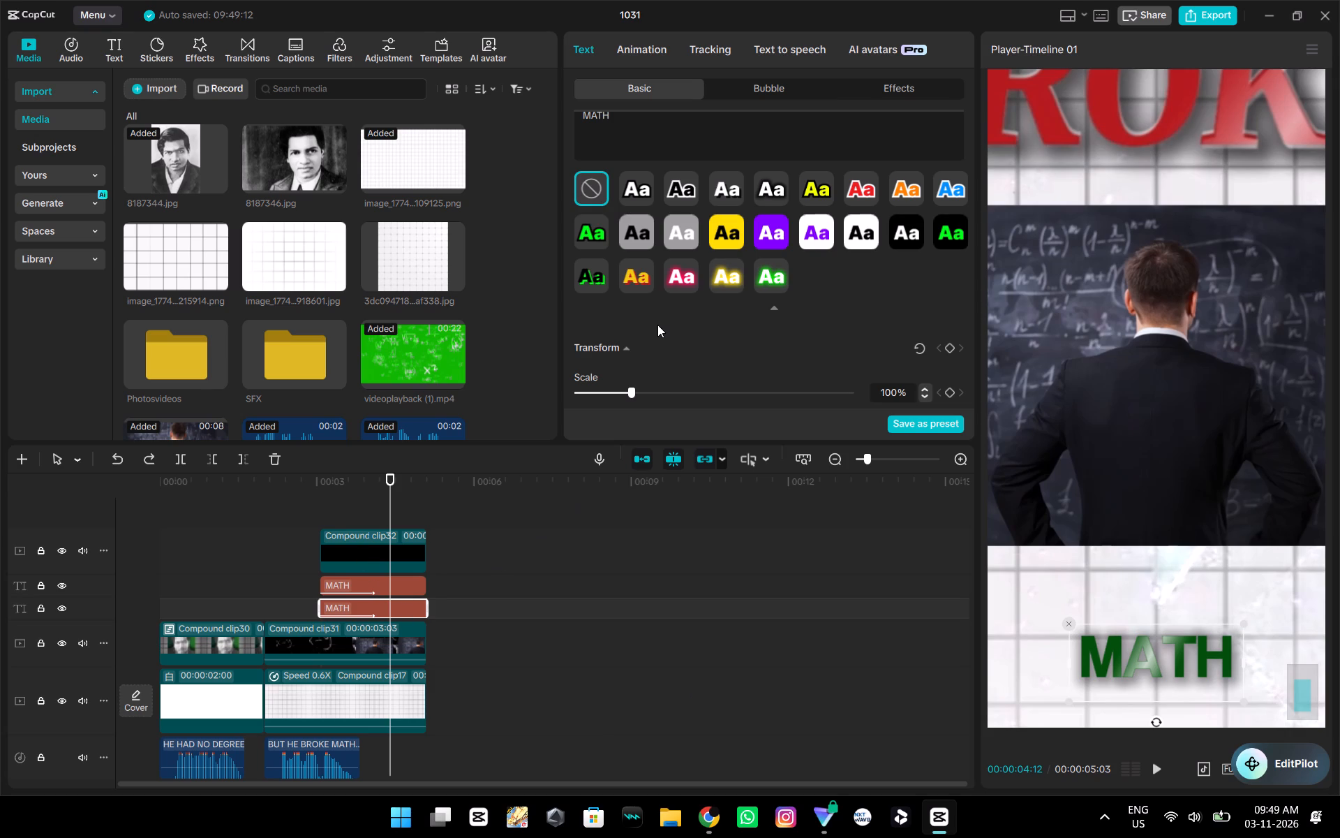
Set the lower MATH text clip's color to white, FFFFFF.
scroll(657, 323, down, 13)
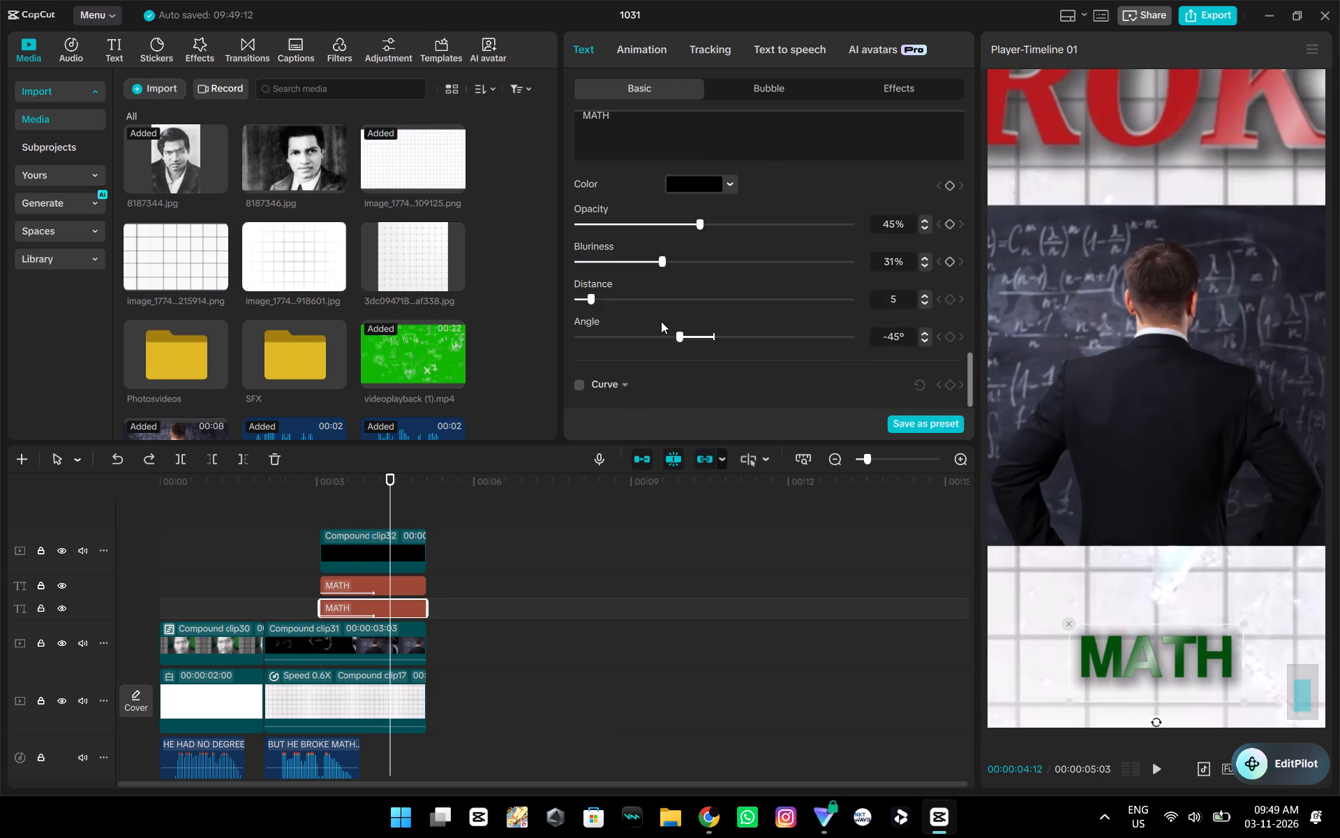
scroll(664, 321, up, 15)
scroll(672, 321, down, 1)
scroll(672, 321, up, 1)
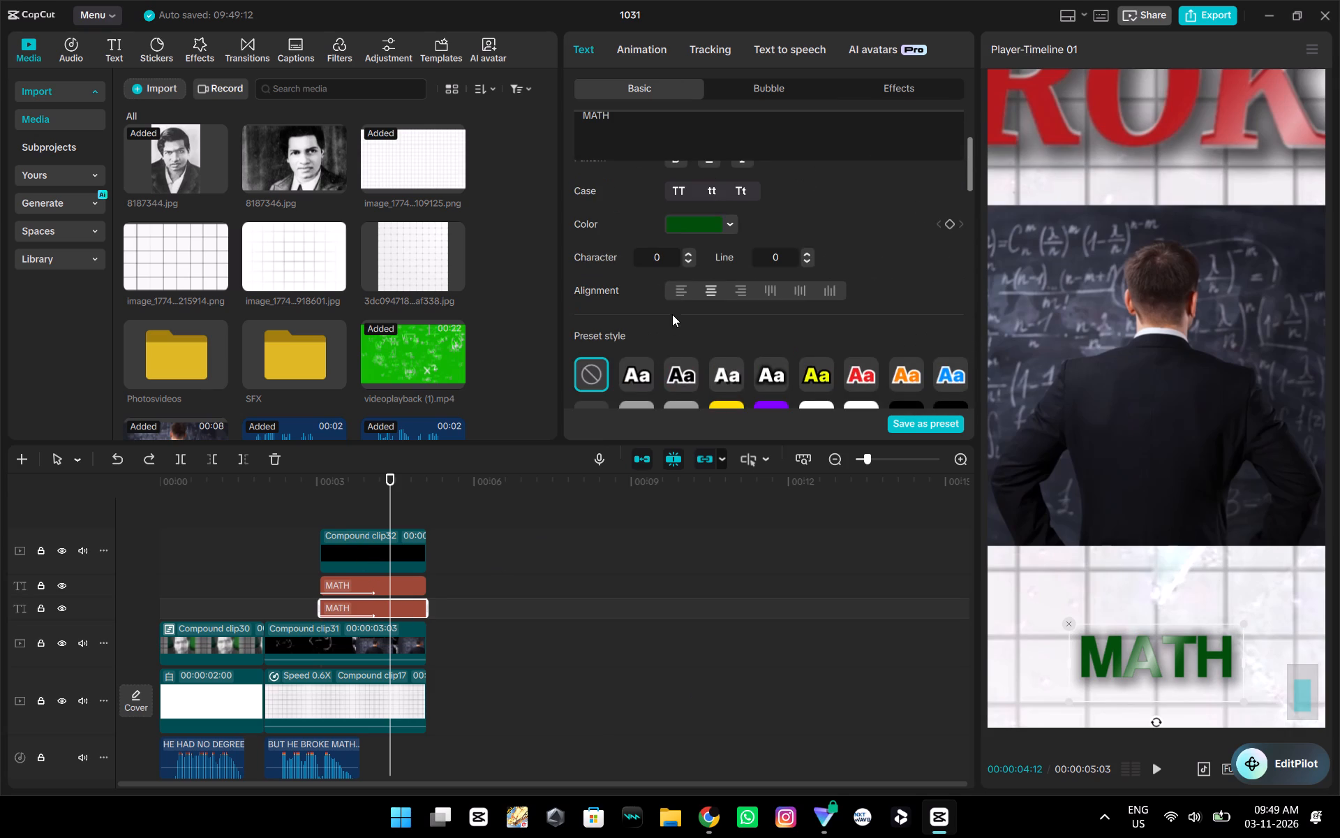
click(736, 223)
click(676, 287)
drag(676, 287, 630, 264)
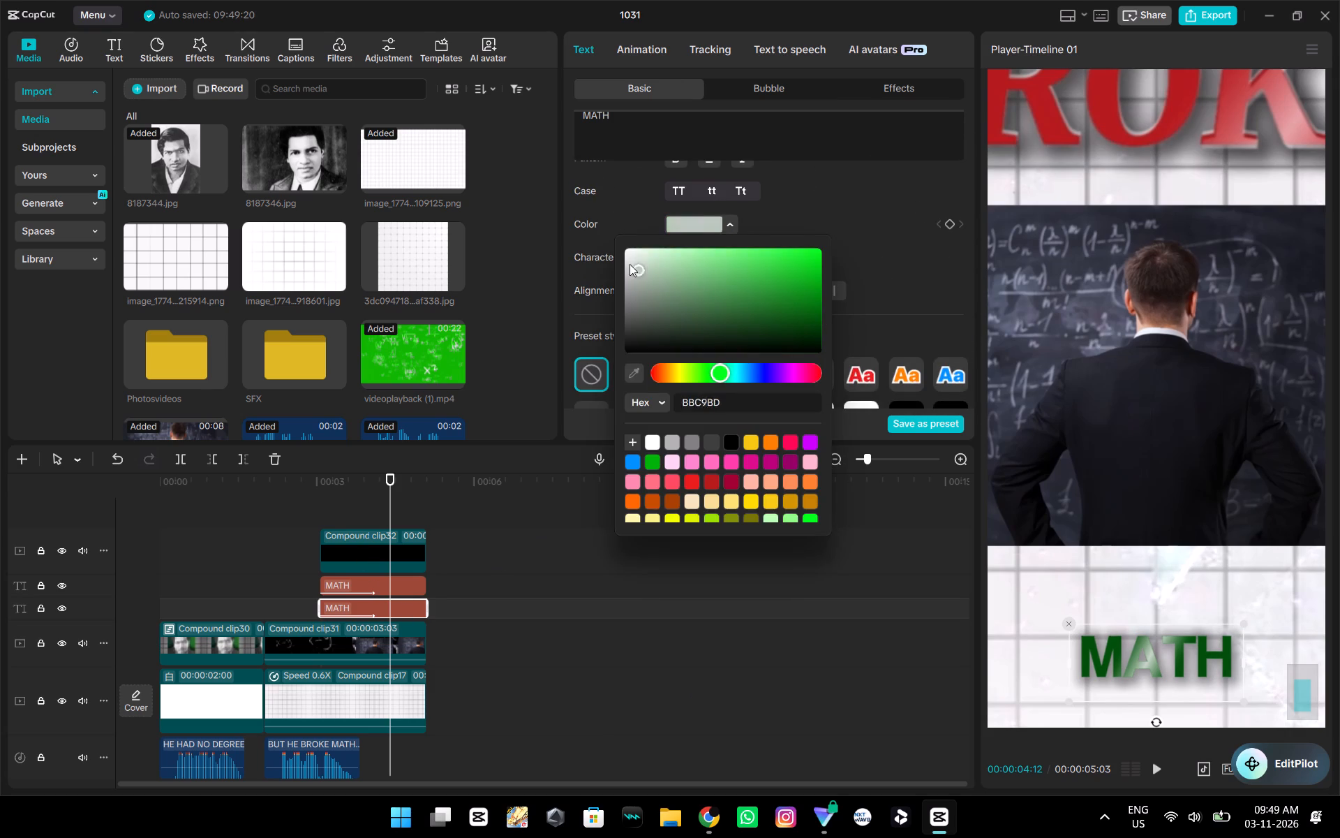
drag(630, 264, 75, 116)
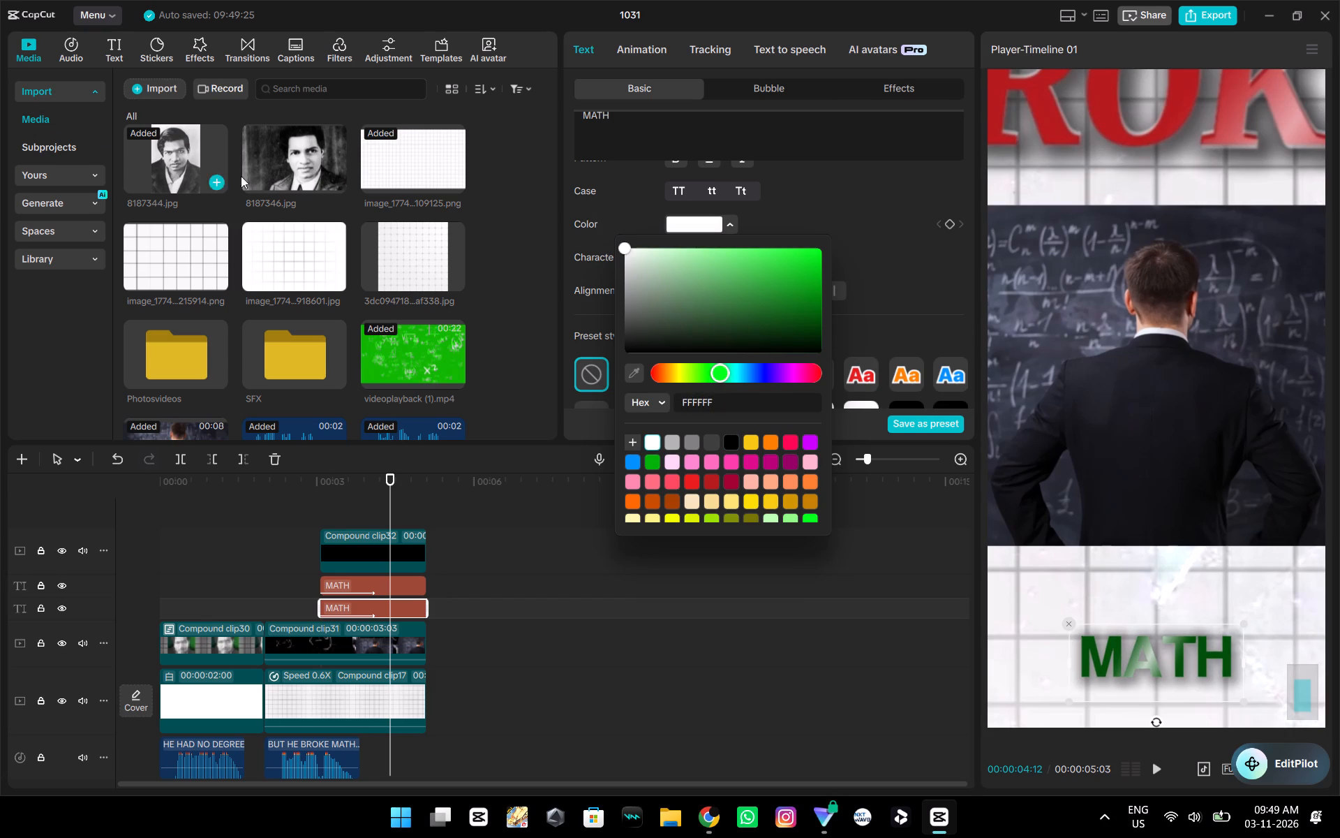
click(836, 213)
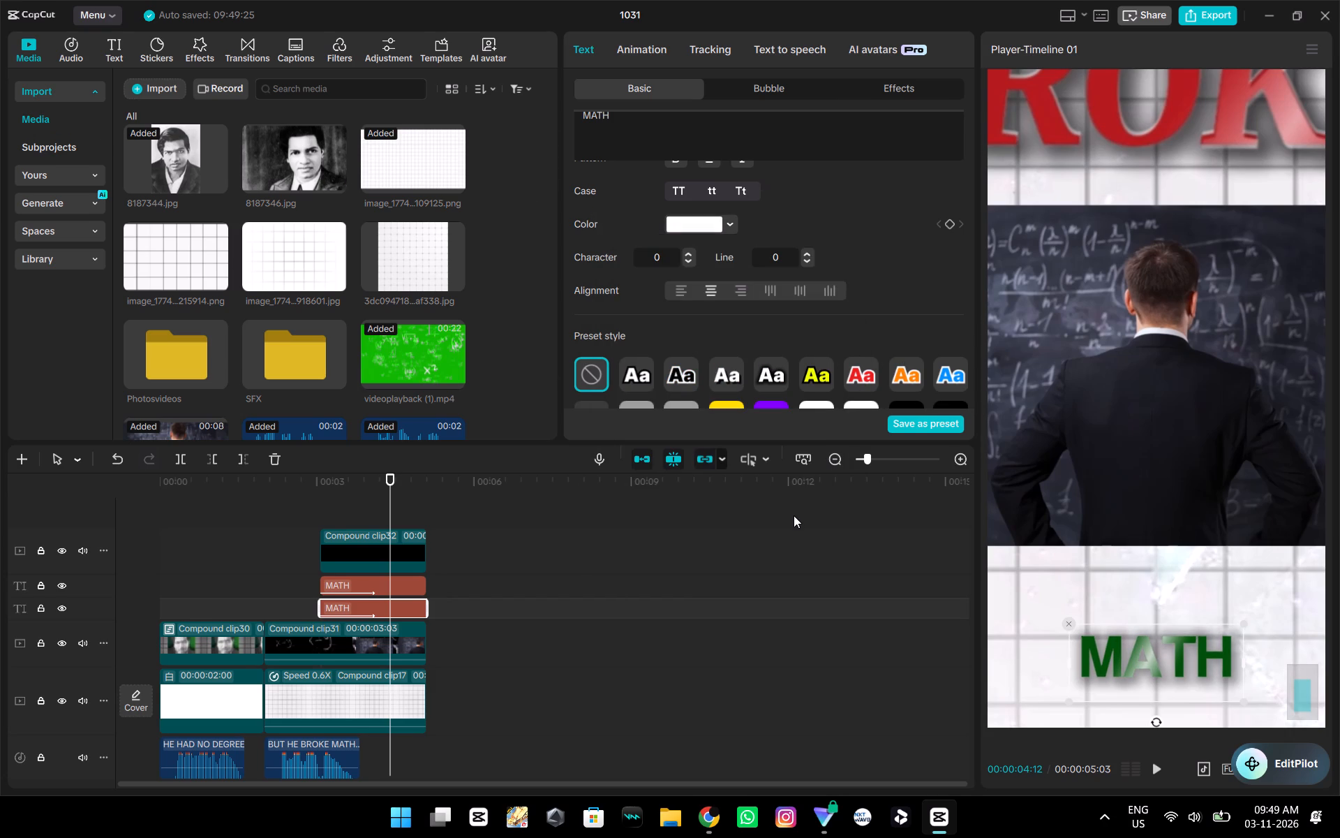
Play the section from just before the MATH text clips start and check MATH in the full-frame preview.
scroll(794, 515, down, 2)
click(305, 536)
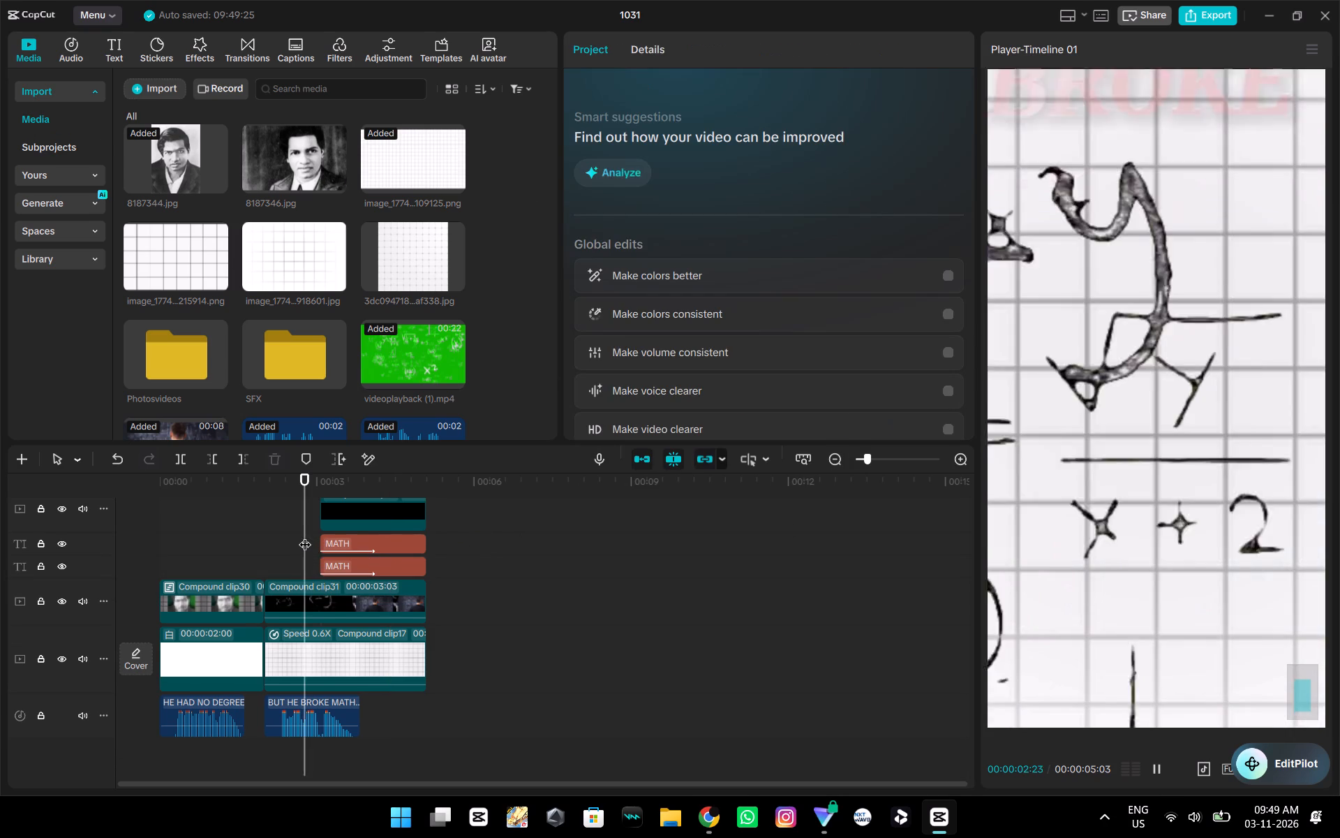
key(space)
key(space)
ctrl+scroll(694, 579, down, 2)
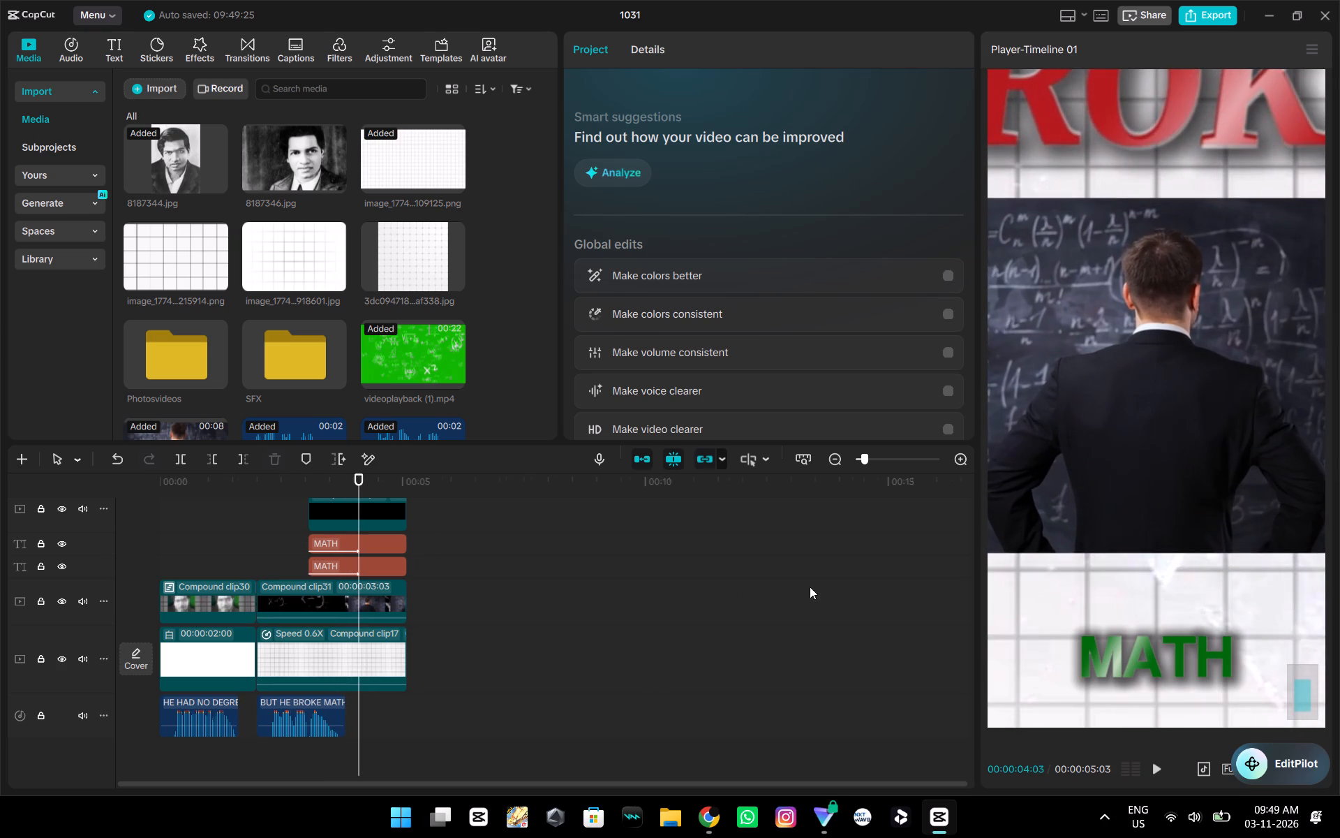
ctrl+scroll(810, 587, down, 7)
ctrl+scroll(1133, 498, up, 2)
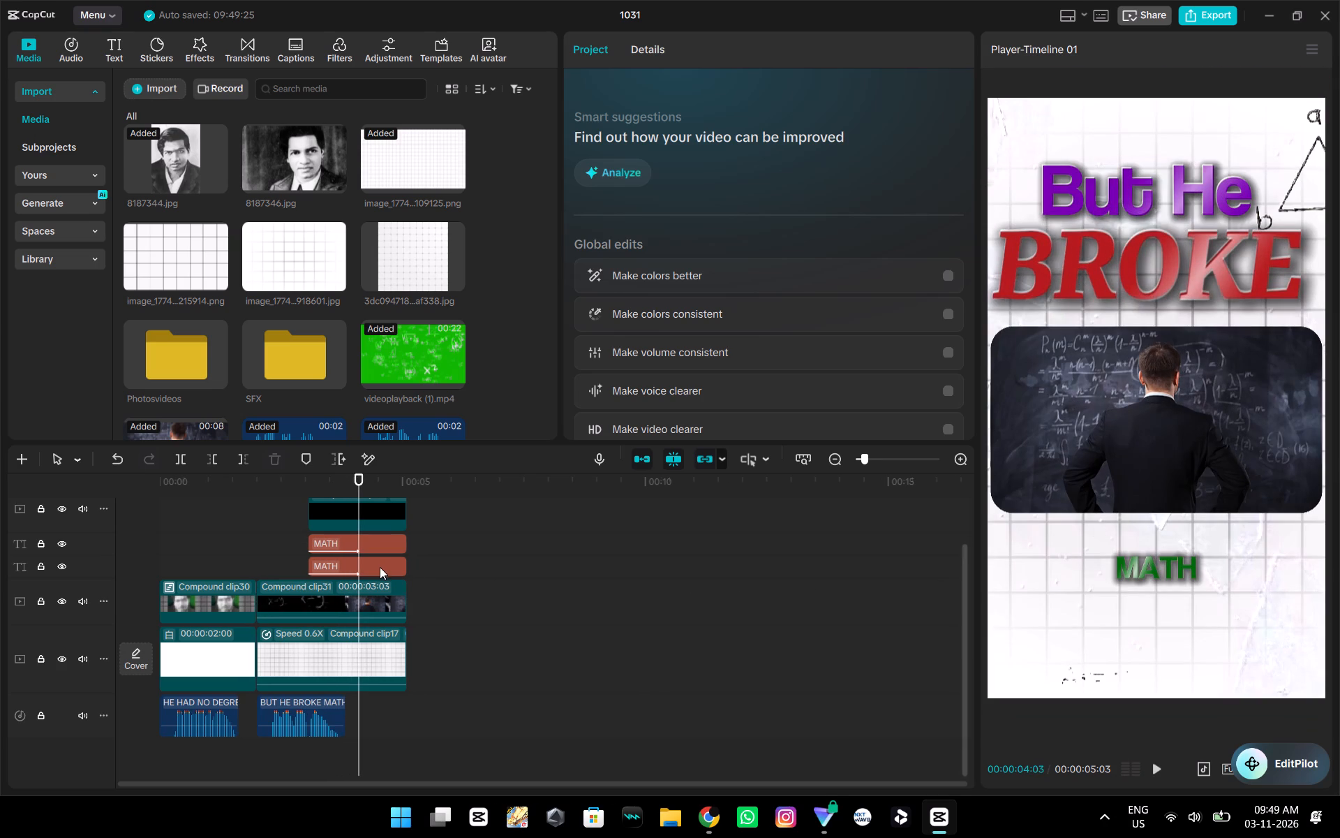
Set the lower MATH text clip's font size to 30.
click(373, 562)
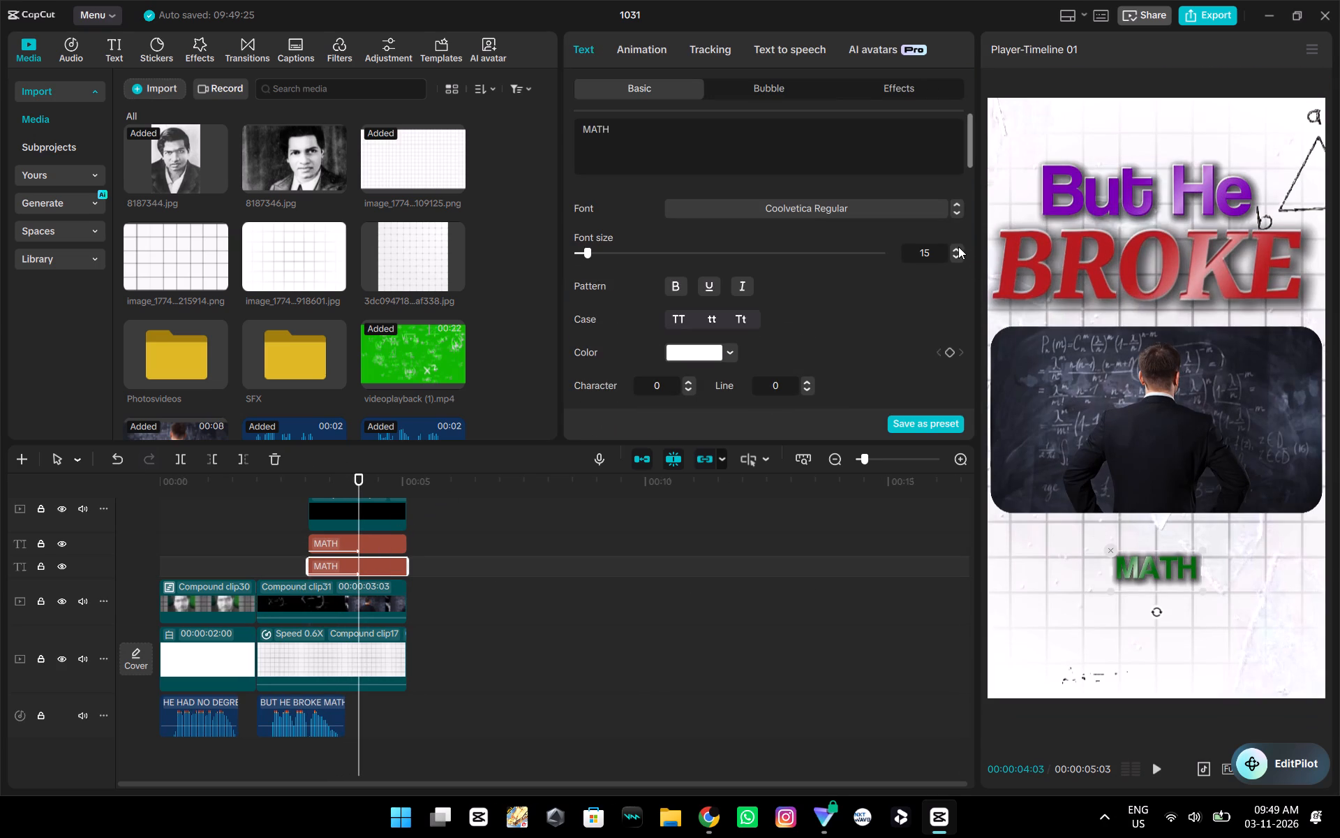
drag(935, 250, 817, 233)
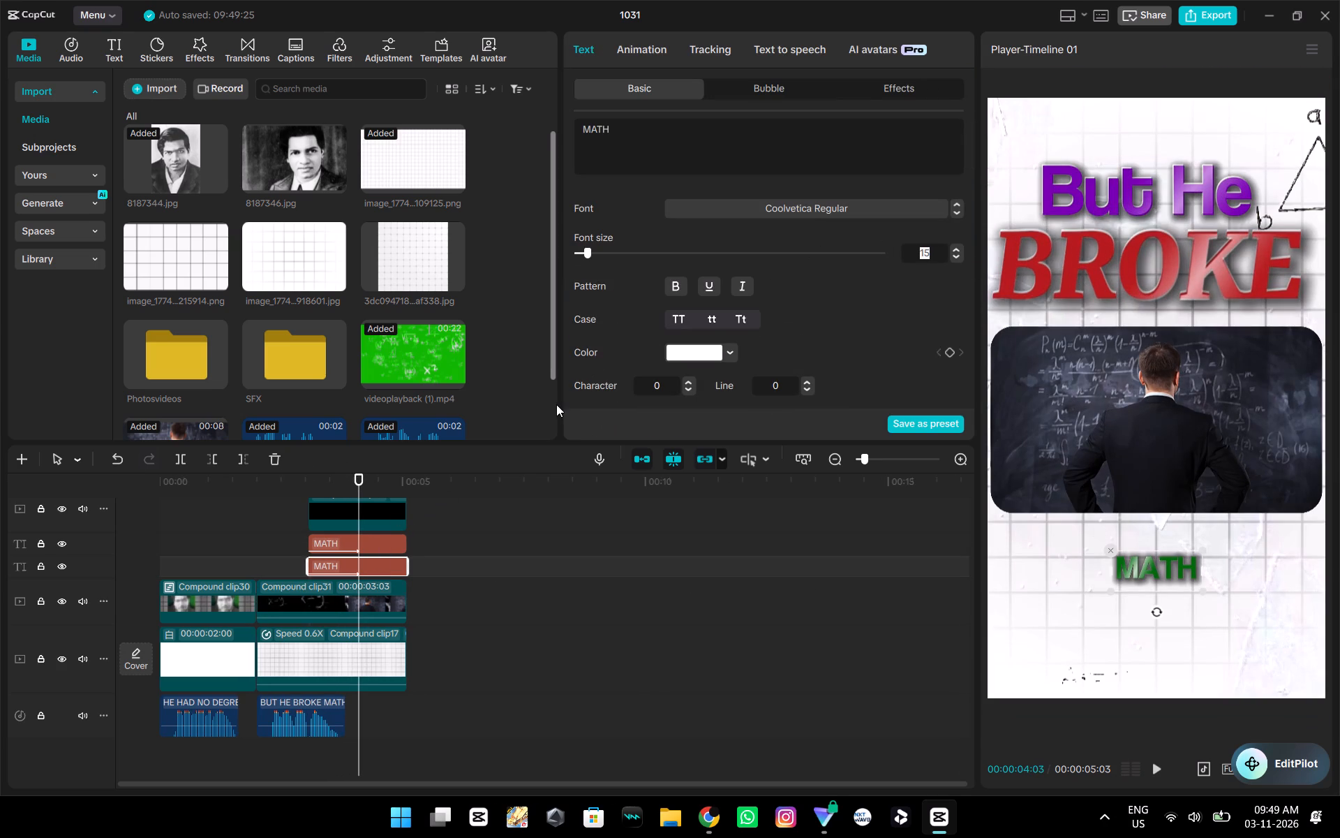
text(30)
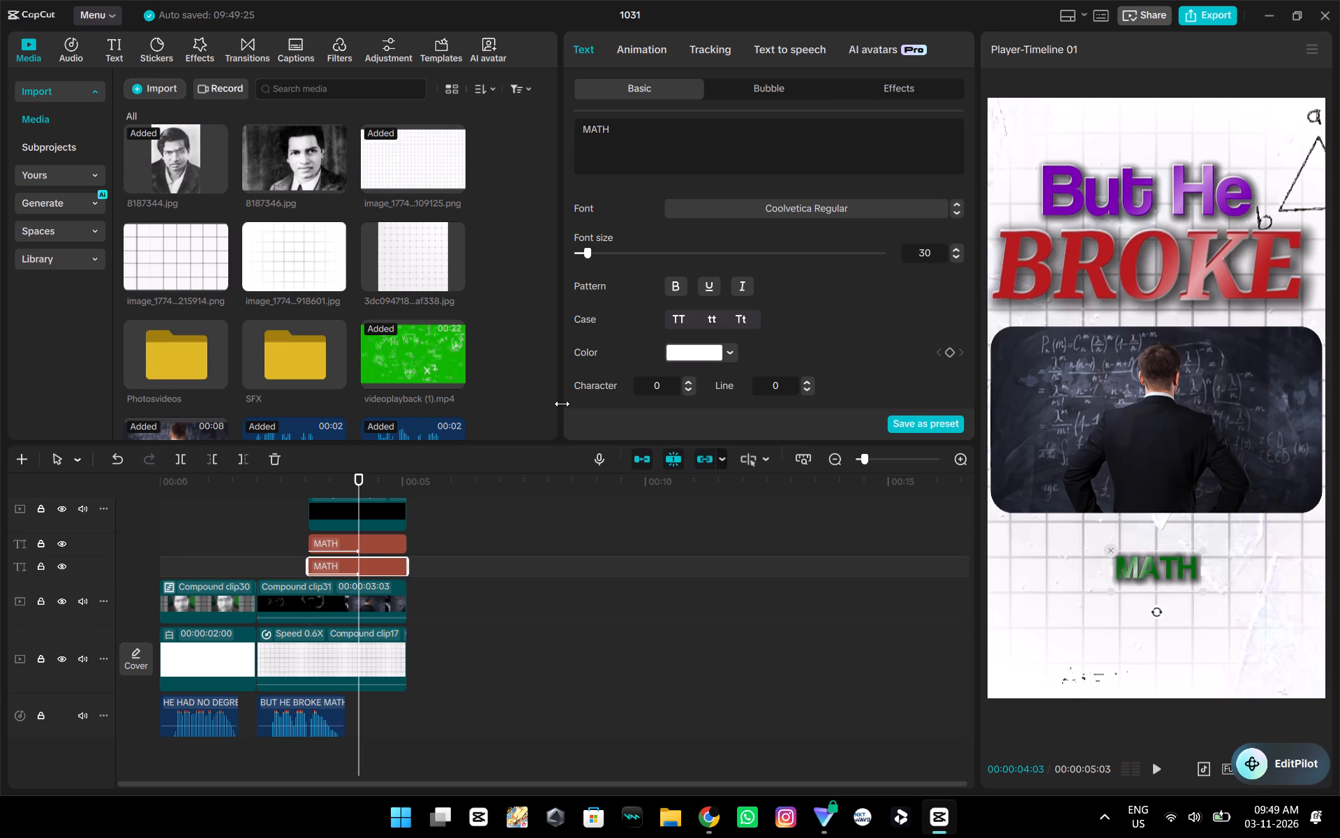
key(Return)
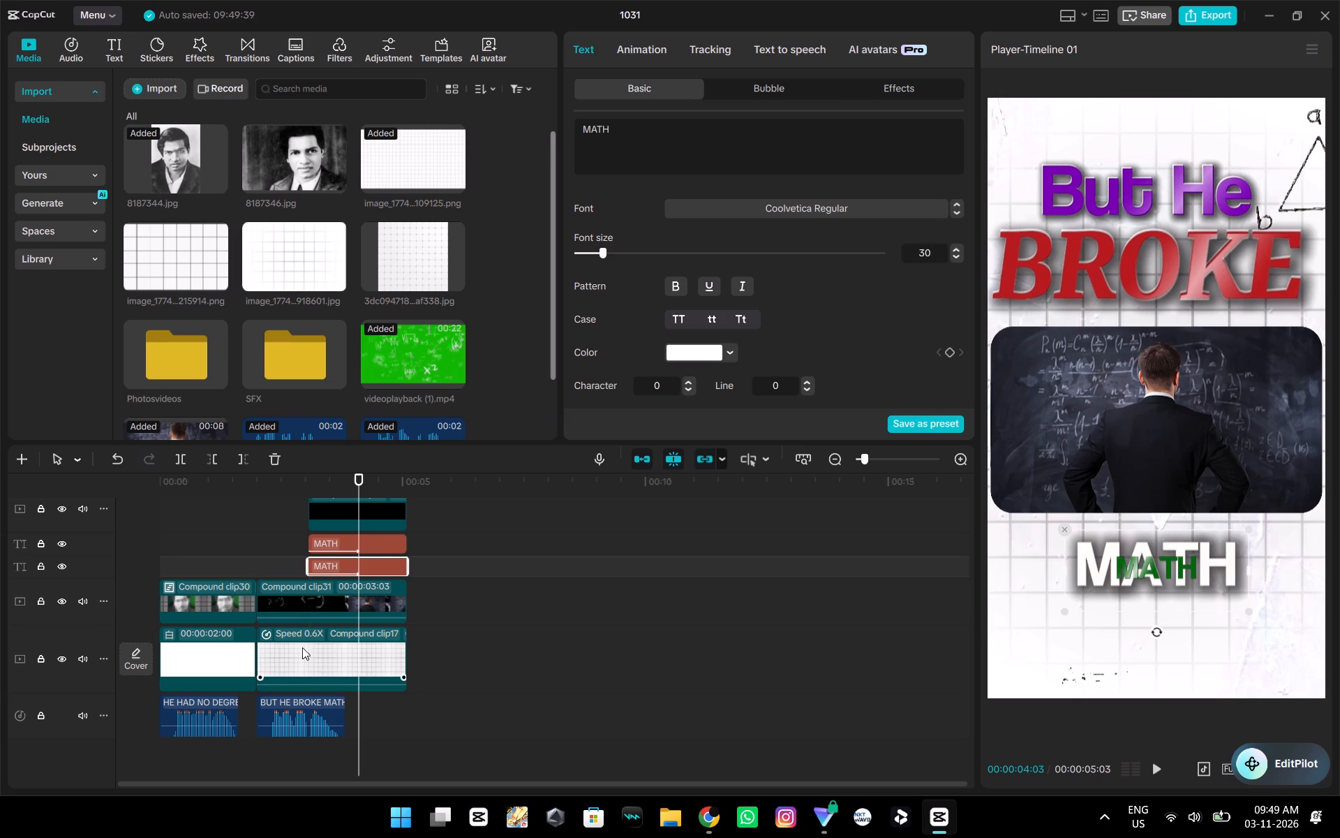
Set the font size of the green MATH text clip above it to 30.
click(372, 543)
drag(937, 256, 883, 242)
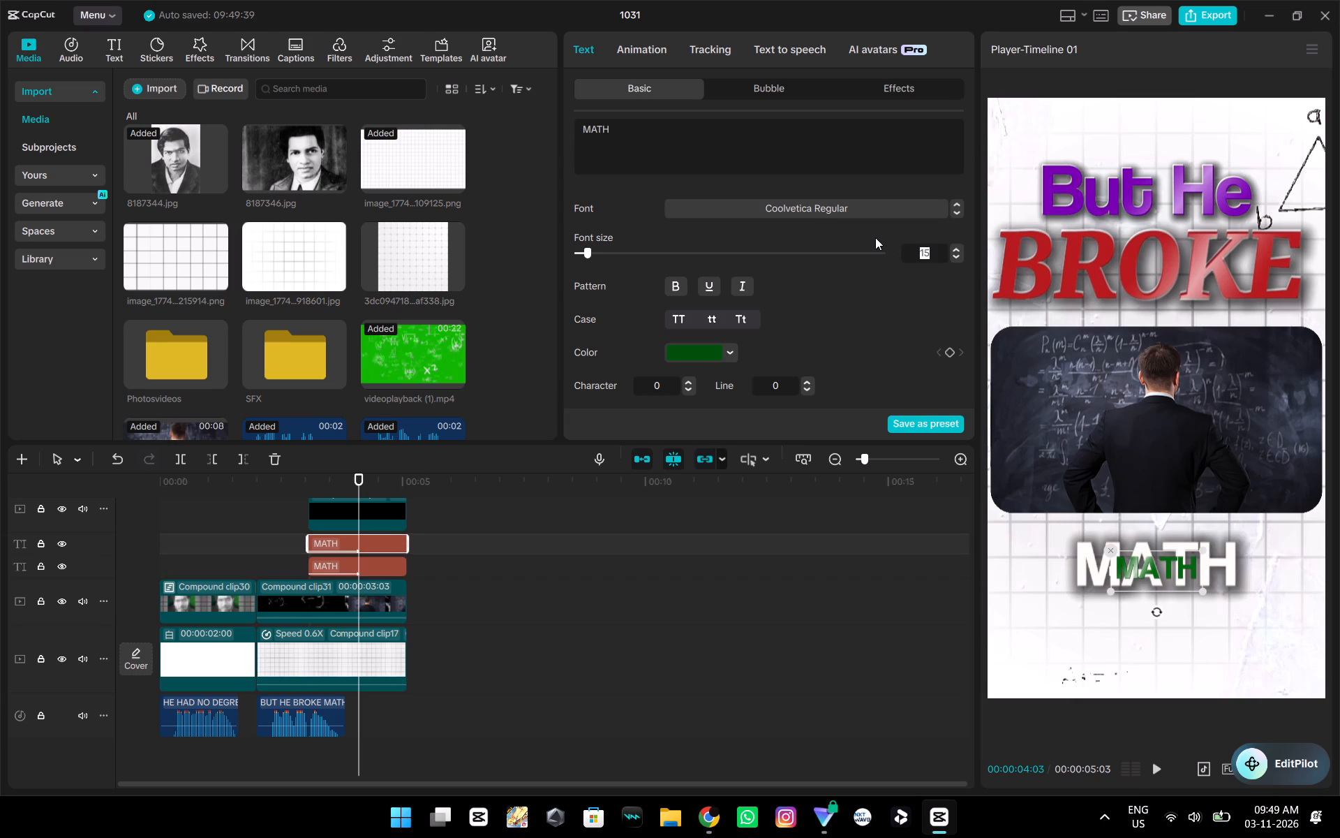
text(30)
key(Return)
key(backslash)
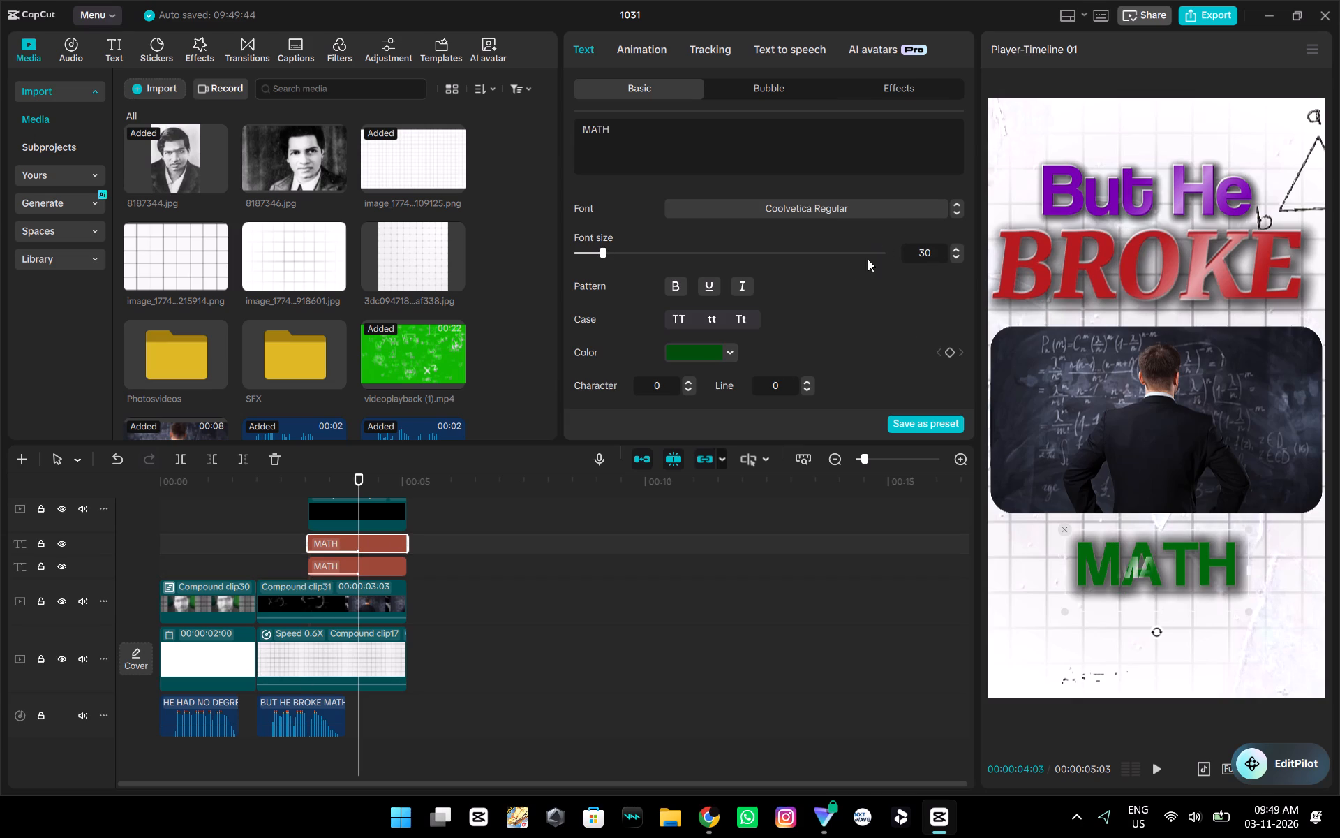
Ungroup the compound clip above the two MATH text clips into its editable text.
click(357, 508)
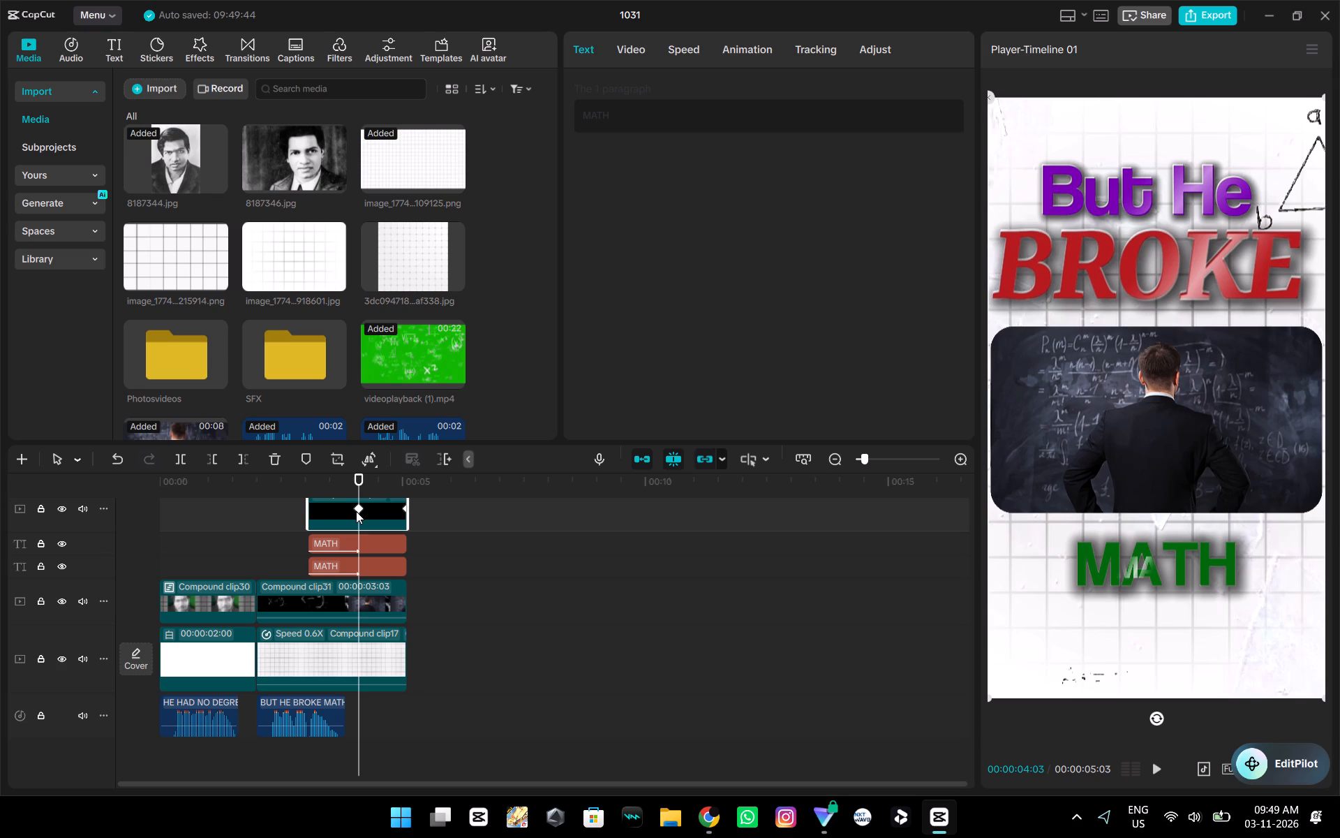
key(alt+shift+g)
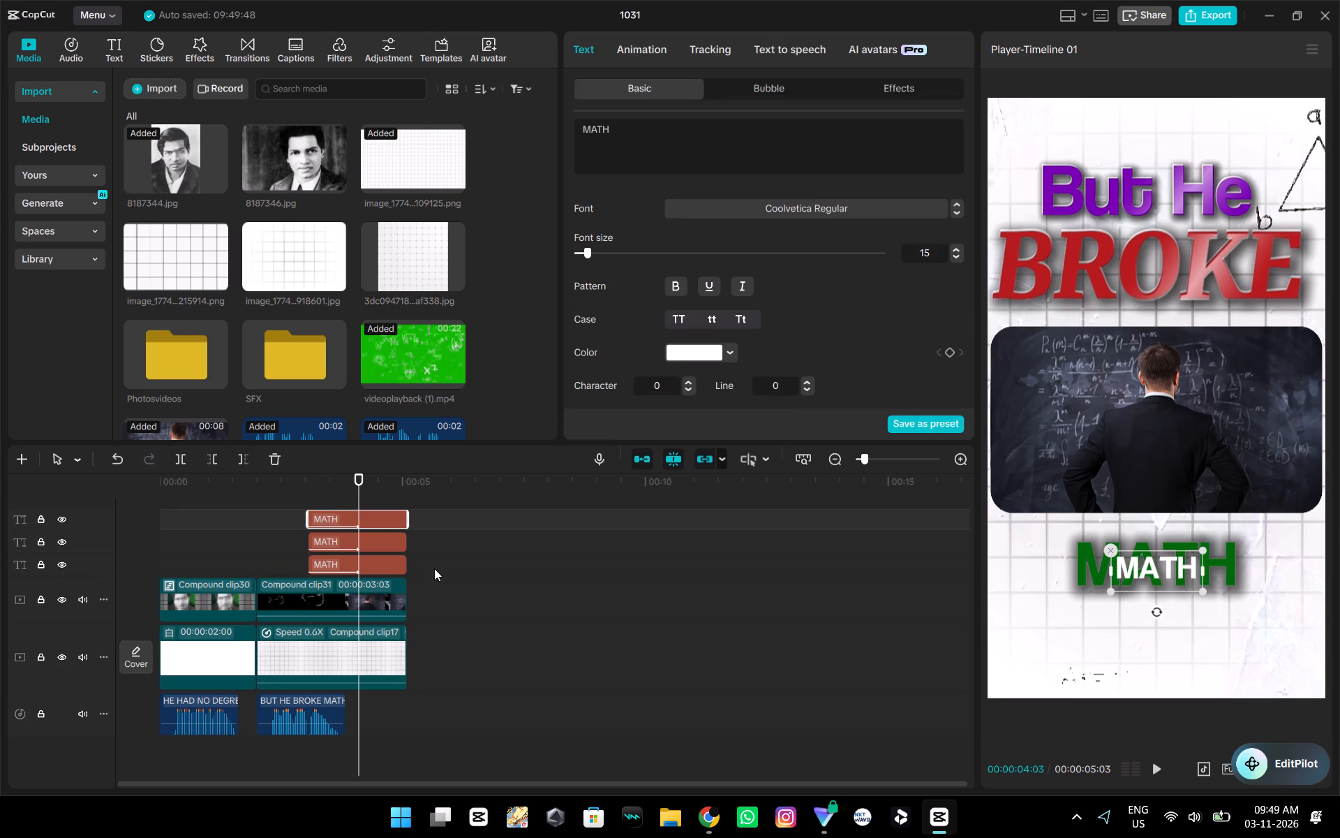
Set the font size of the white MATH text clip on the top track to 30.
drag(930, 253, 817, 260)
text(30)
key(Return)
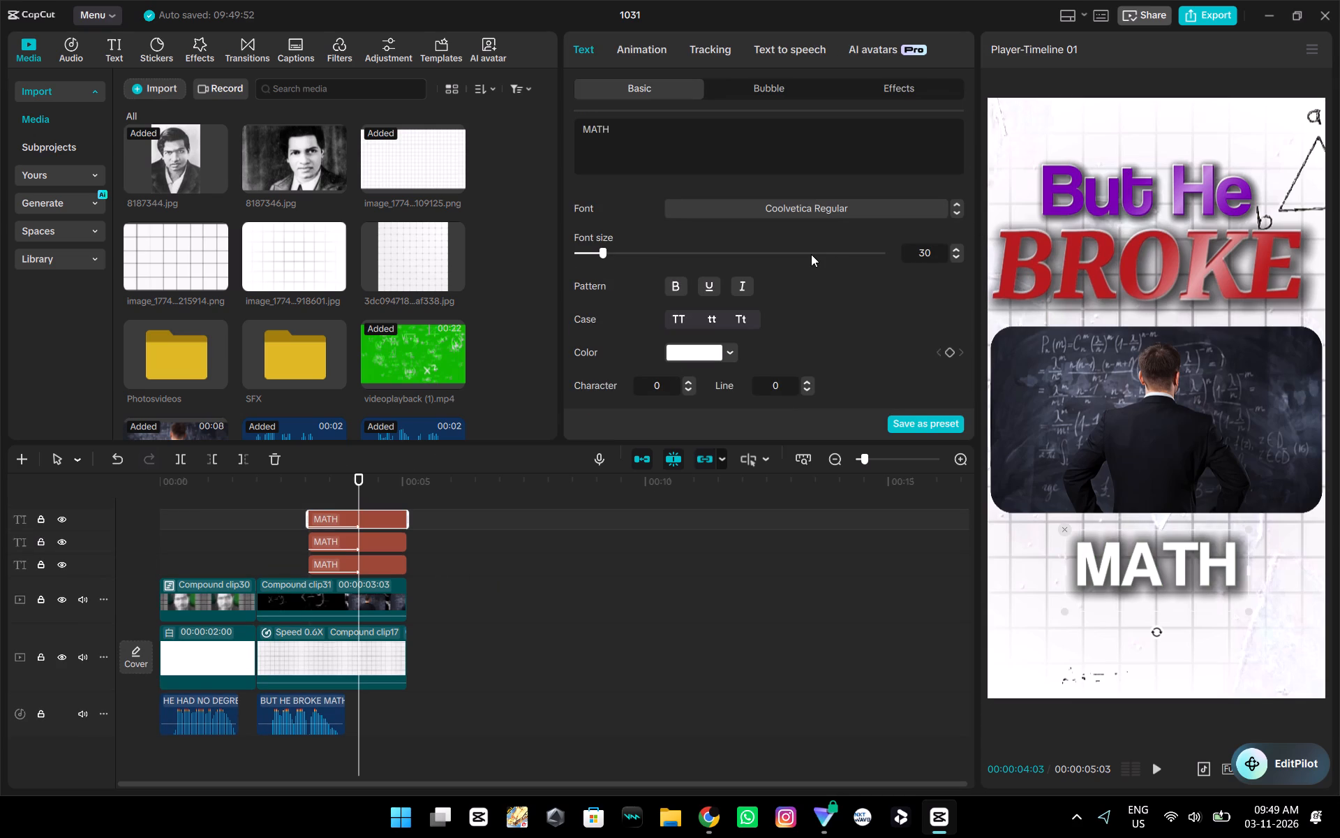
scroll(804, 287, down, 4)
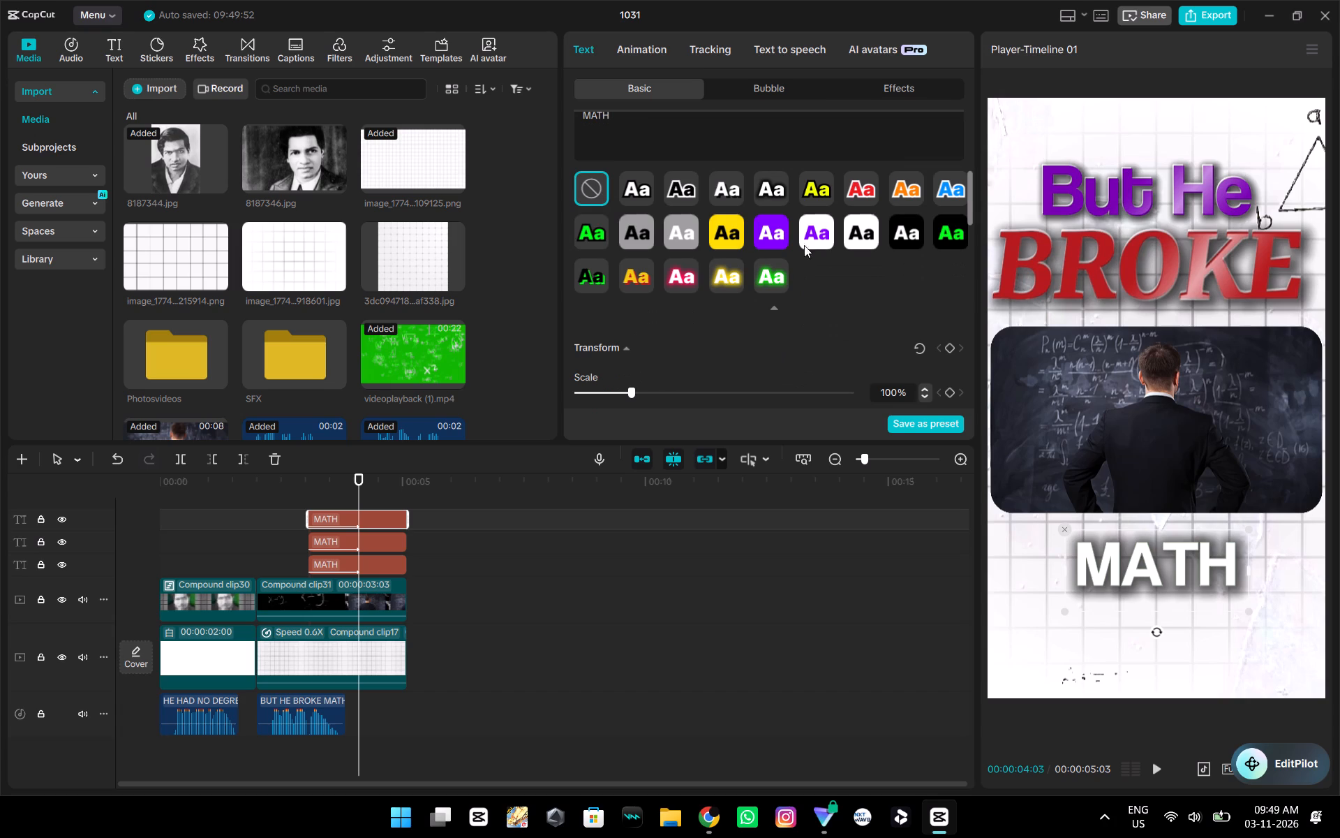
click(639, 46)
click(592, 52)
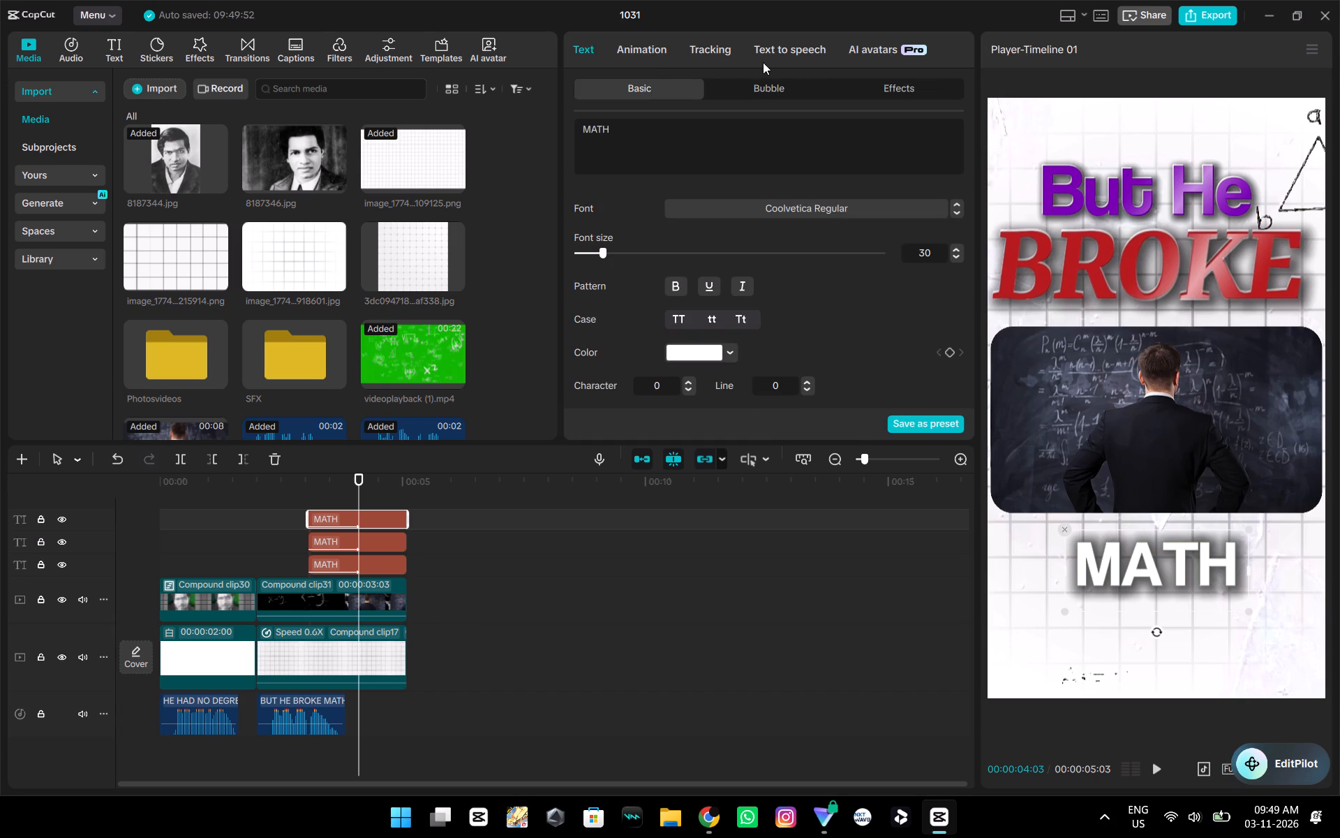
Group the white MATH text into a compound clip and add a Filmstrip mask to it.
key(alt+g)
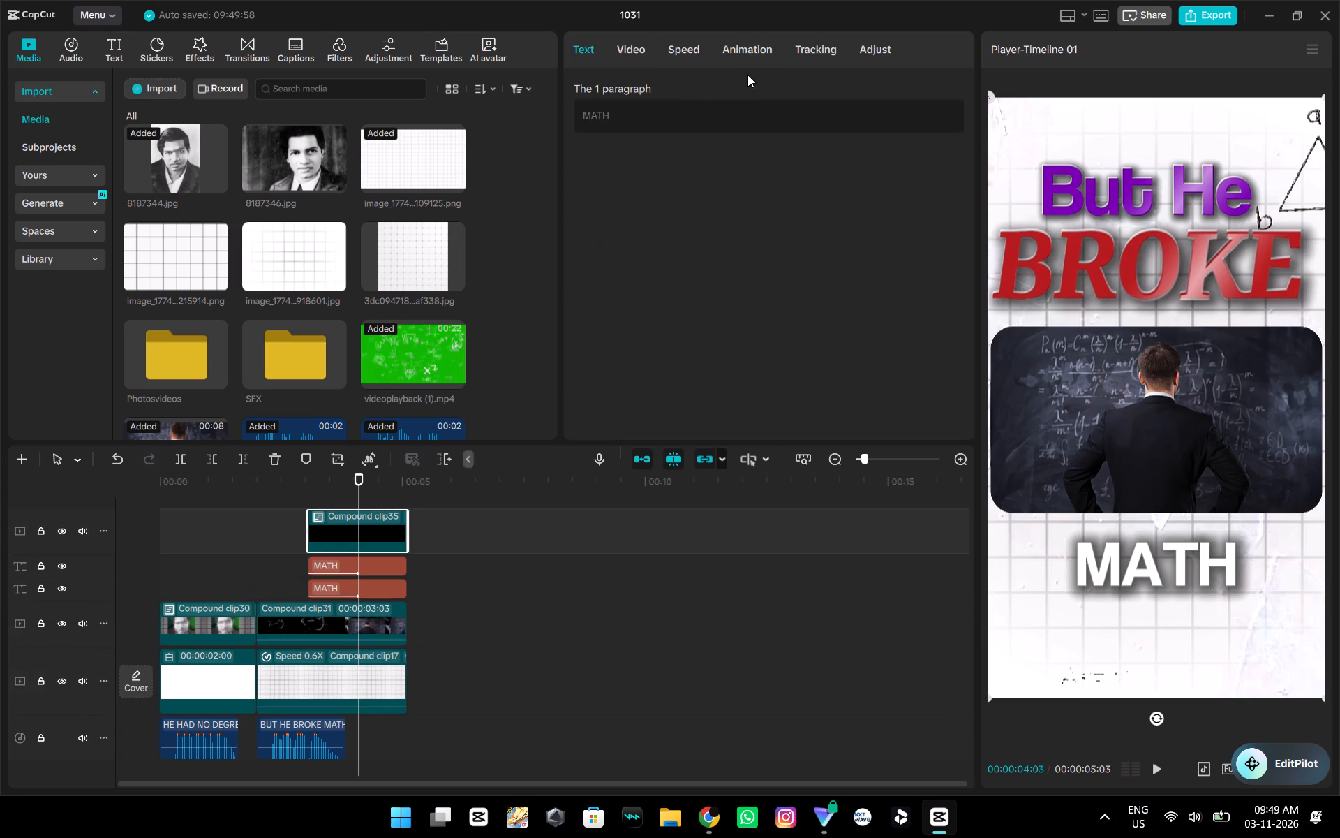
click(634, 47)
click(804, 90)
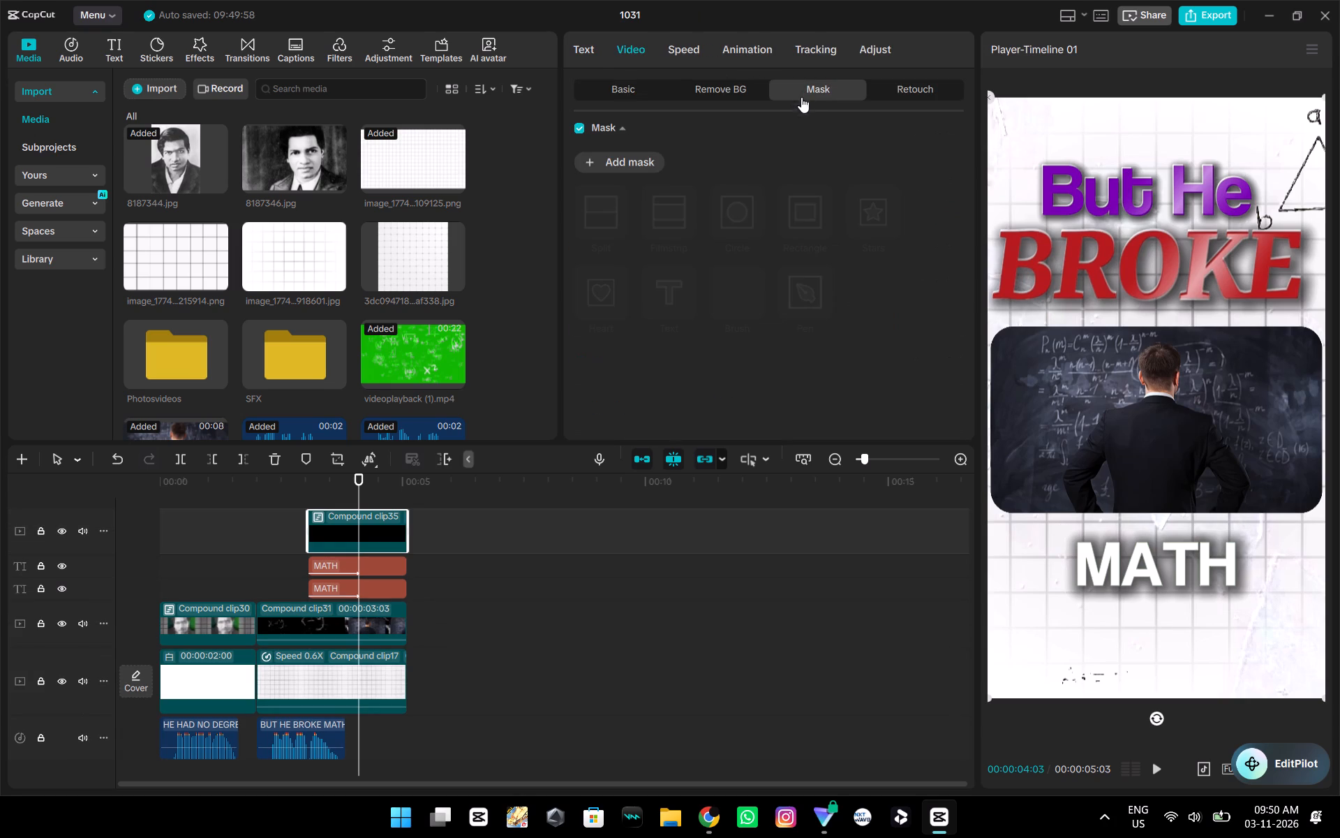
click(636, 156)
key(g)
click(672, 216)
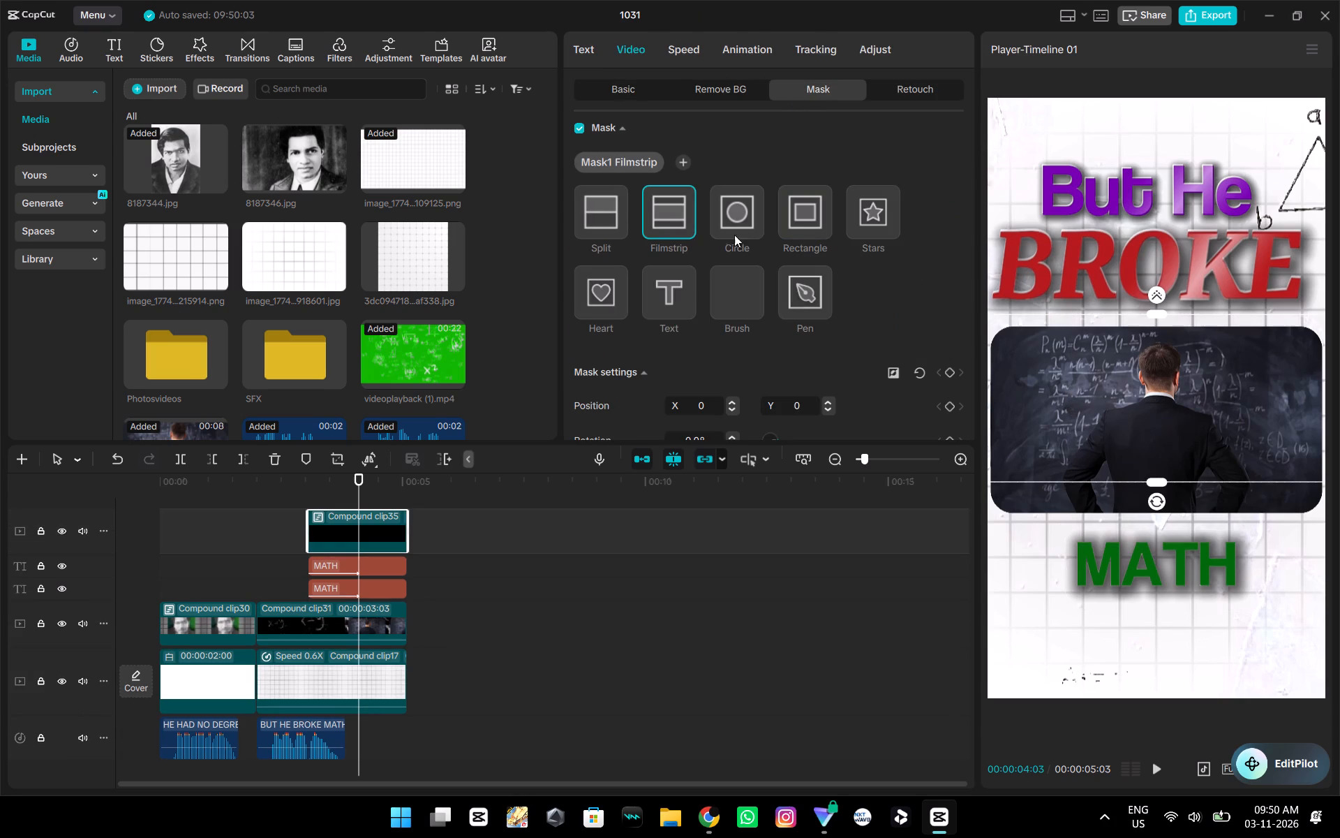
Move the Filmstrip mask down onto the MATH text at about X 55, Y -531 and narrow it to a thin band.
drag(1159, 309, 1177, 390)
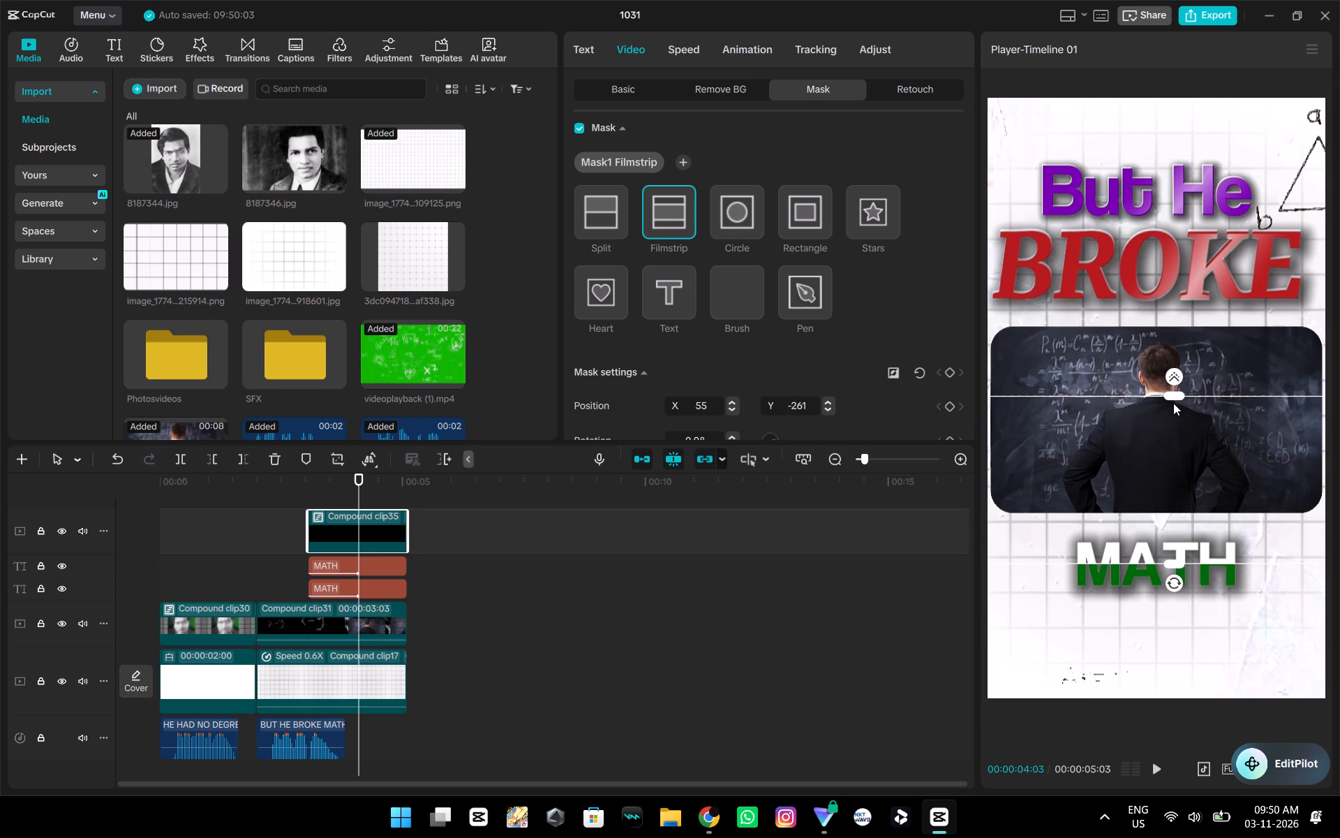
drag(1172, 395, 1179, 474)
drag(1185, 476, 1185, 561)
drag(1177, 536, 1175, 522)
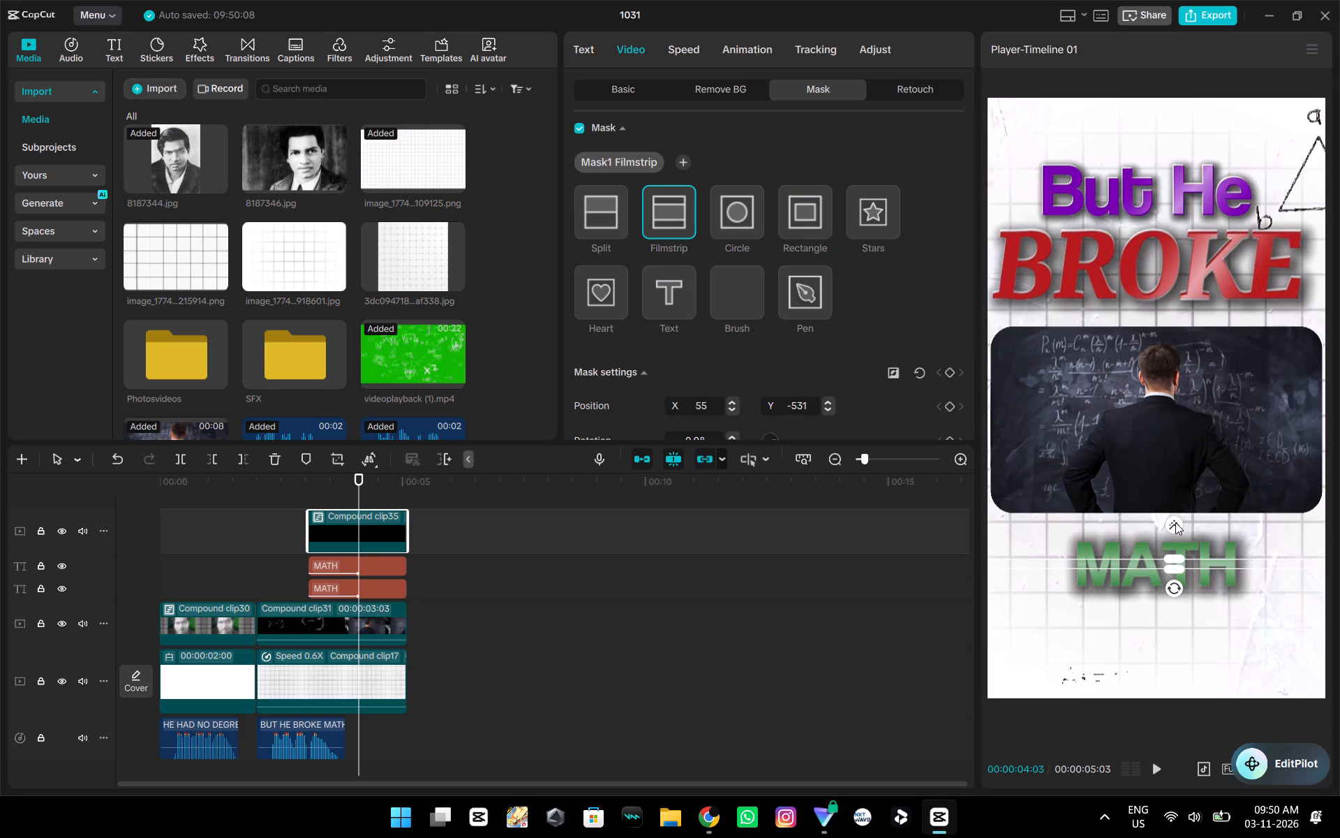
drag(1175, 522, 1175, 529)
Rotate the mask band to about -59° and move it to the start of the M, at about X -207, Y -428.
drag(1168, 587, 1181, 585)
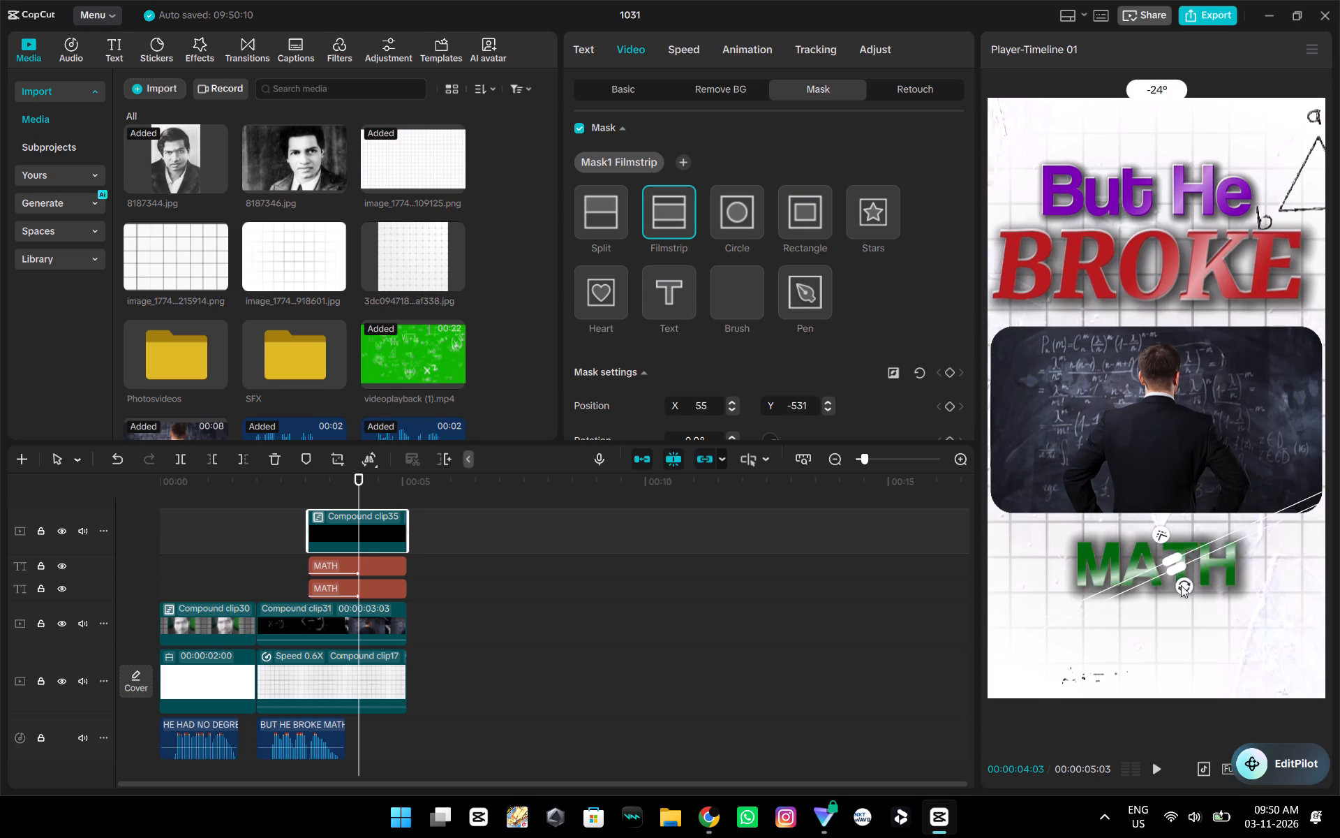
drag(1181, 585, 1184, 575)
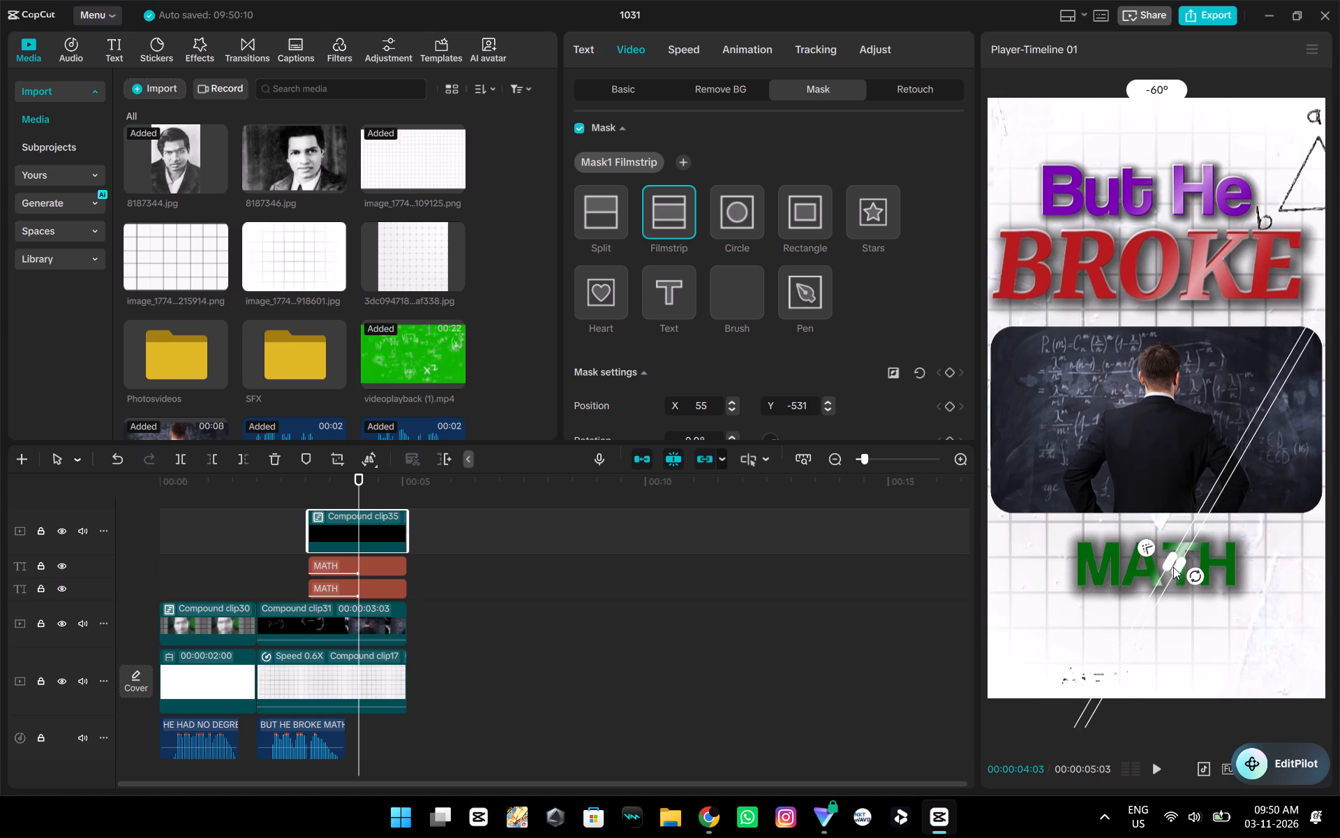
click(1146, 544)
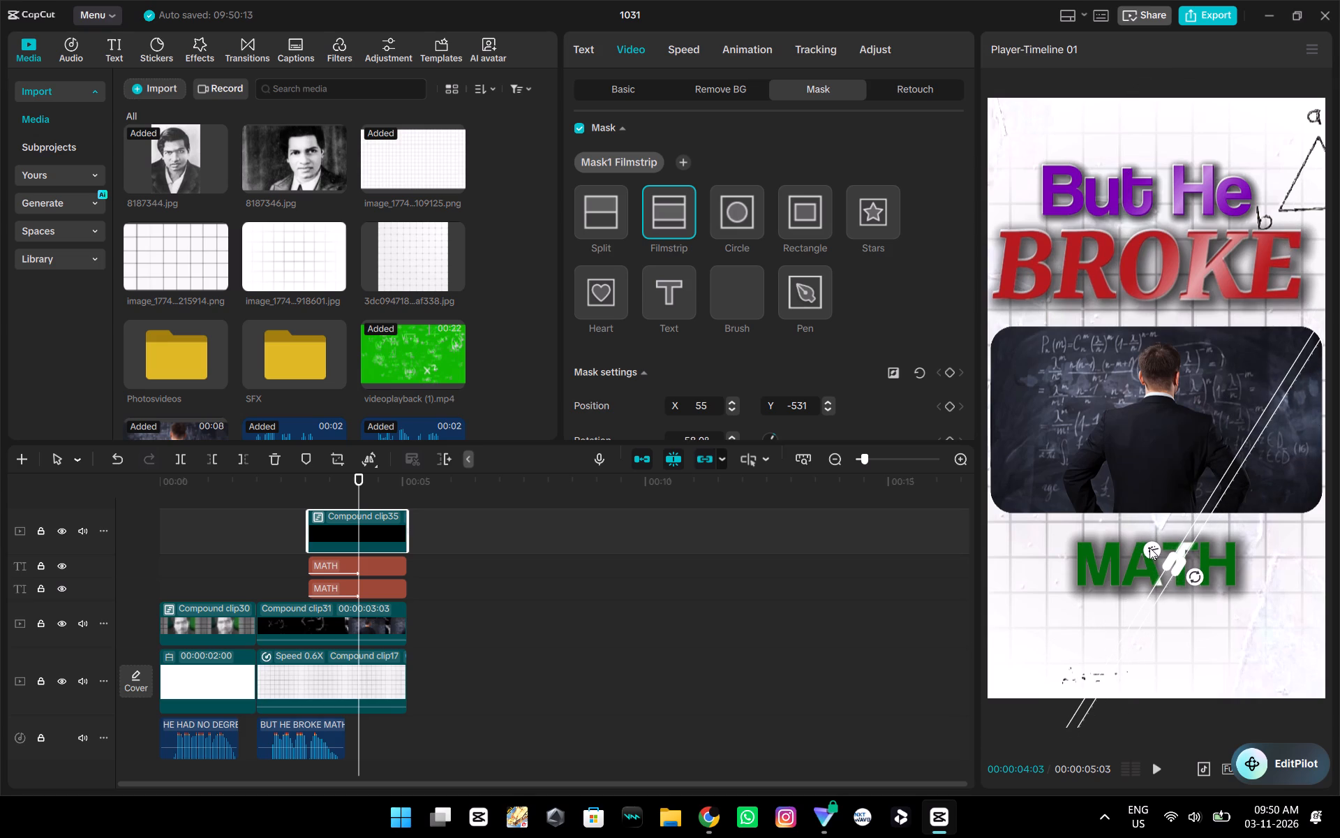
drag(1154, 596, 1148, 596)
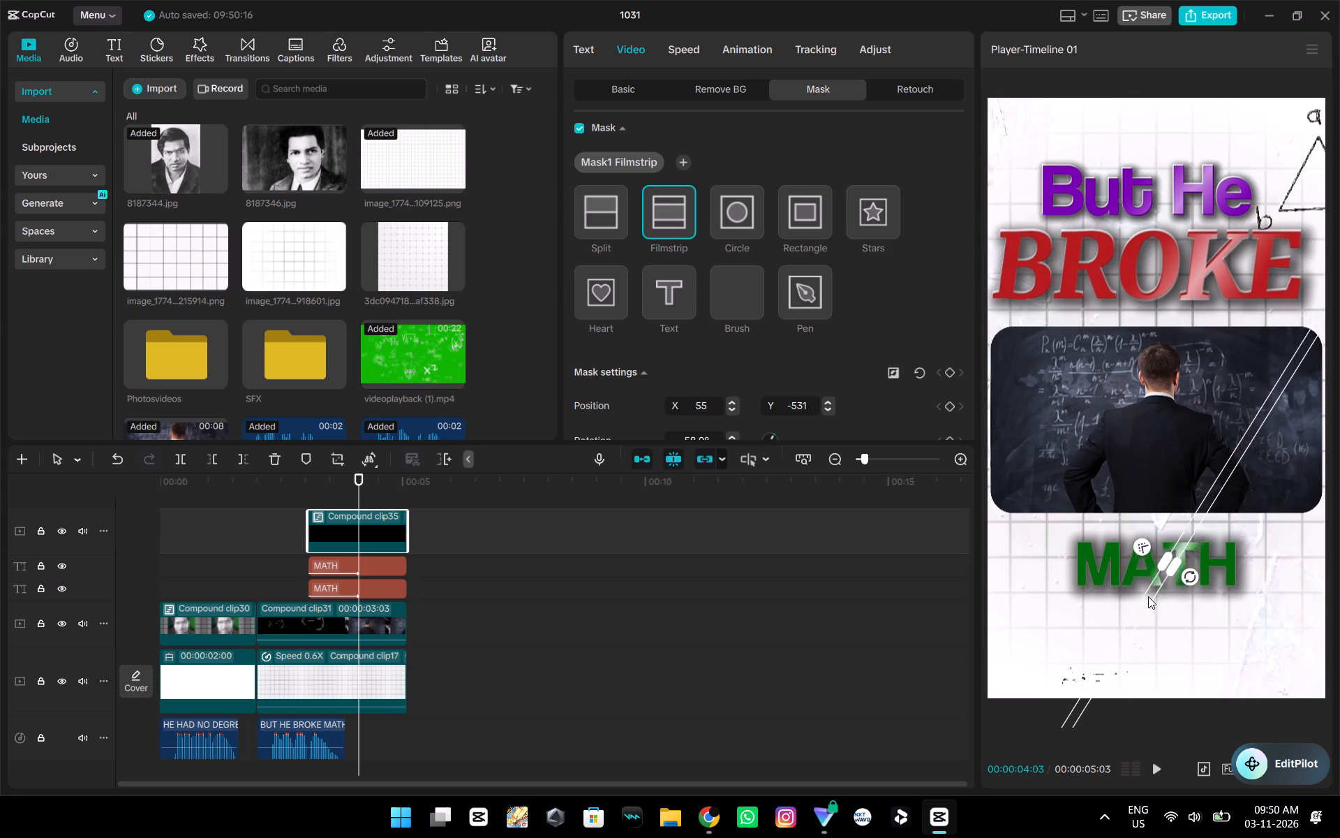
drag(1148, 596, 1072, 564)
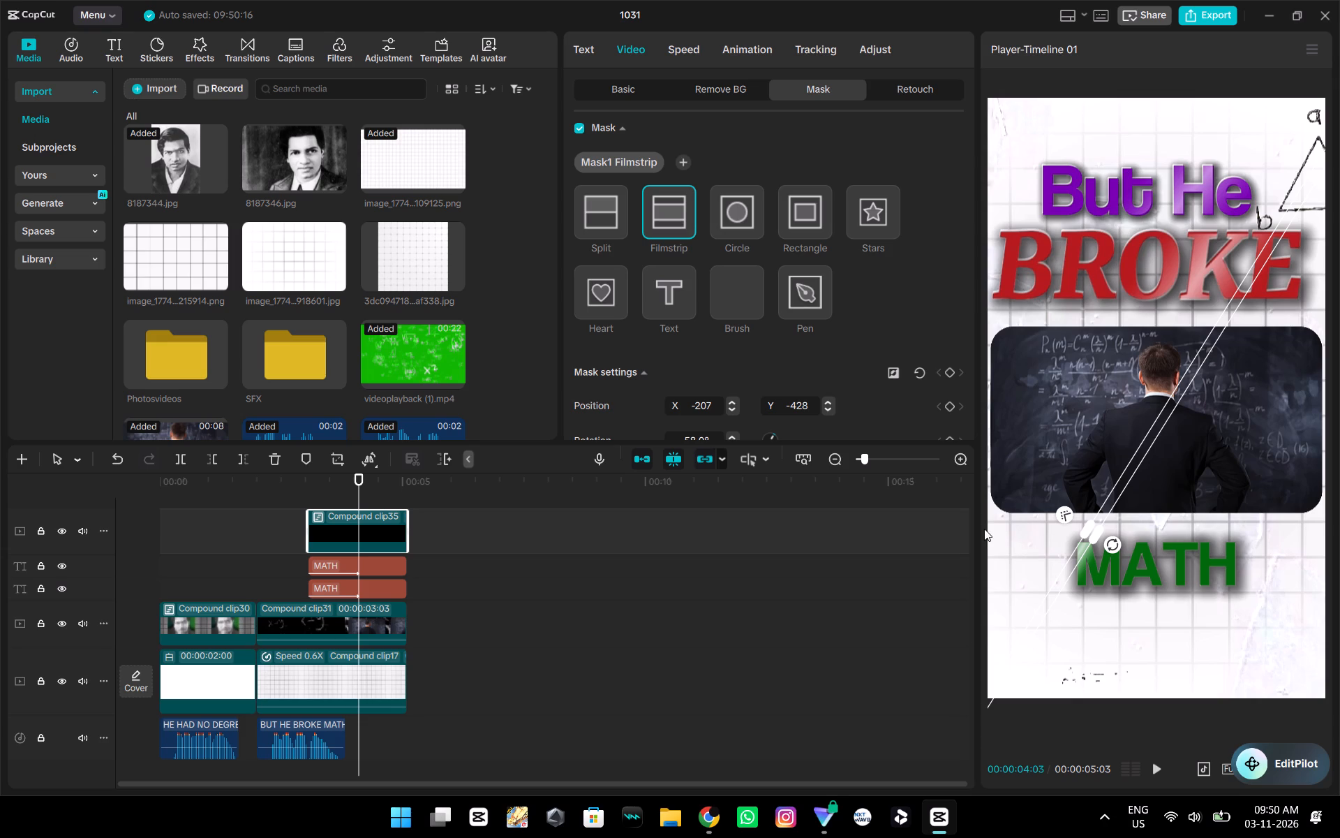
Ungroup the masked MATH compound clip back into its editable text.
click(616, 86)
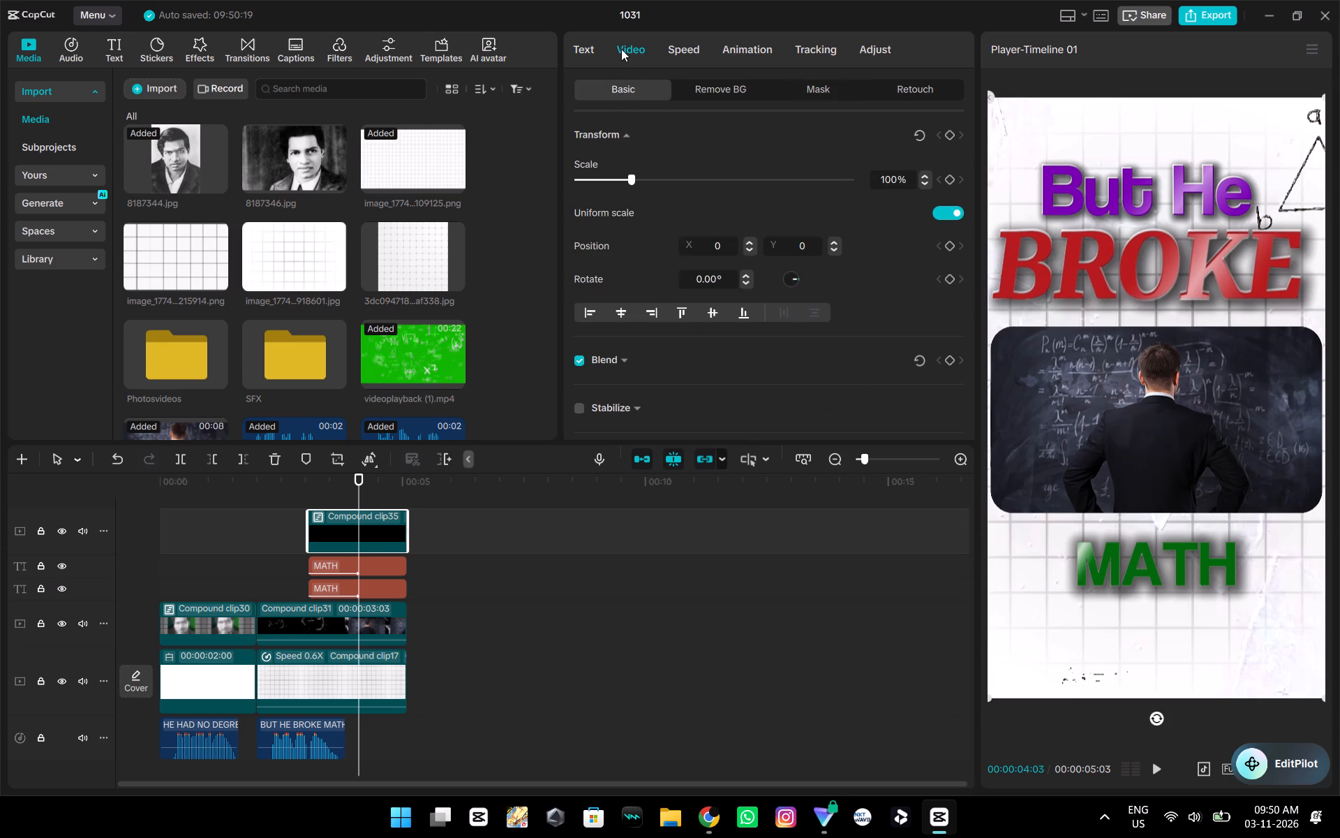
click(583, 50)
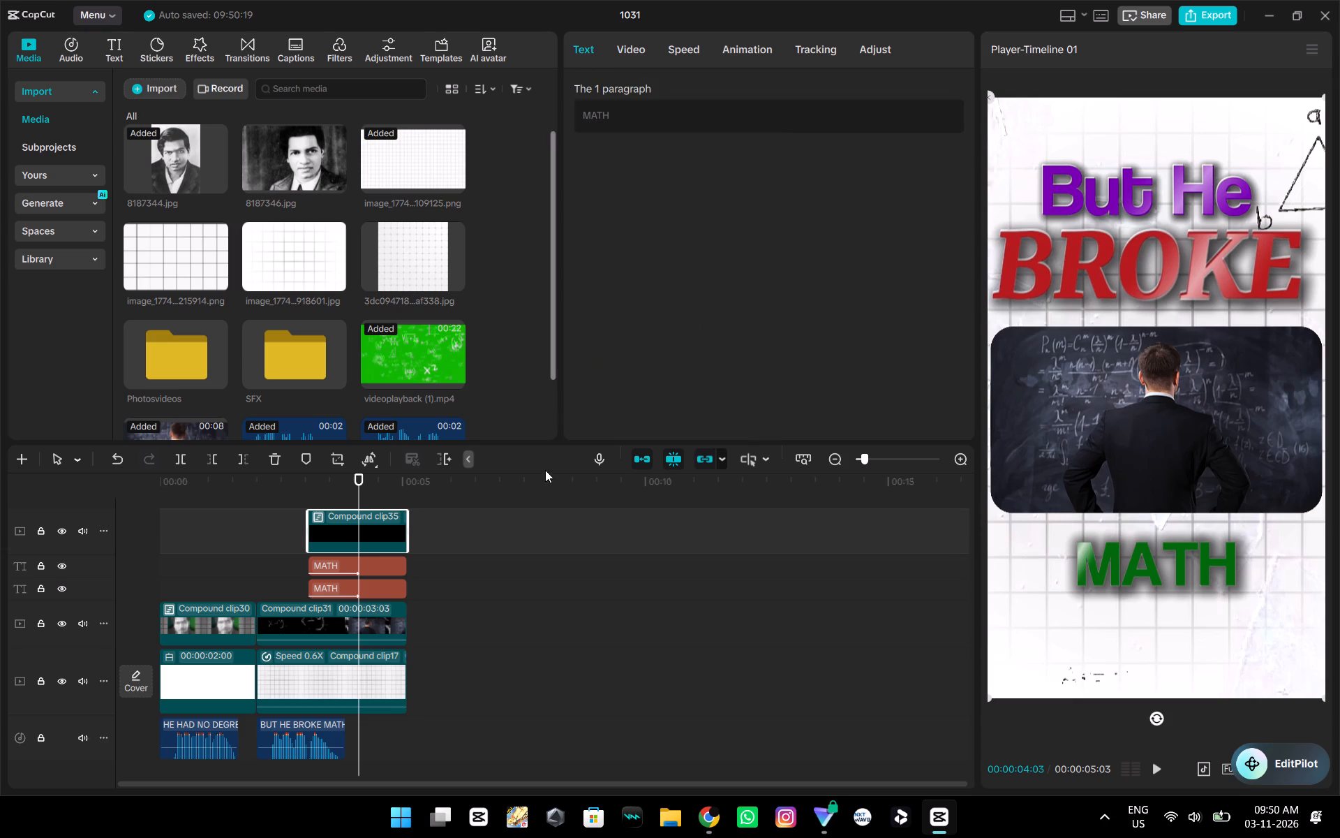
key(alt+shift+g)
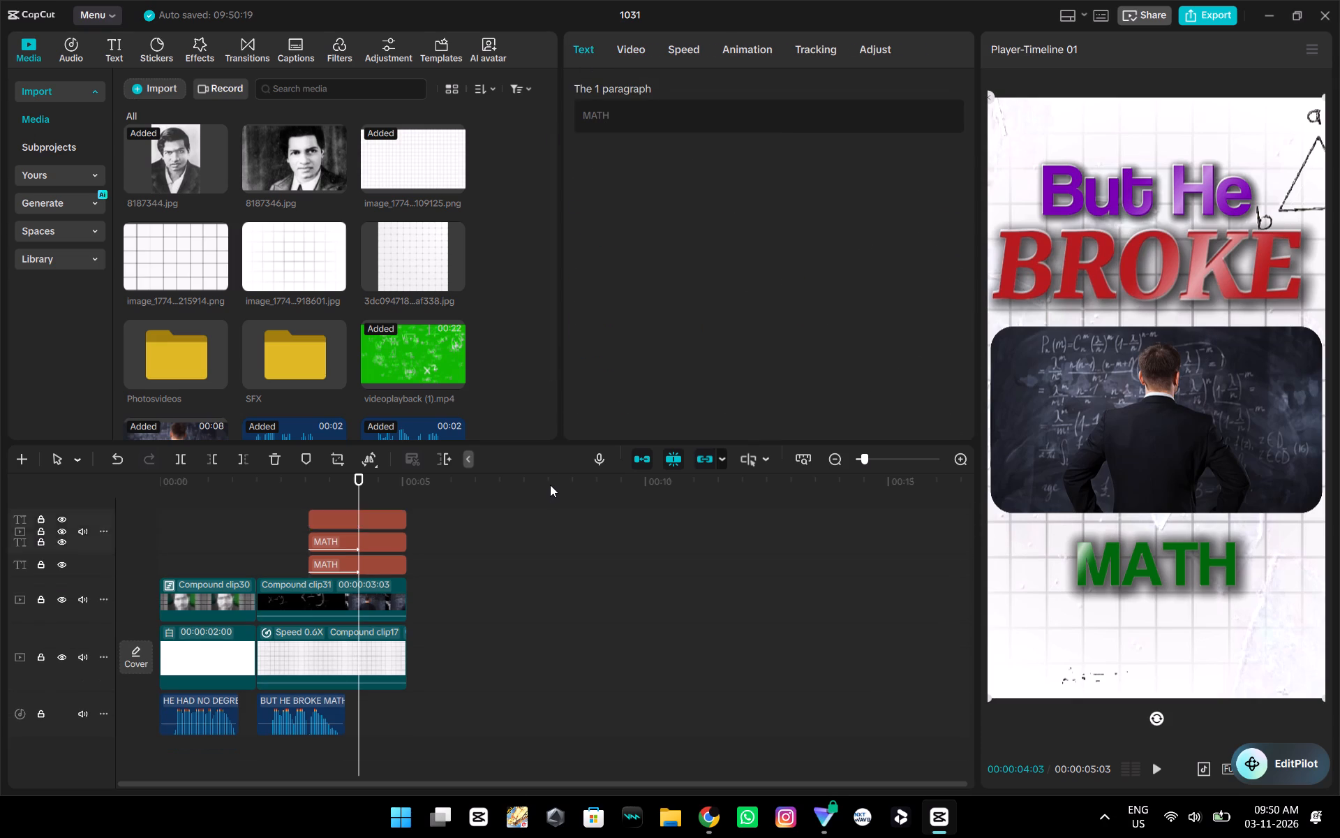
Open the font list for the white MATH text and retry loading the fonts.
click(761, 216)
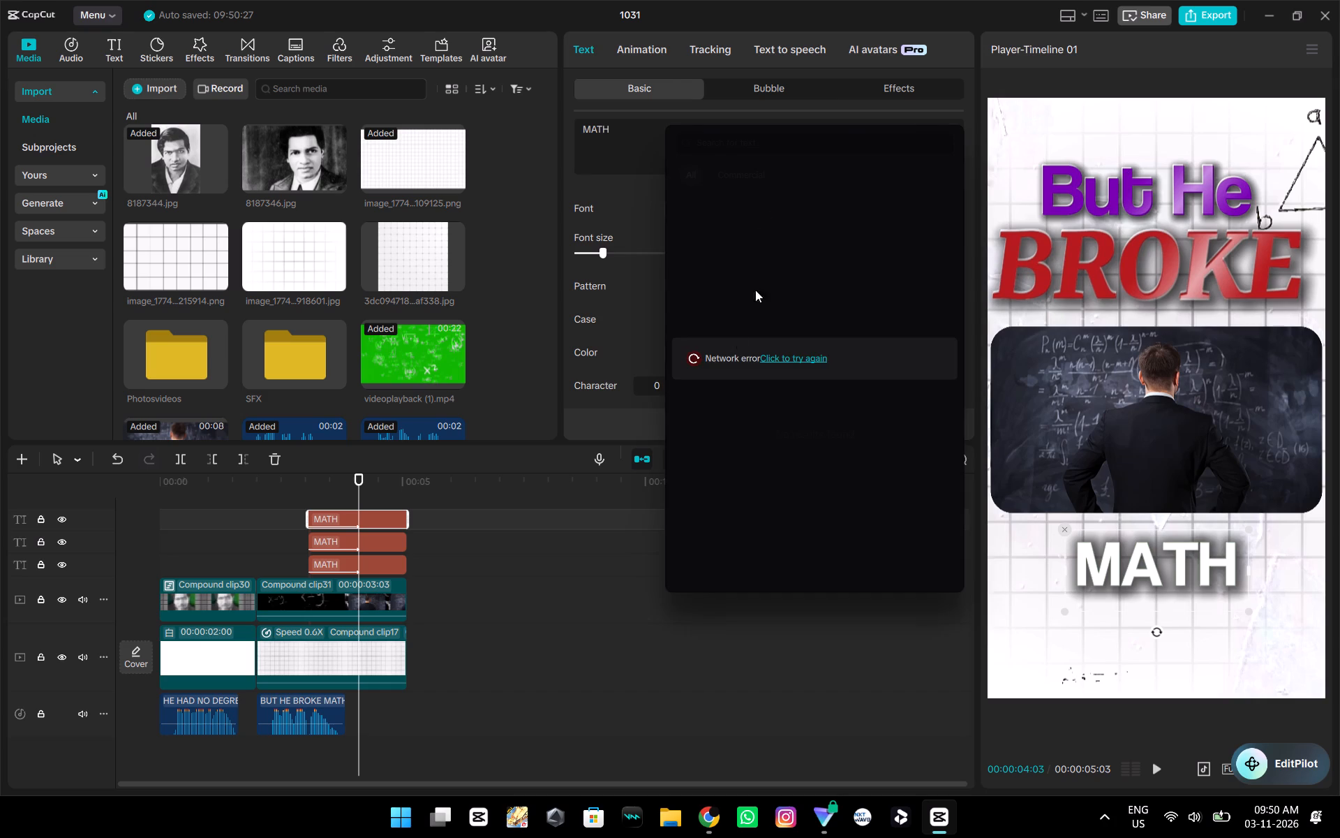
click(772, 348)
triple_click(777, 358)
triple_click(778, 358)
Restart CapCut by closing the project window and launching the app again from the desktop.
click(1339, 0)
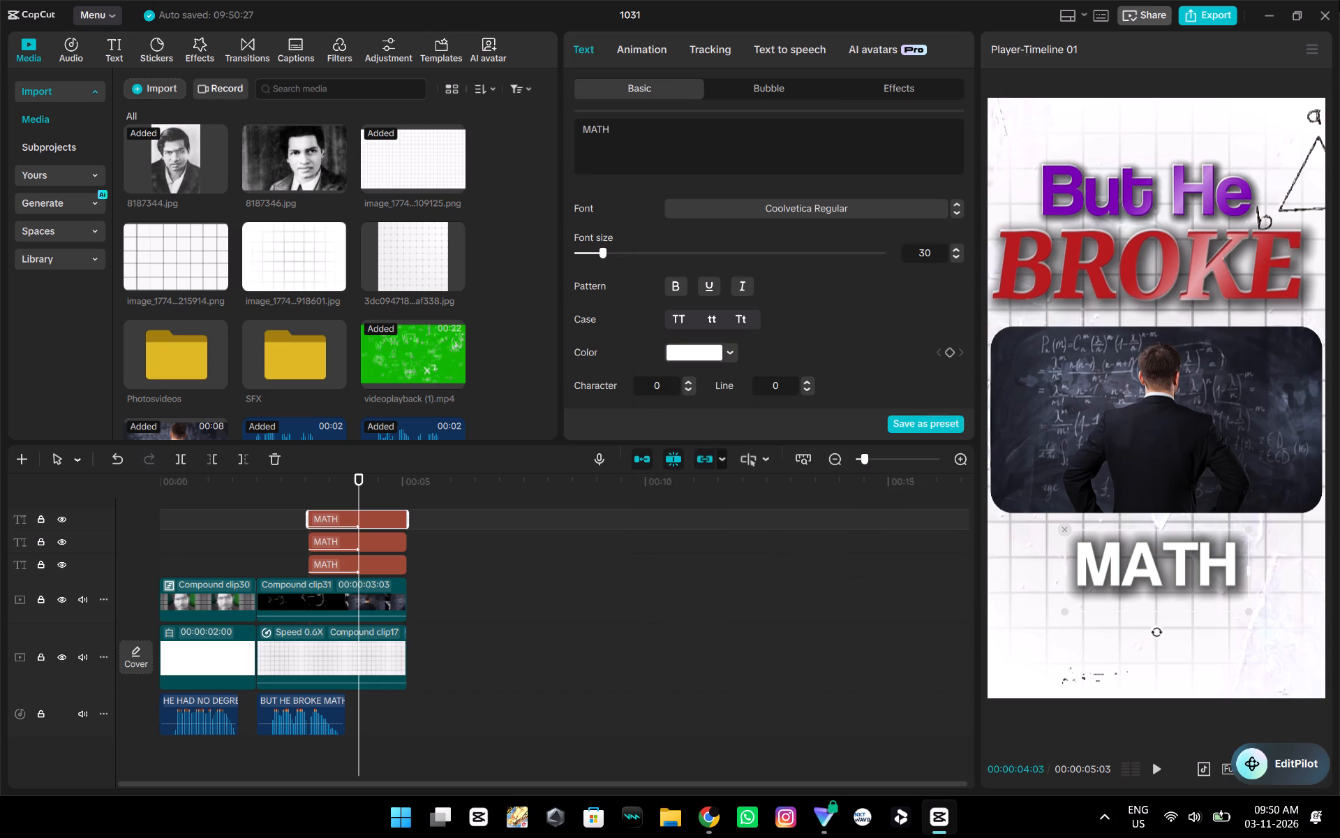
click(1330, 15)
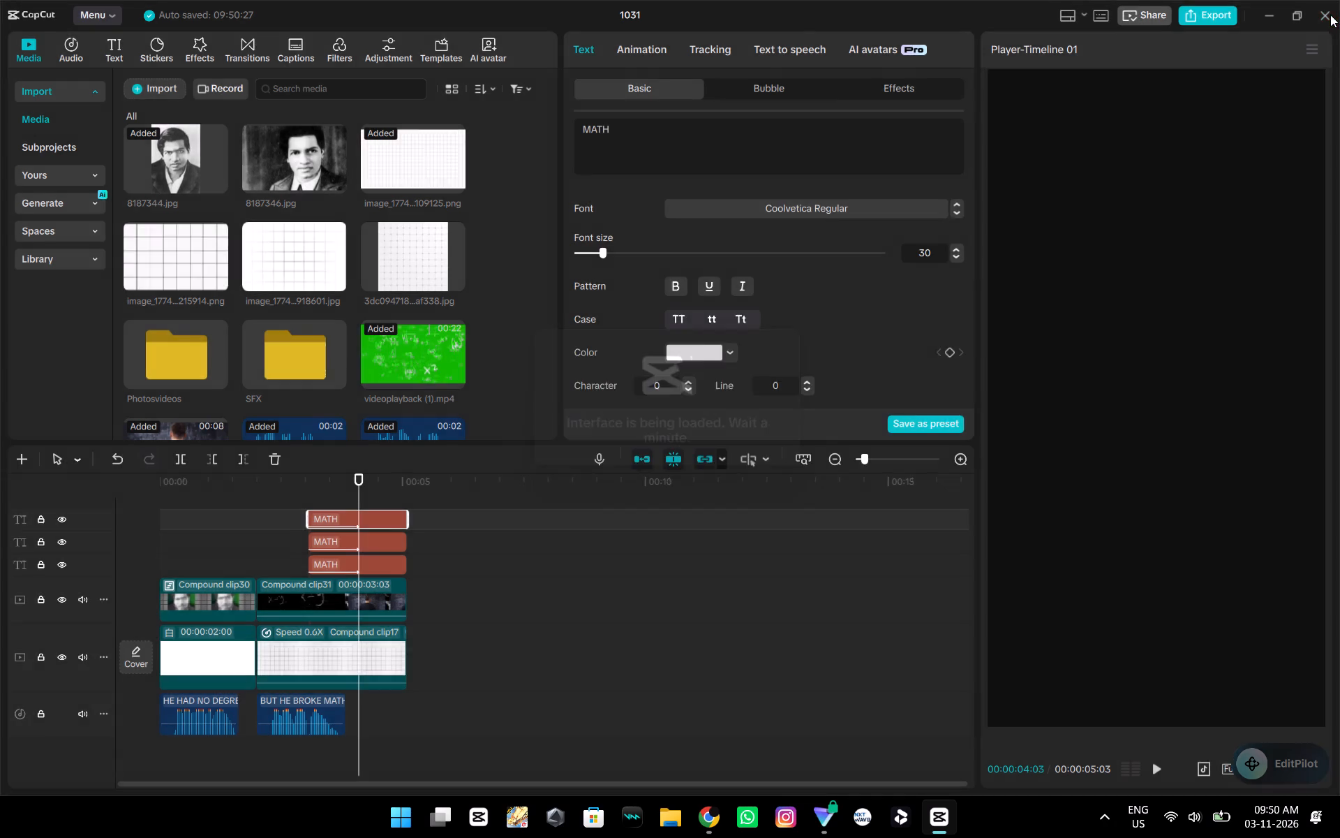
click(1330, 15)
click(1318, 18)
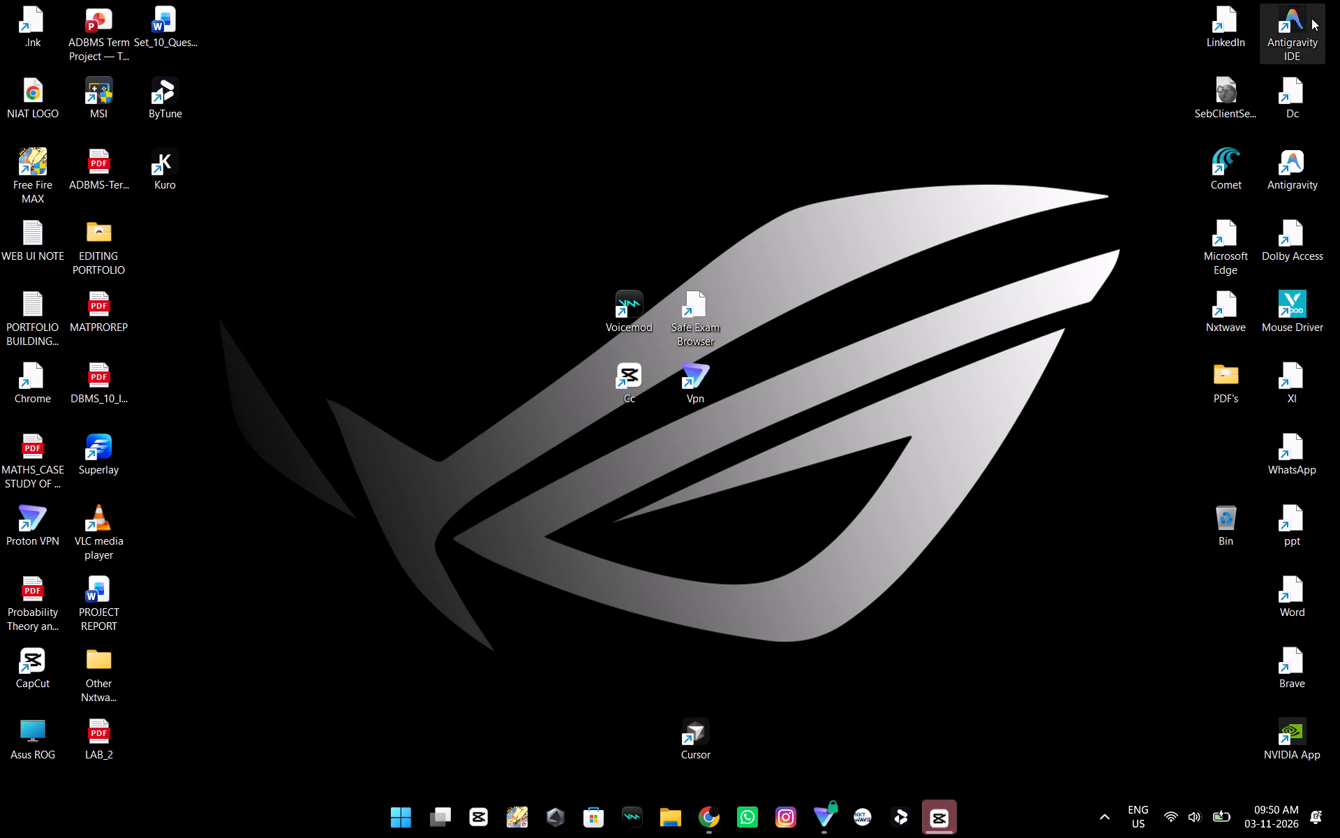
right_click(821, 134)
click(882, 209)
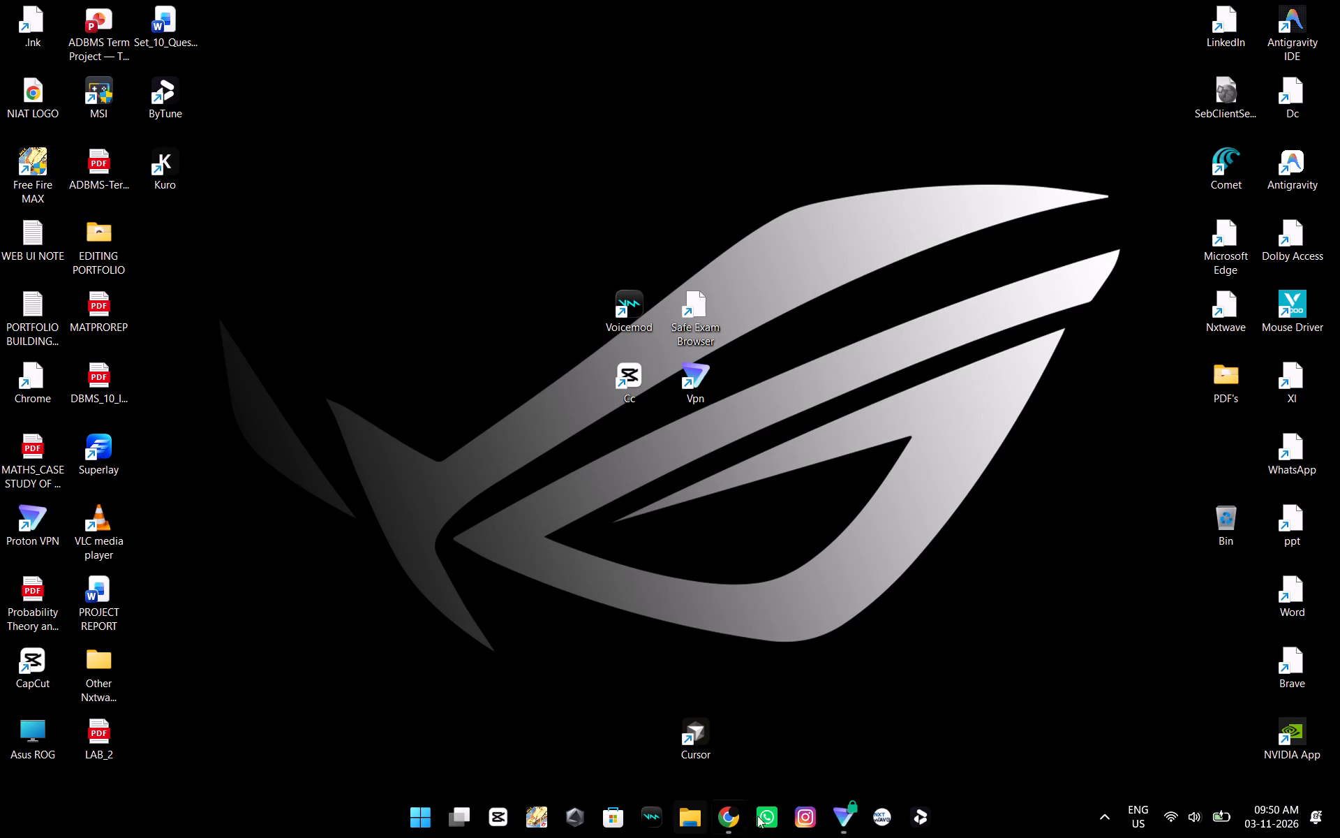
click(498, 822)
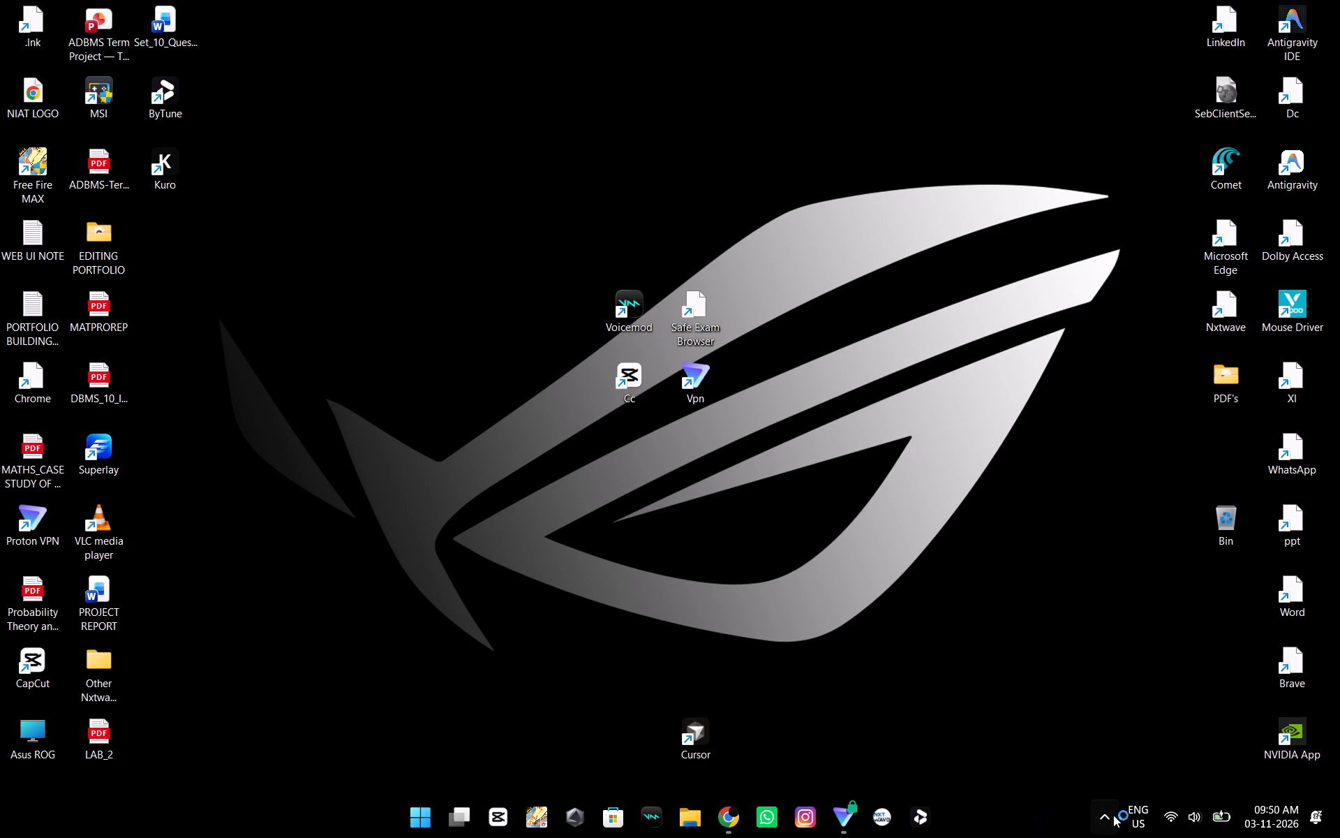
Show the hidden system tray icons.
click(1117, 816)
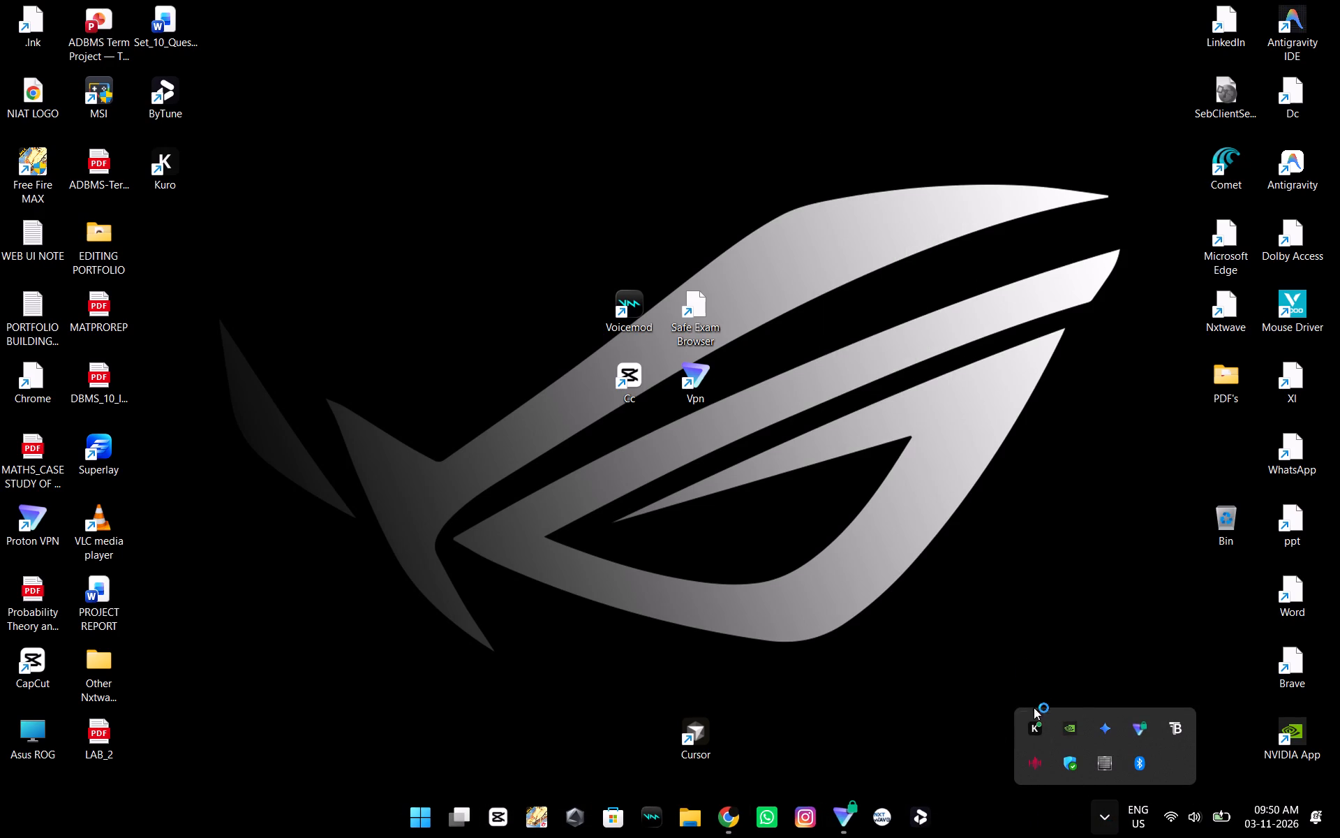
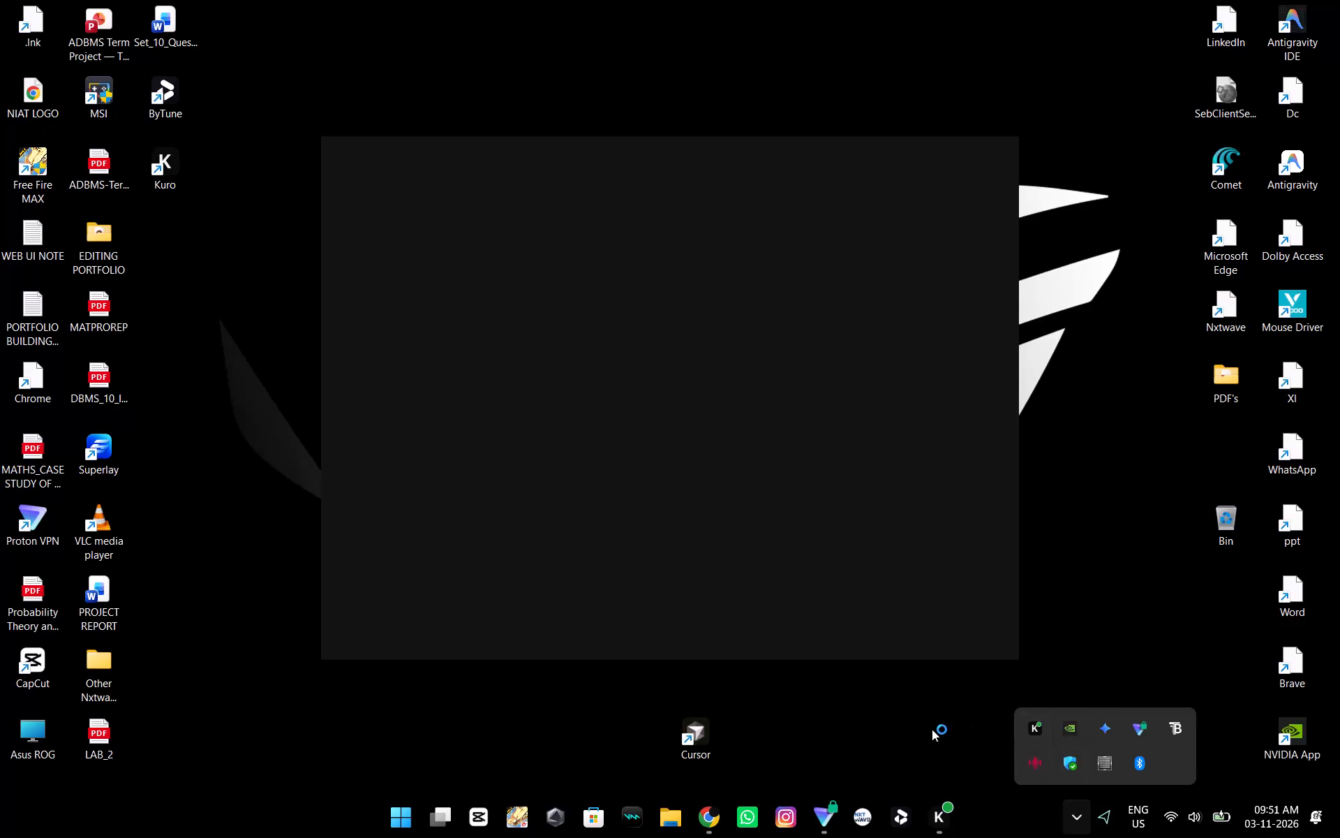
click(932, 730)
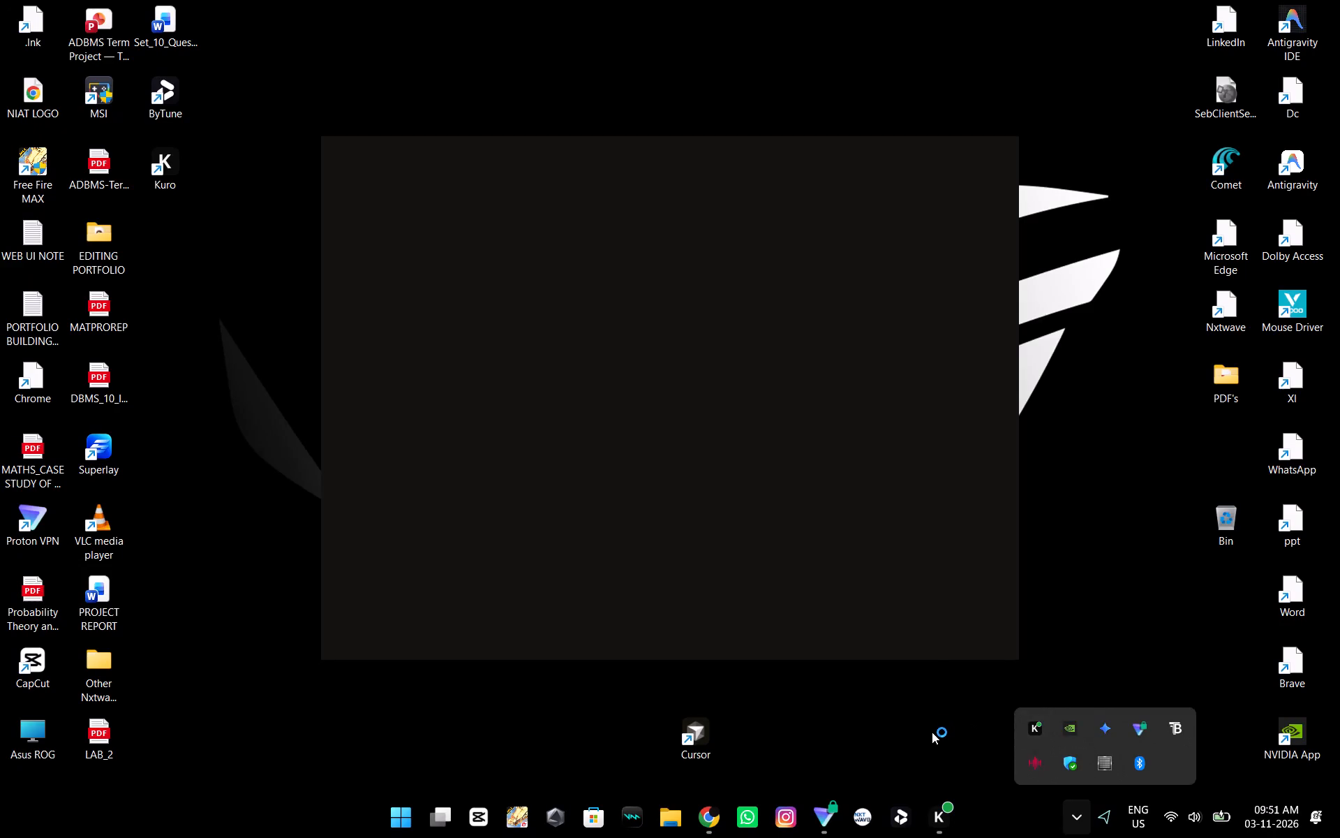
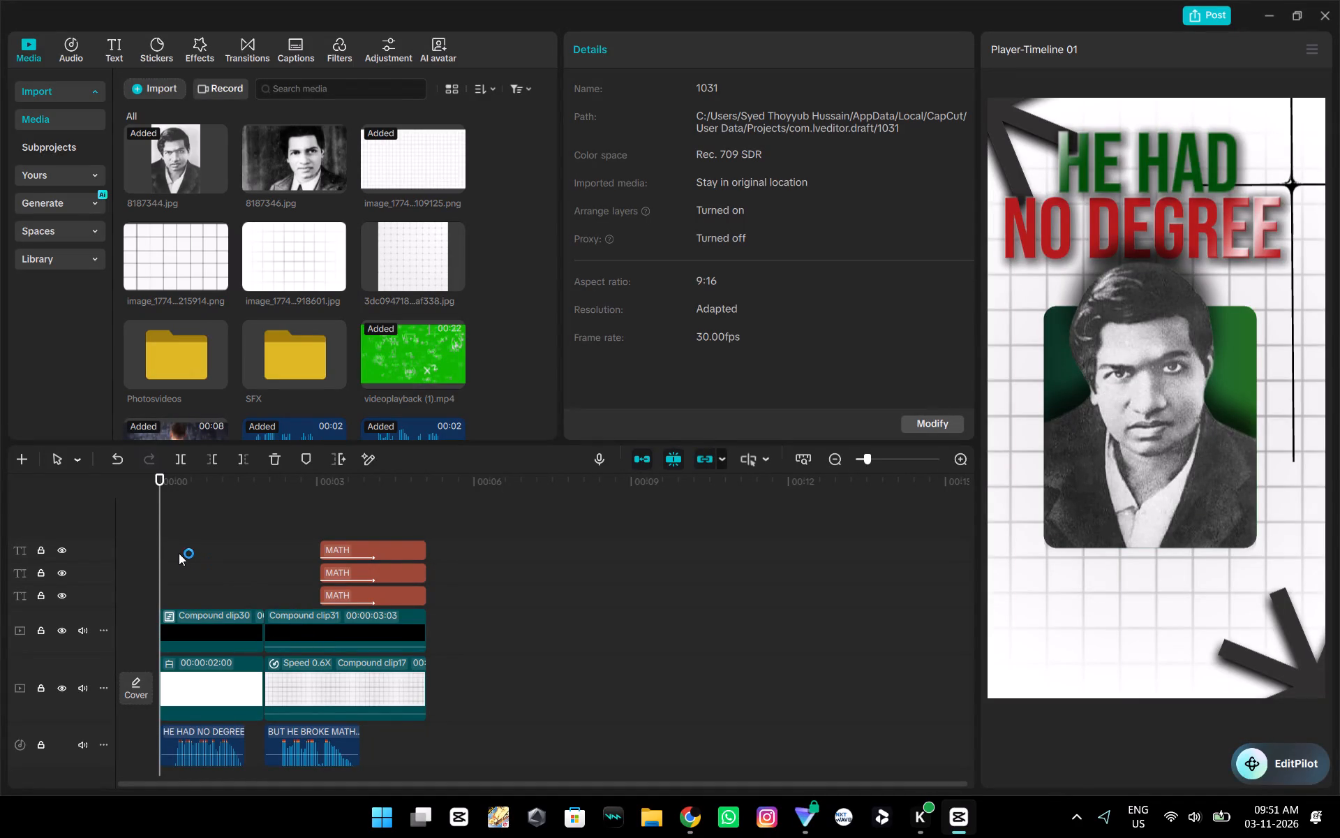
Play the sequence from the start up to the MATH text to preview it.
key(space)
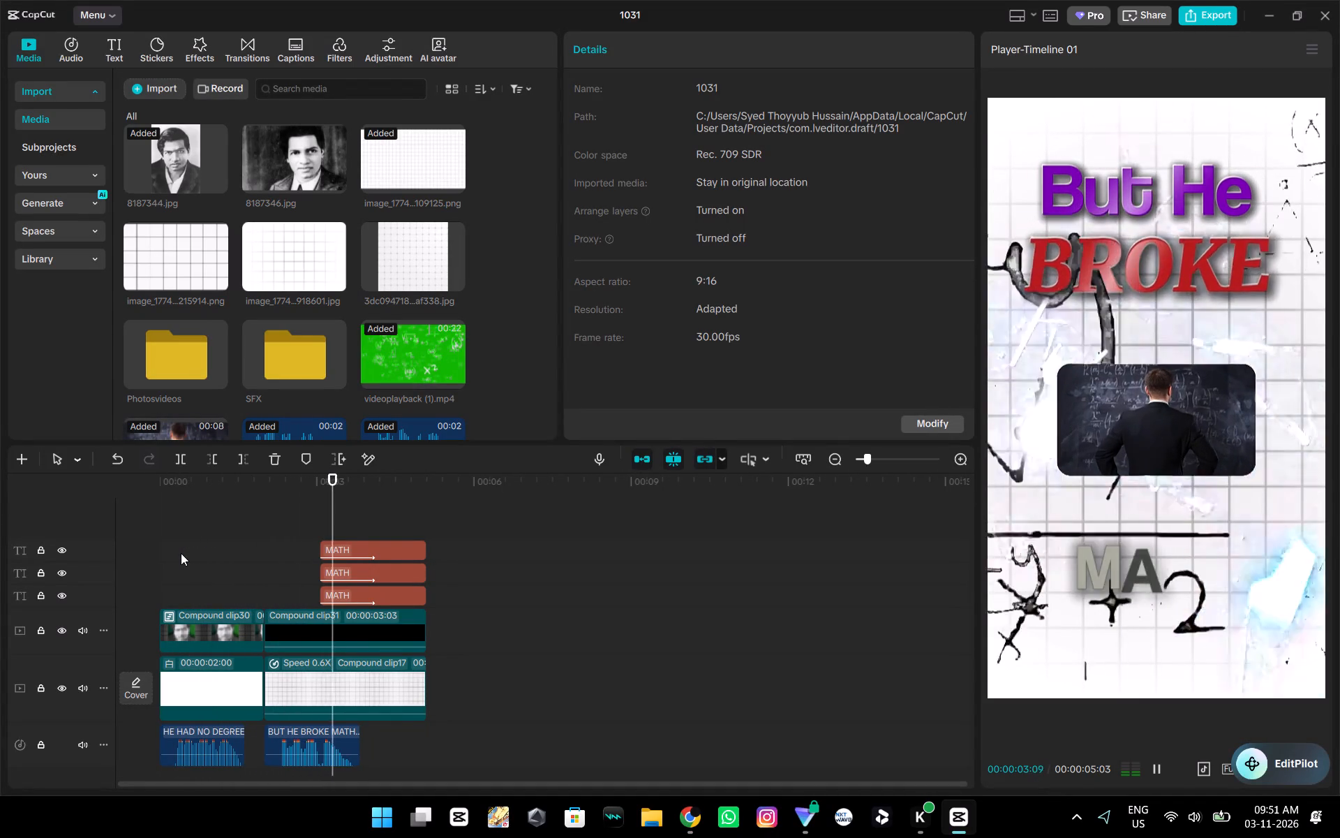
key(space)
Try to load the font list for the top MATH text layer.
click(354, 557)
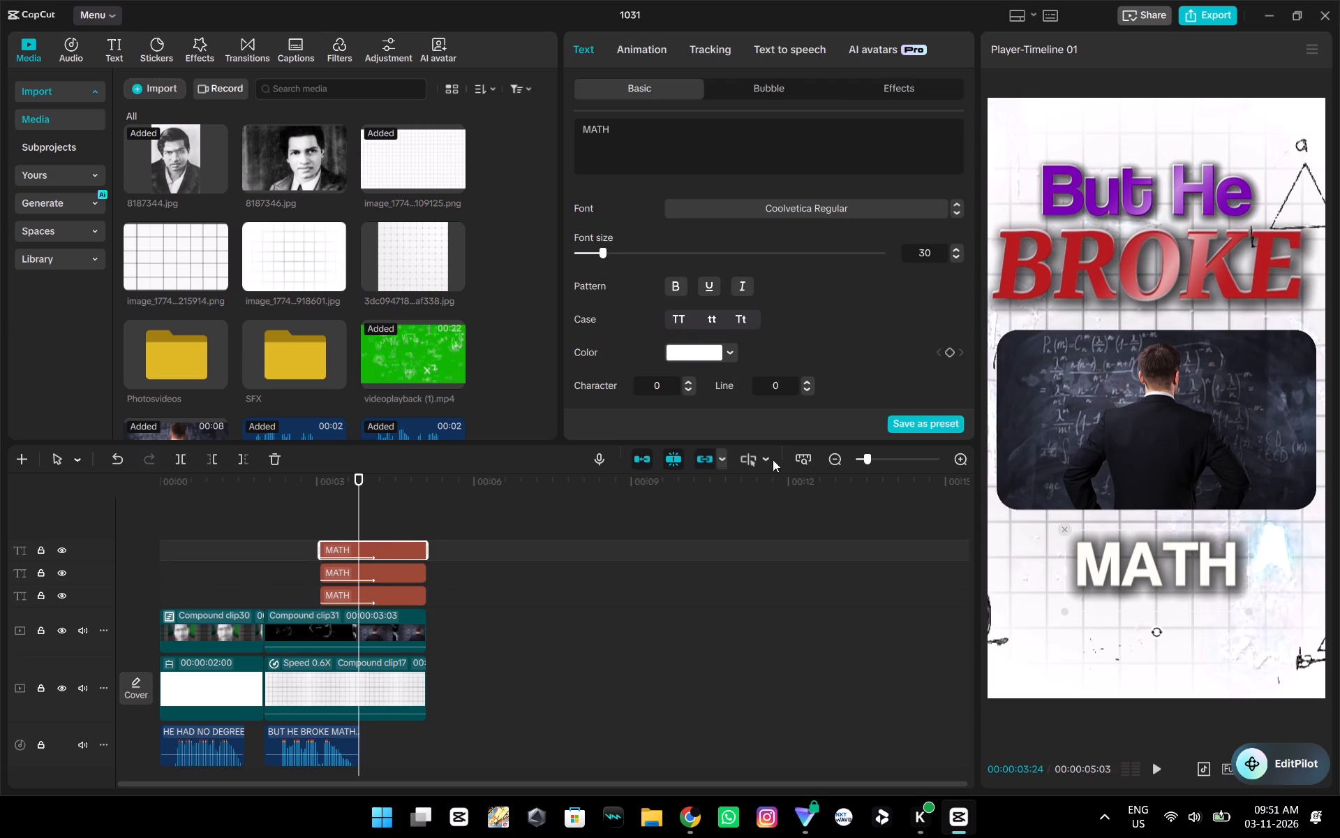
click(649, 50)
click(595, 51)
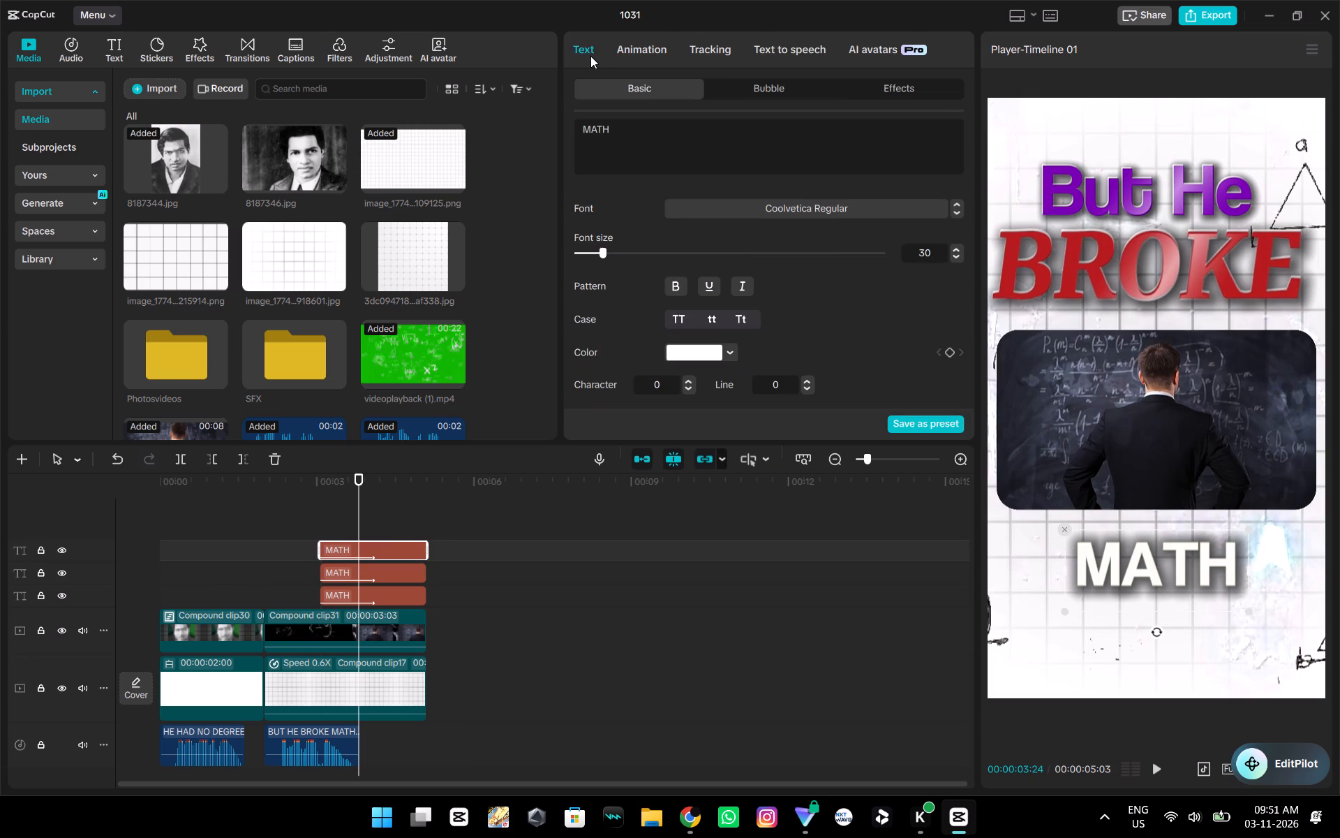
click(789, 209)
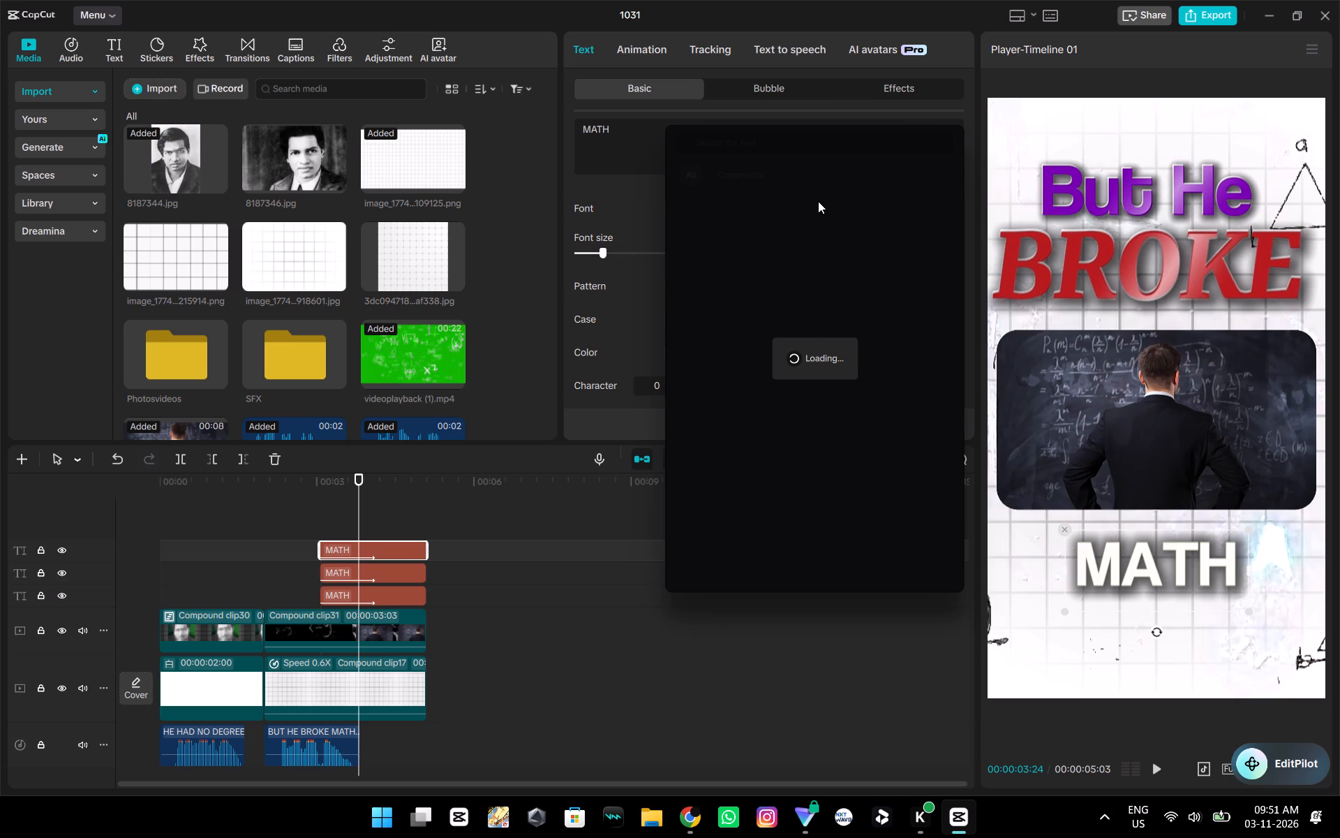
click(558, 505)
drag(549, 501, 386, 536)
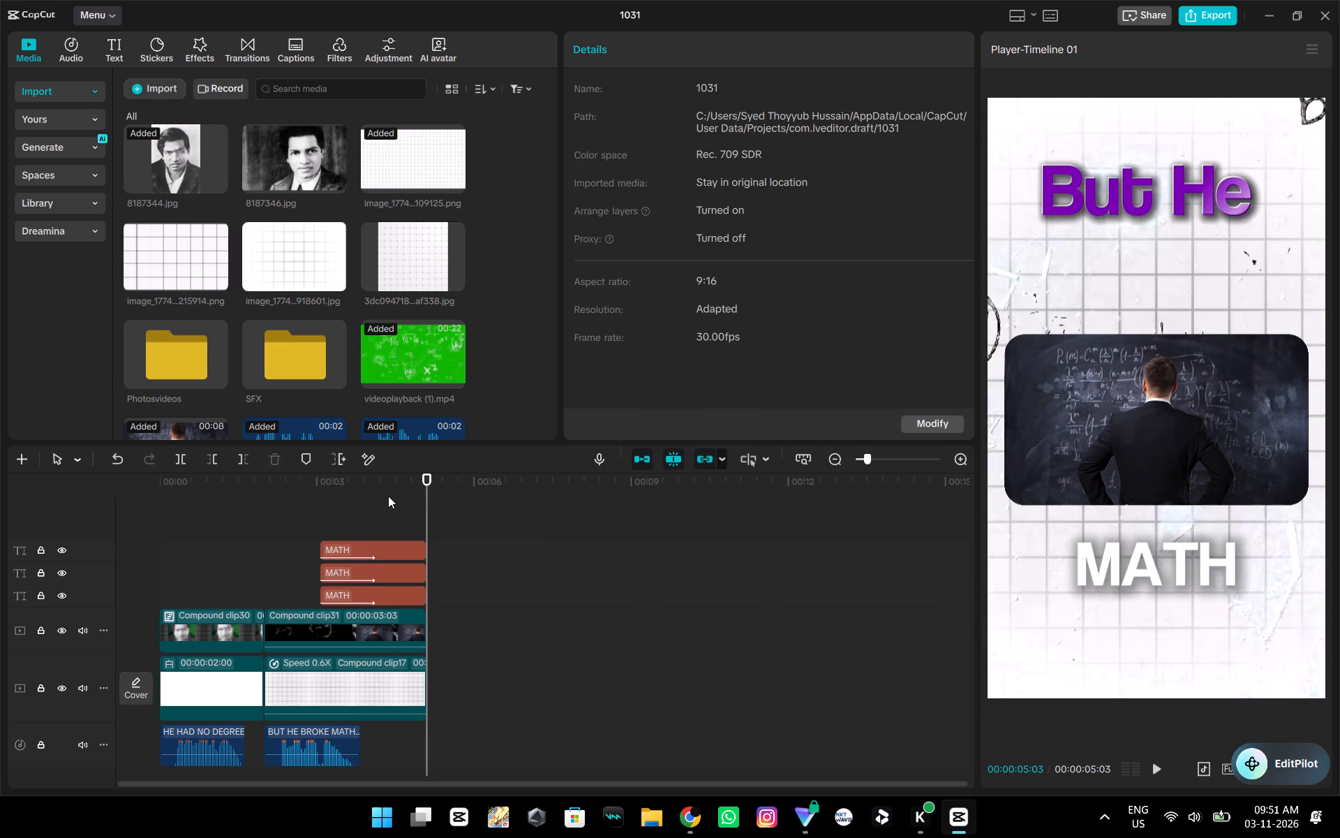
Change the top MATH text layer's wording to "Math".
click(368, 547)
click(668, 143)
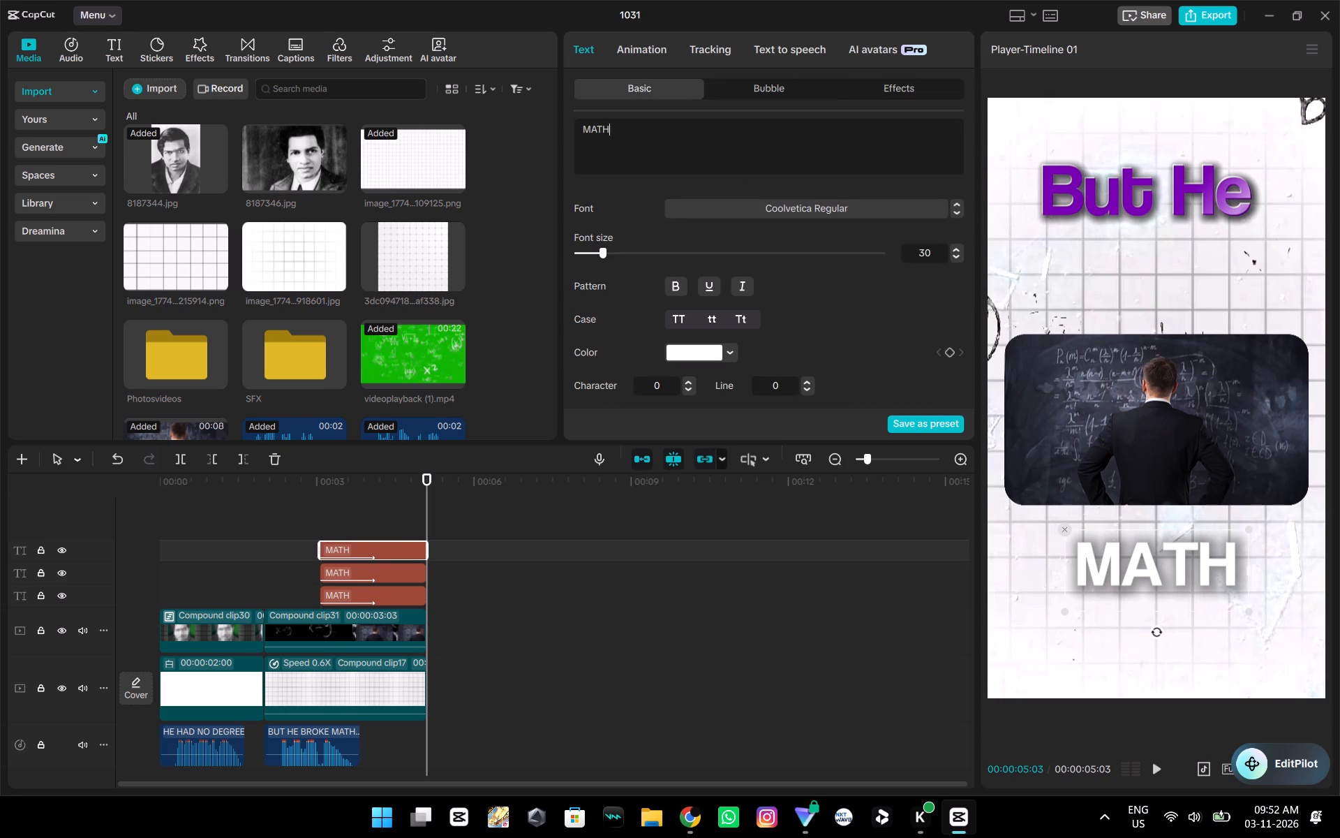
key(BackSpace)
key(BackSpace)
key(BackSpace)
text(ay)
key(BackSpace)
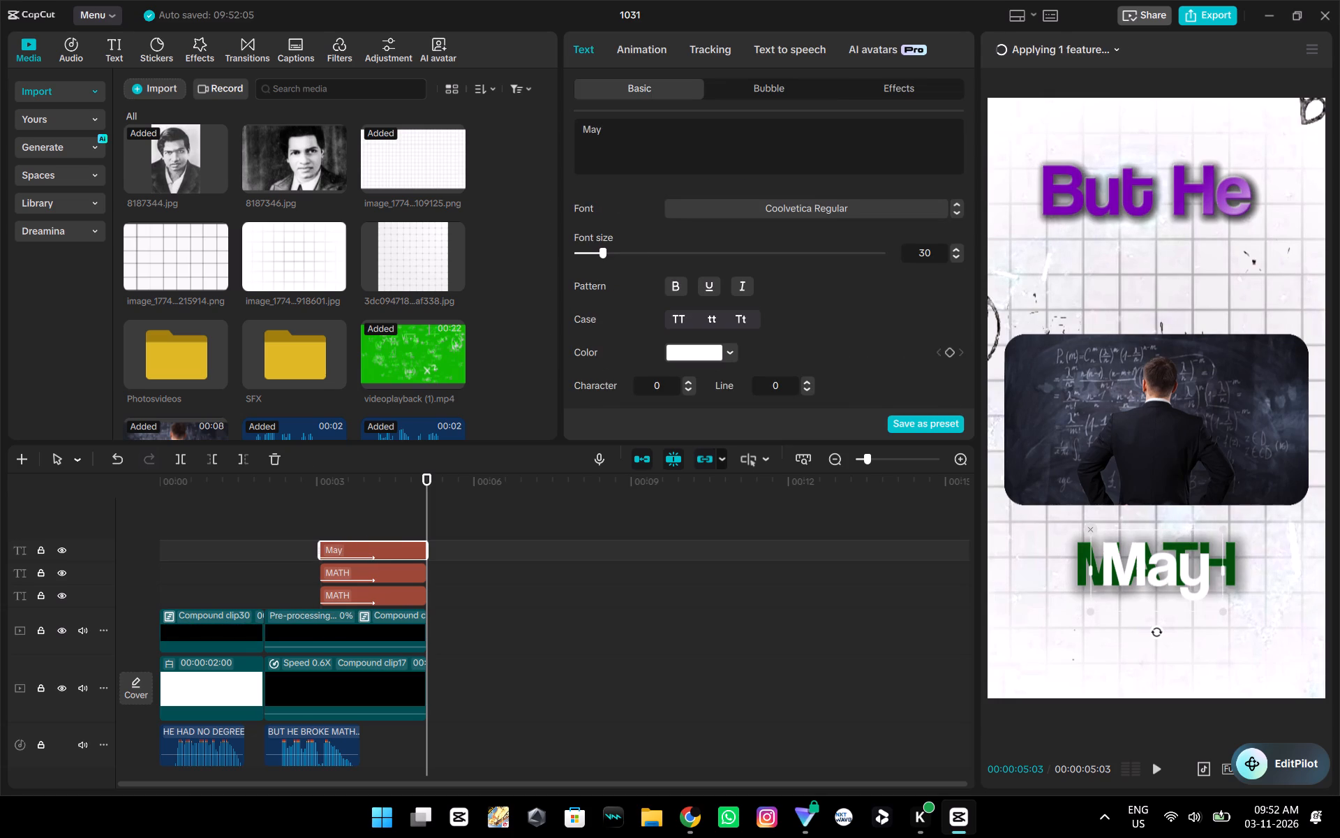
text(th)
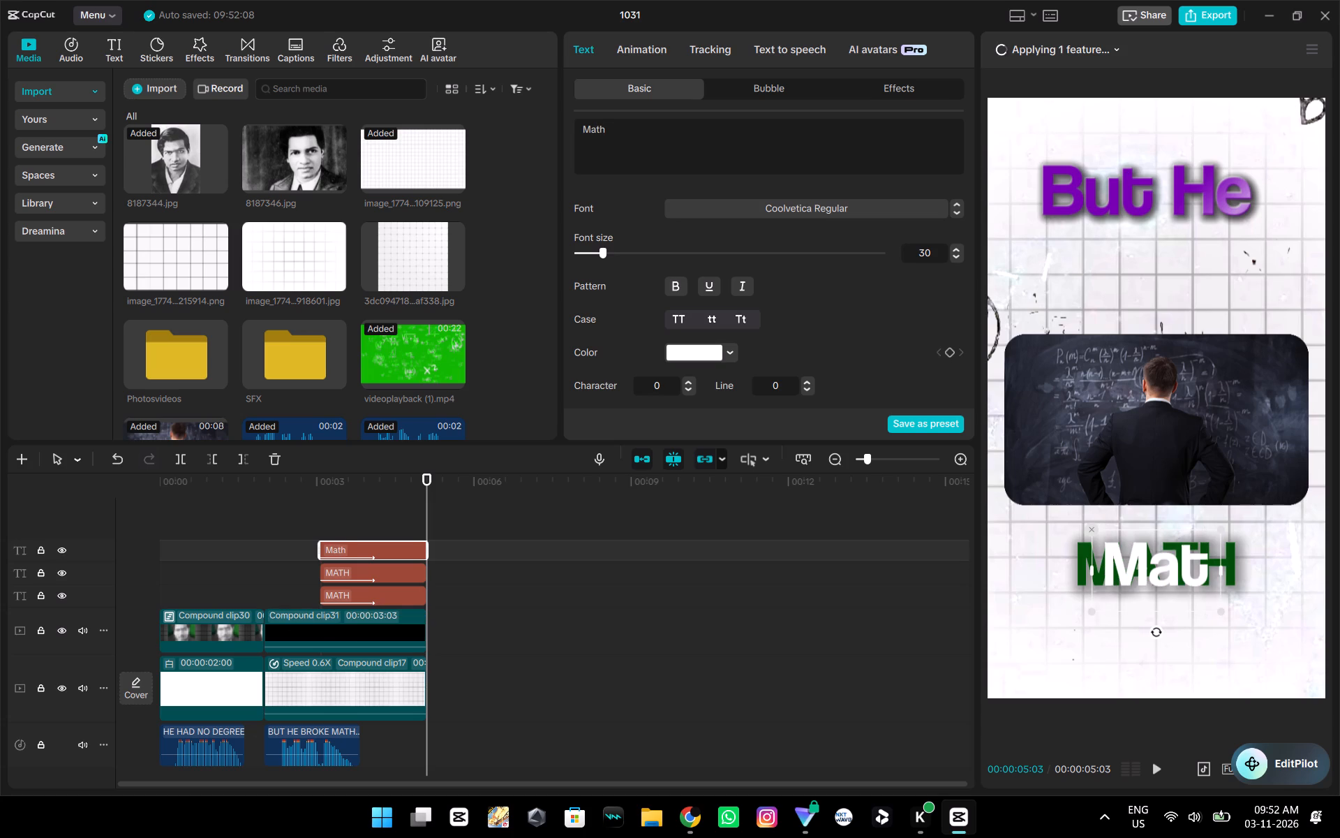
Change the middle, green MATH text layer's wording to "Math".
click(379, 572)
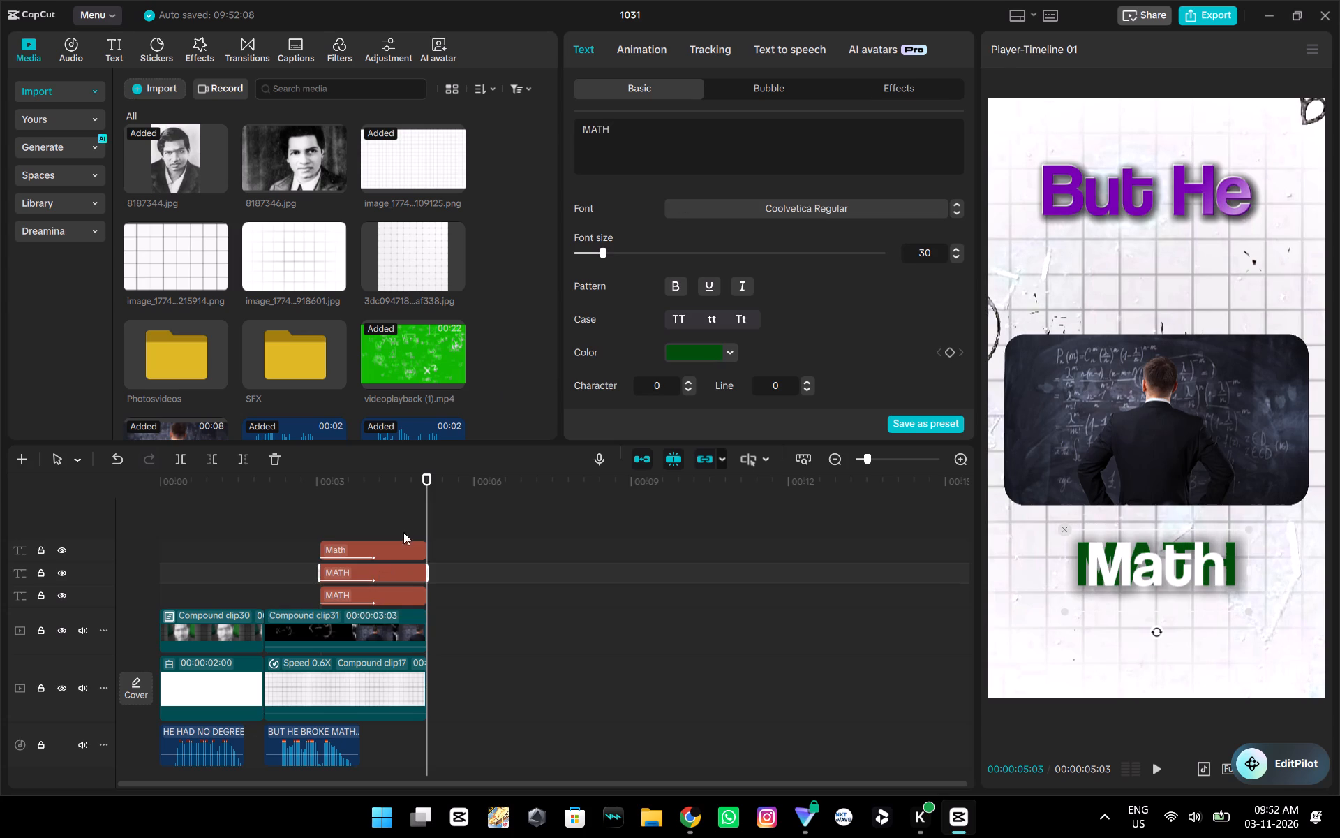
click(631, 130)
key(BackSpace)
key(BackSpace)
key(BackSpace)
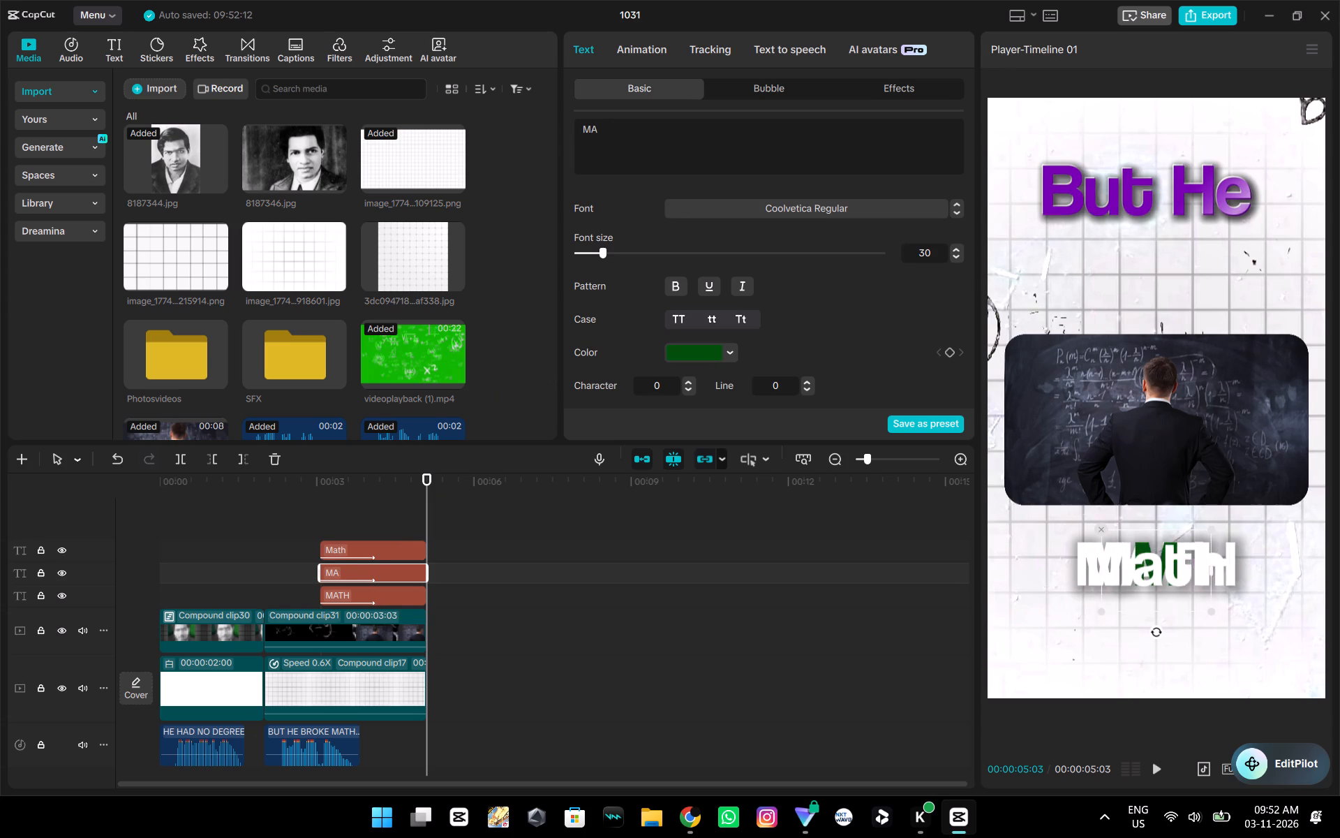
text(ath)
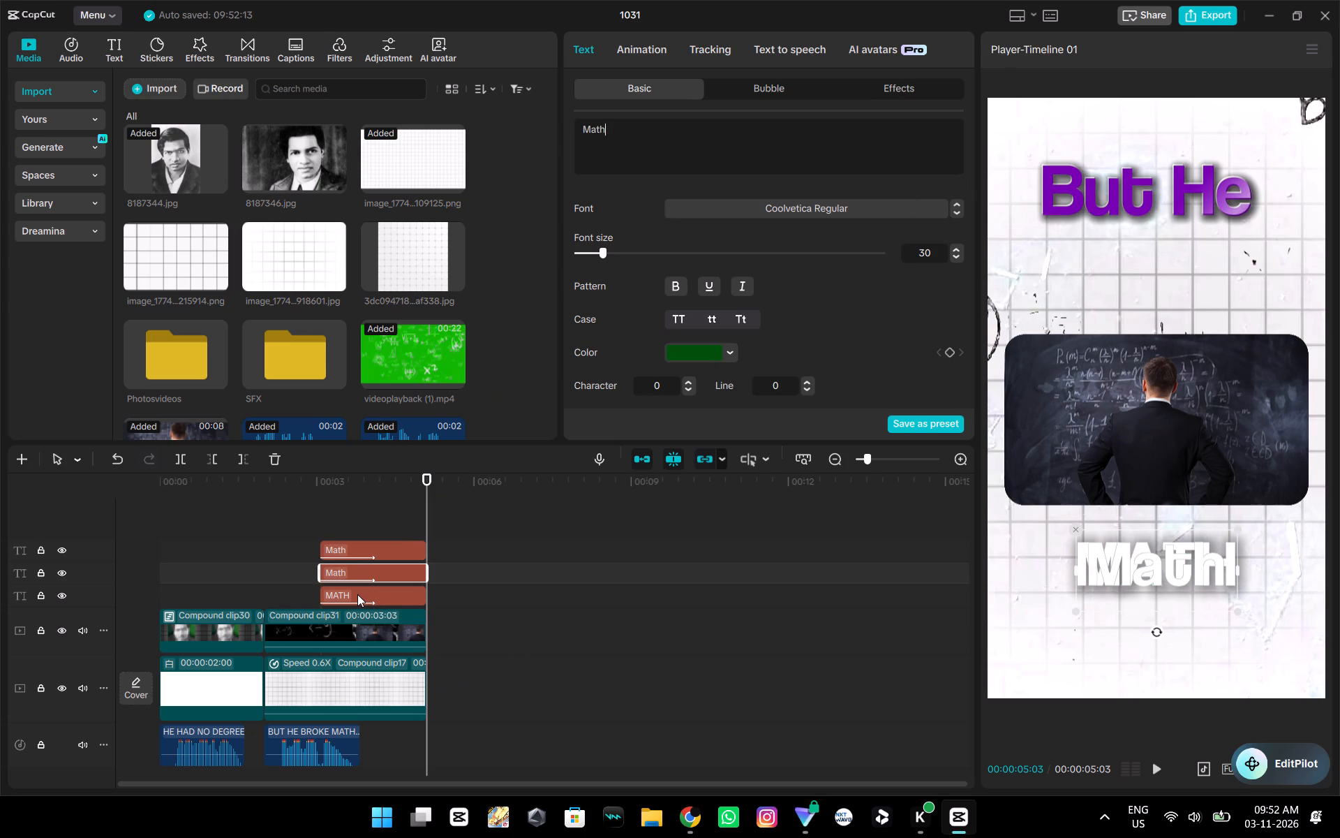
Change the bottom MATH text layer's wording to "Math".
click(358, 594)
click(664, 145)
key(BackSpace)
key(BackSpace)
key(BackSpace)
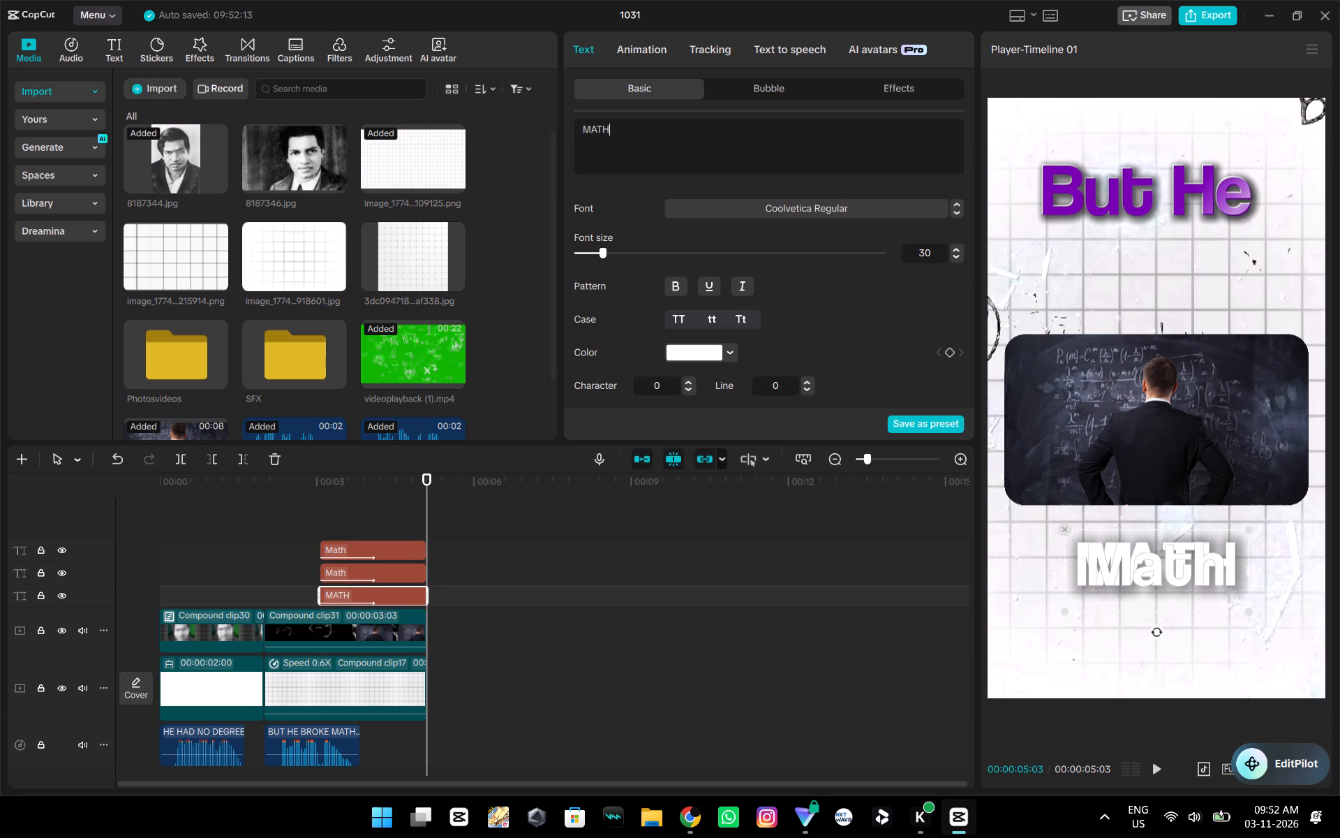
text(ath)
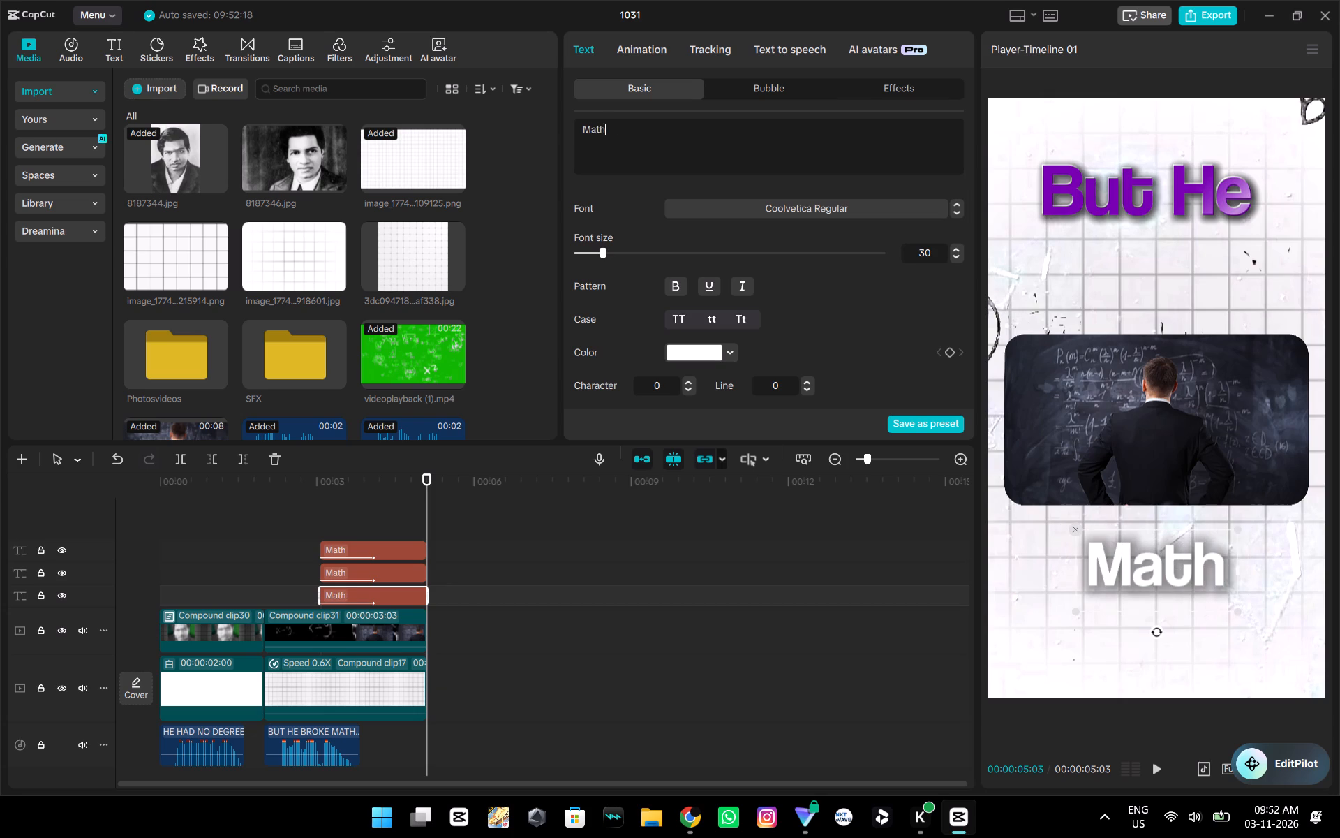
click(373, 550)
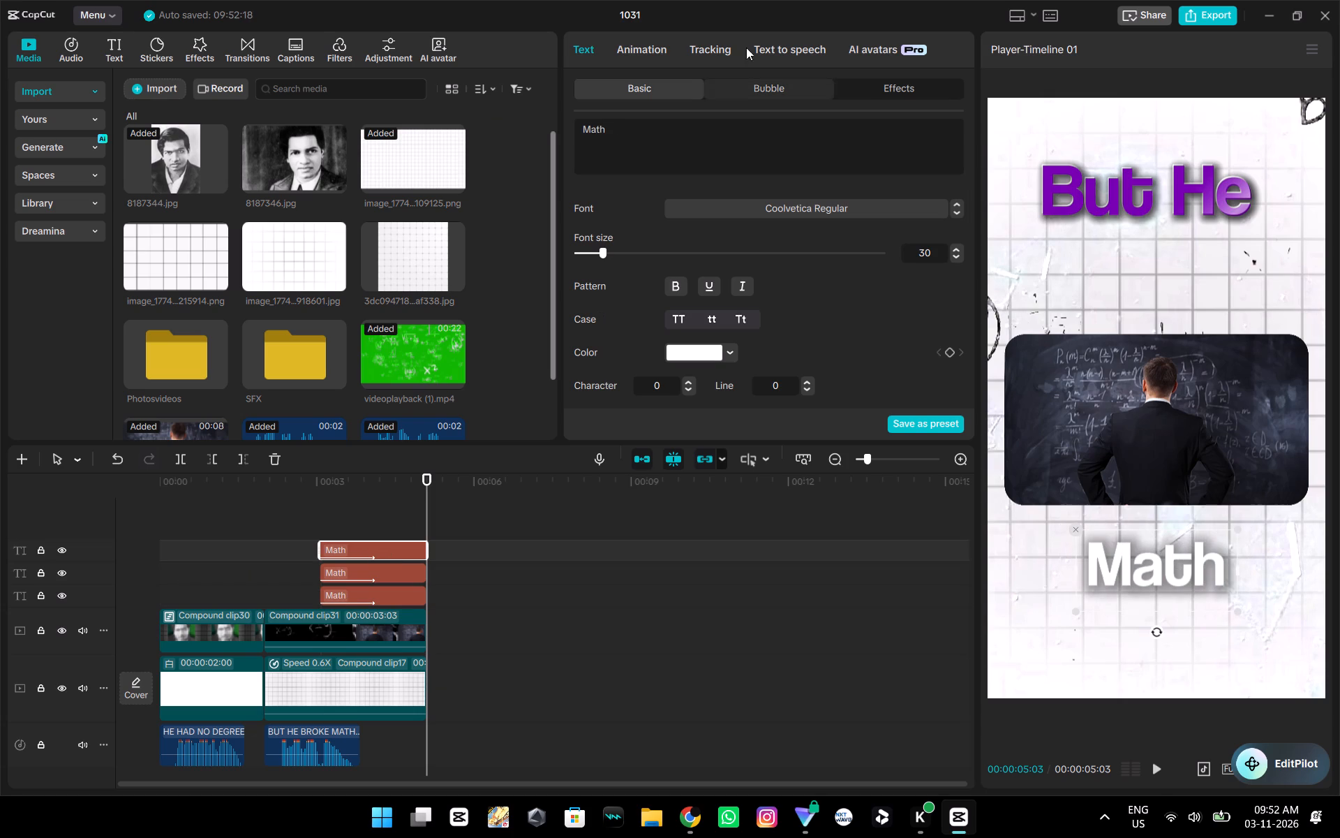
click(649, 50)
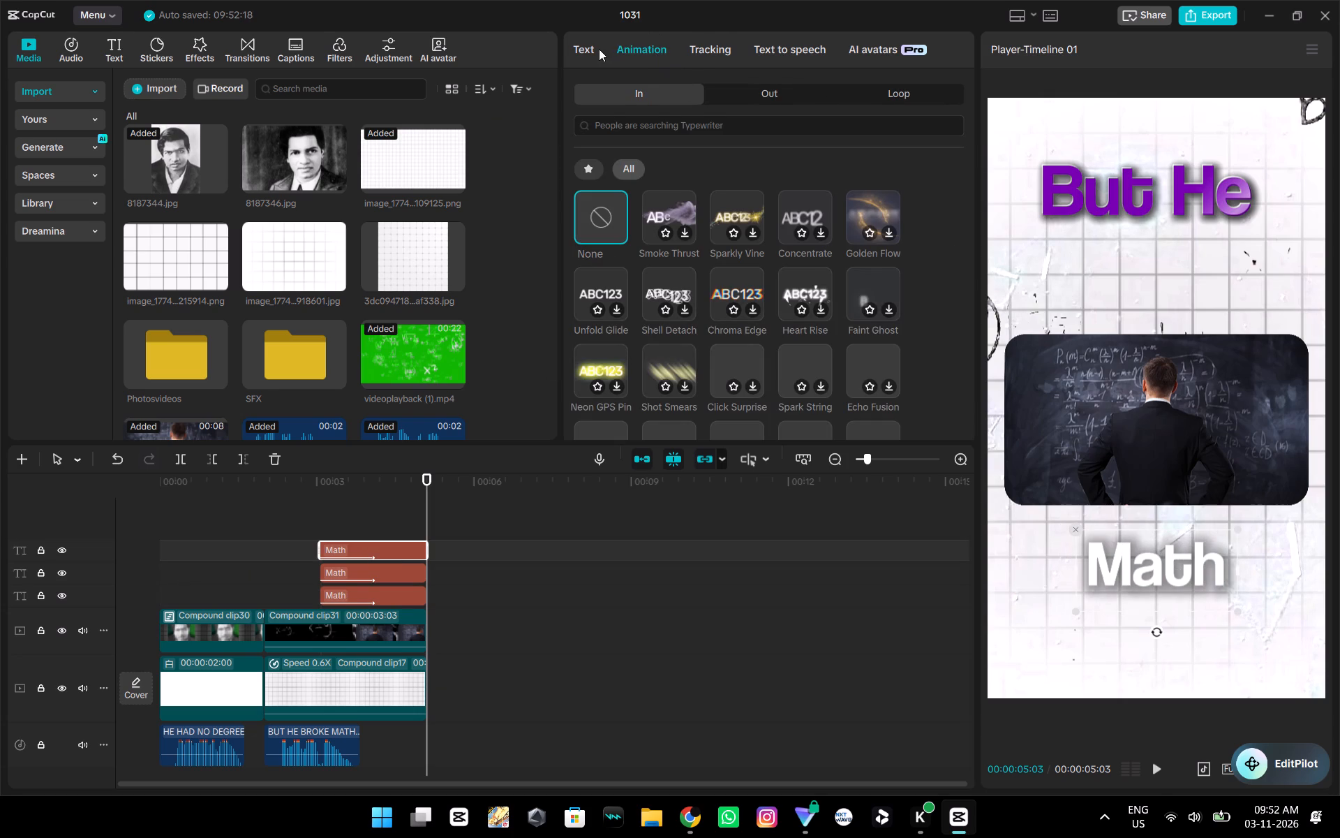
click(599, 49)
Convert the bottom and top Math text layers into separate compound clips, leaving the middle green one as text.
click(333, 594)
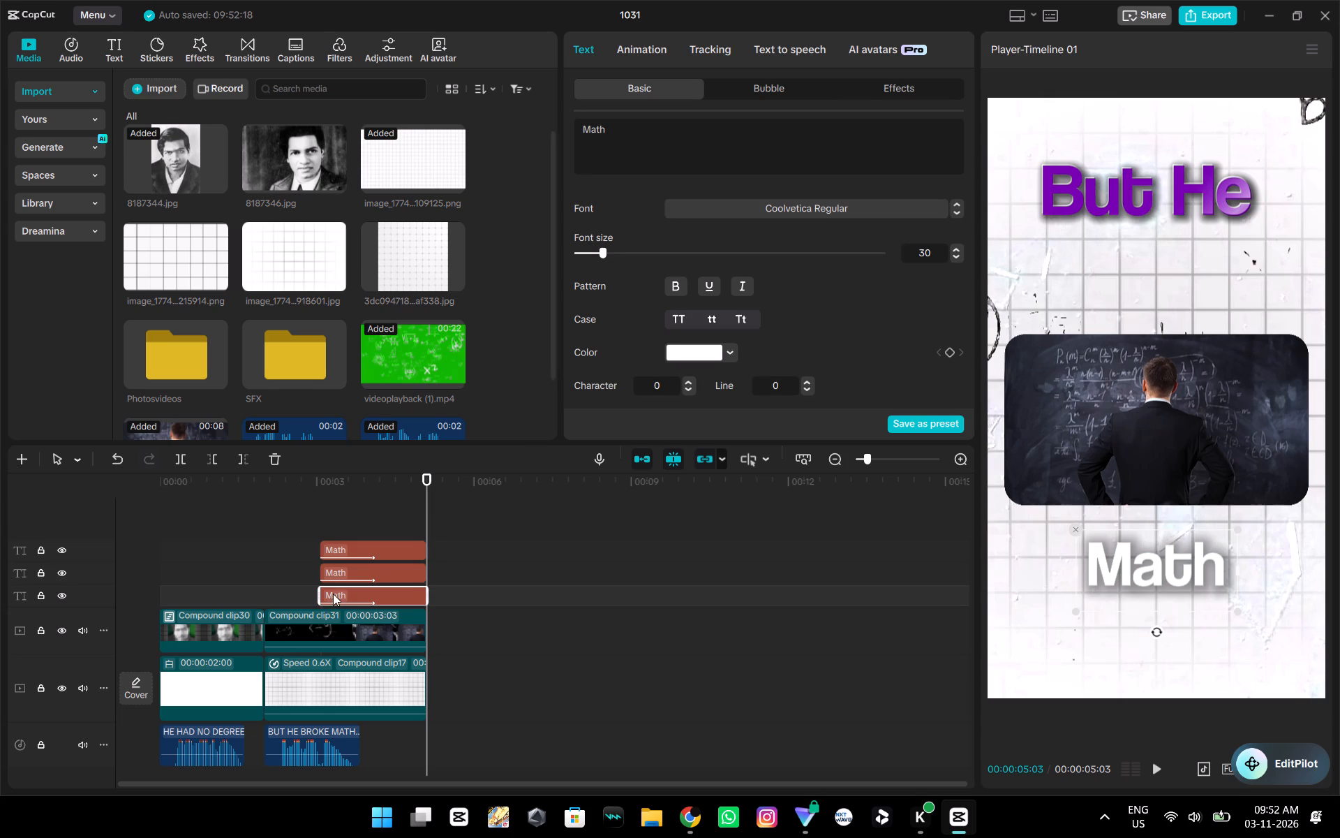
key(alt+g)
click(355, 551)
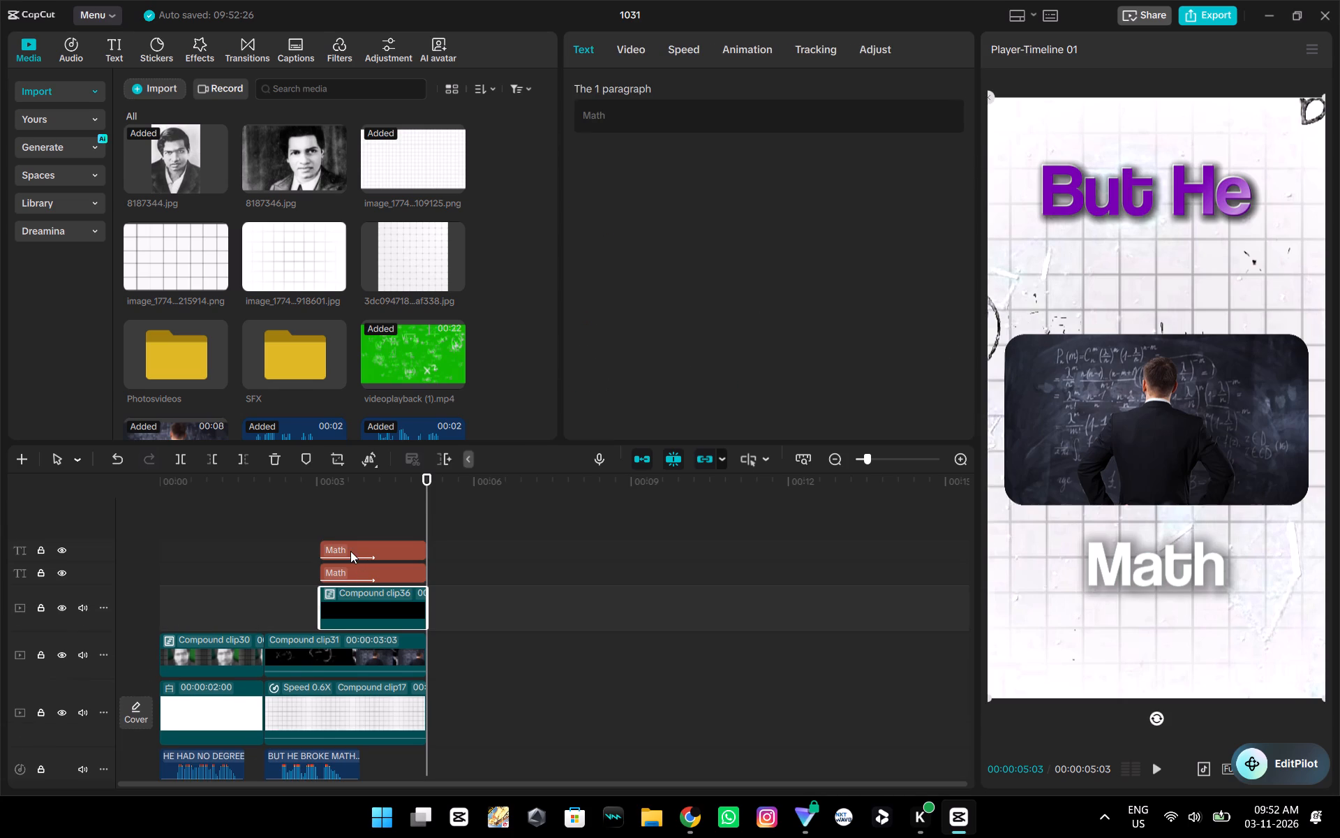
key(alt+g)
Add a Filmstrip mask to the top Math compound clip and narrow it to a thin strip.
click(639, 52)
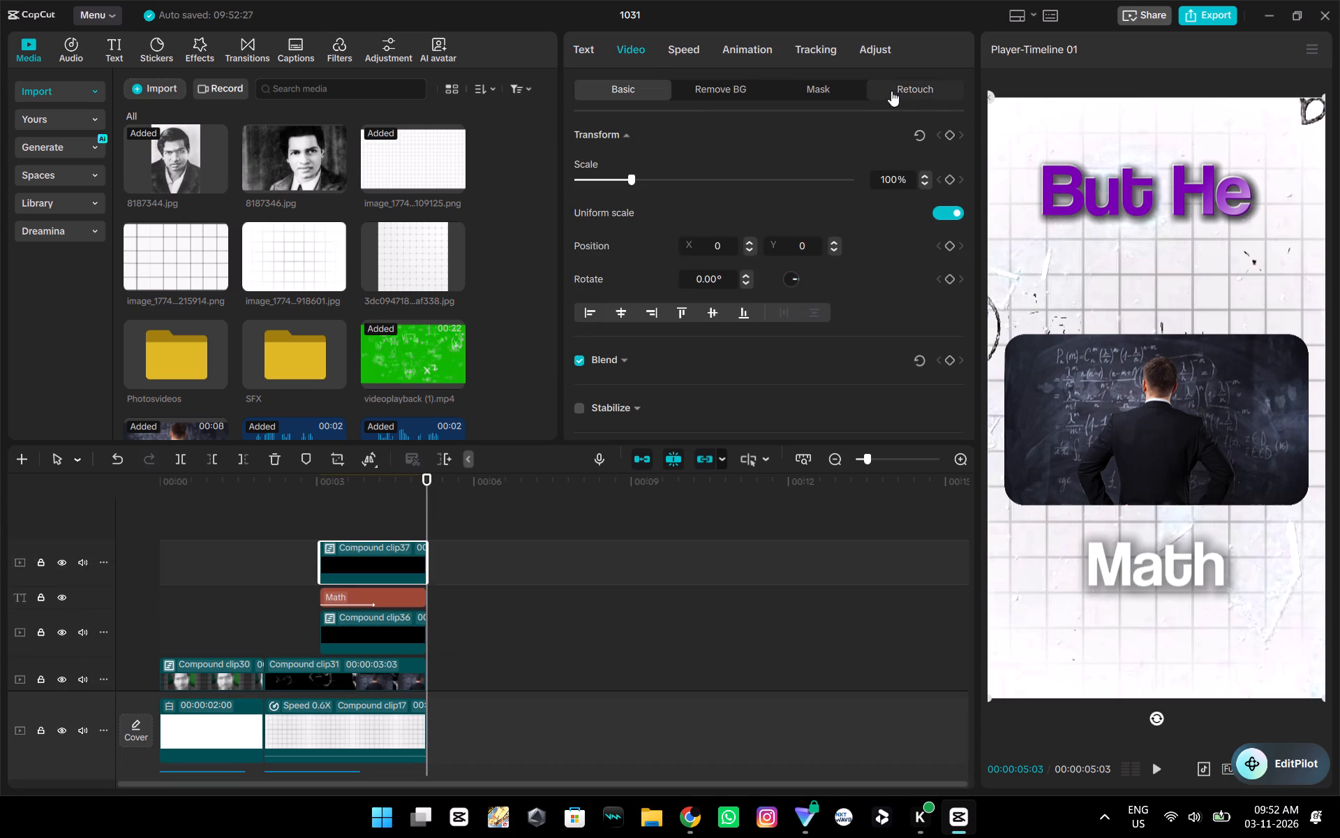
click(891, 91)
click(807, 83)
click(620, 161)
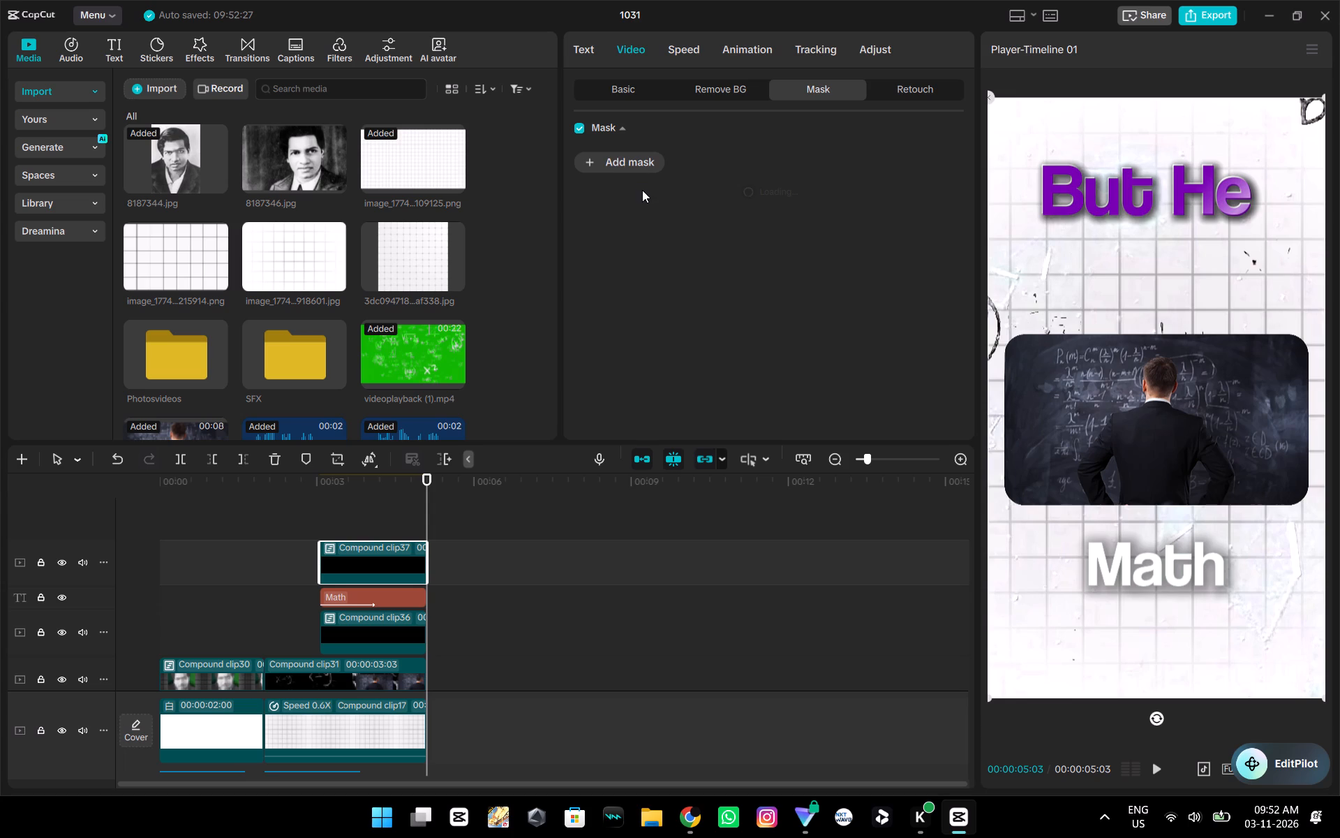
click(627, 164)
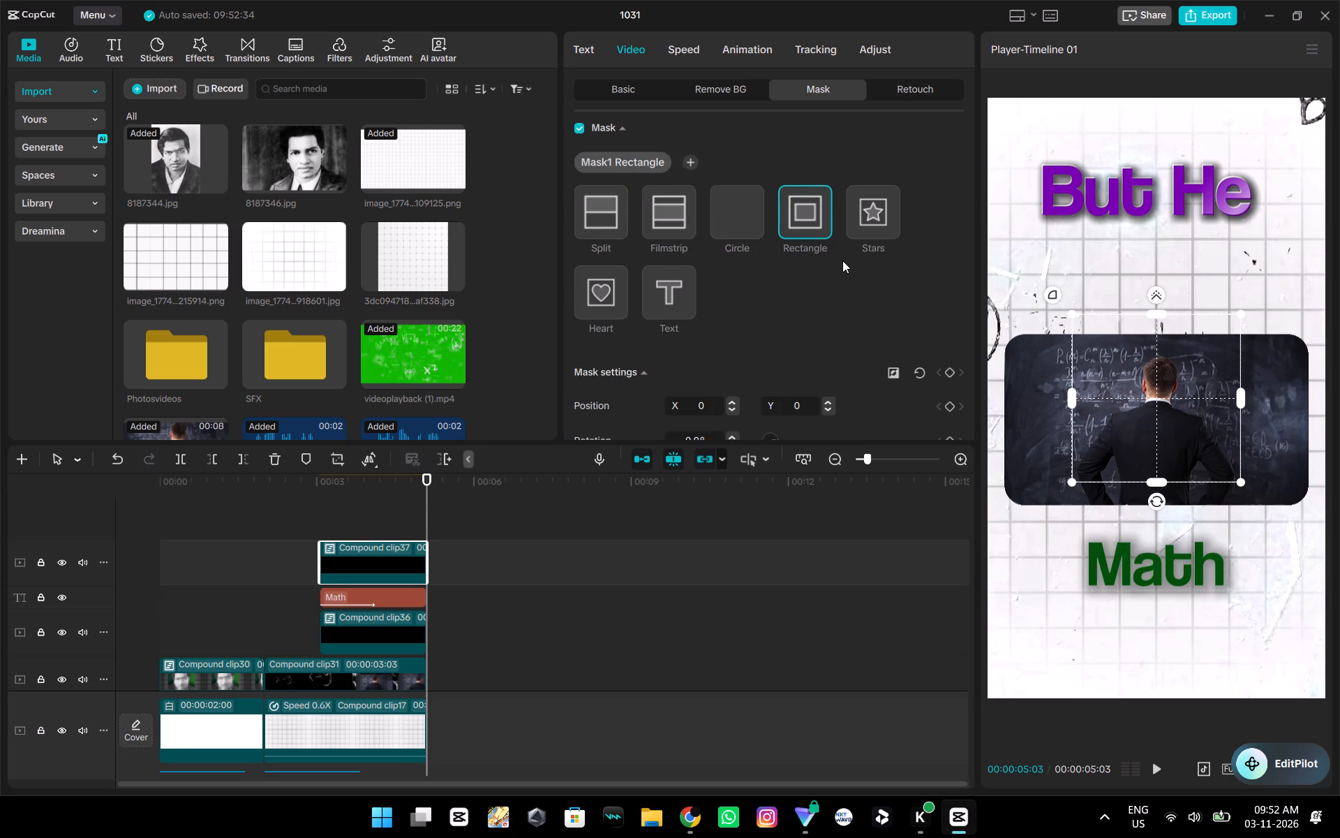
click(676, 222)
drag(1161, 482, 1159, 446)
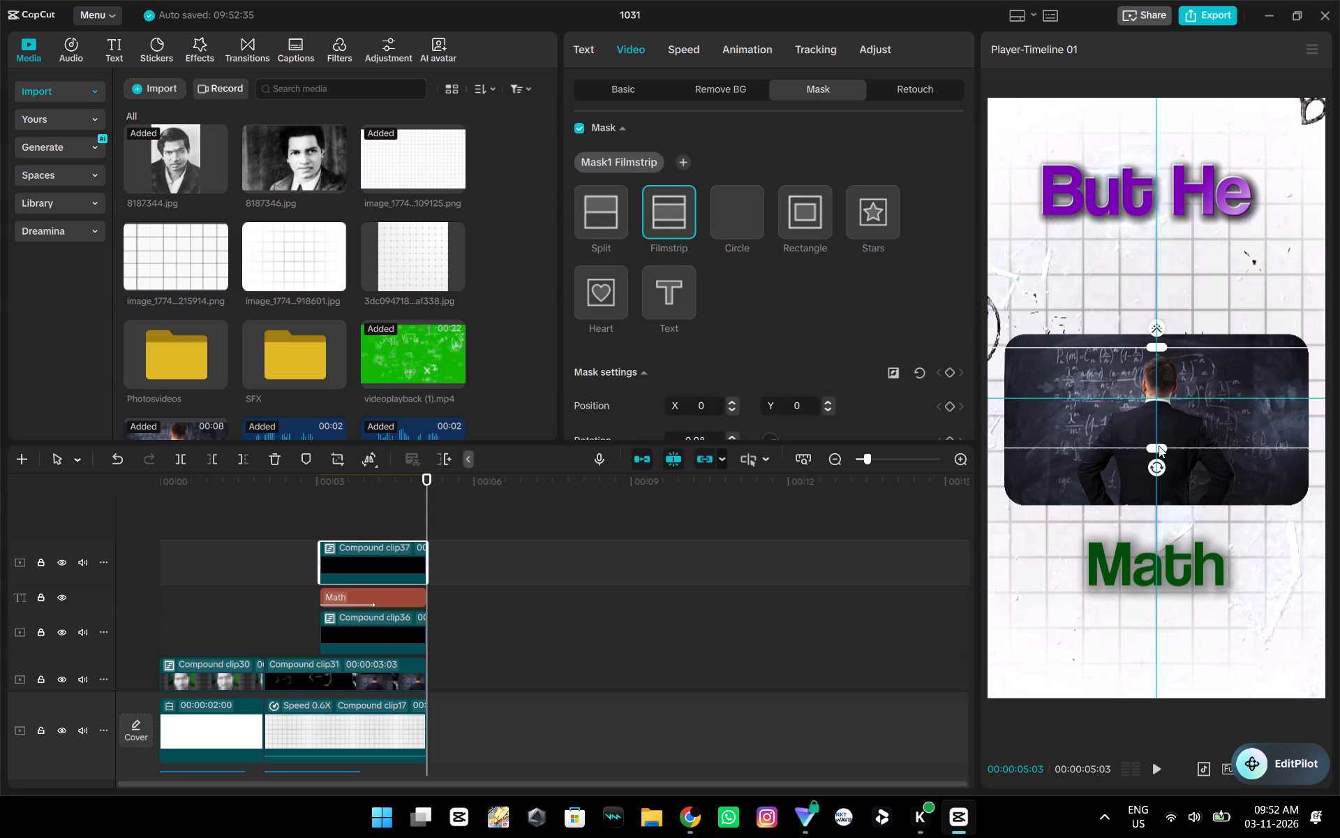
drag(1159, 446, 1159, 403)
Move the filmstrip mask onto the Math word and rotate it to a steep diagonal.
drag(1175, 395, 1191, 559)
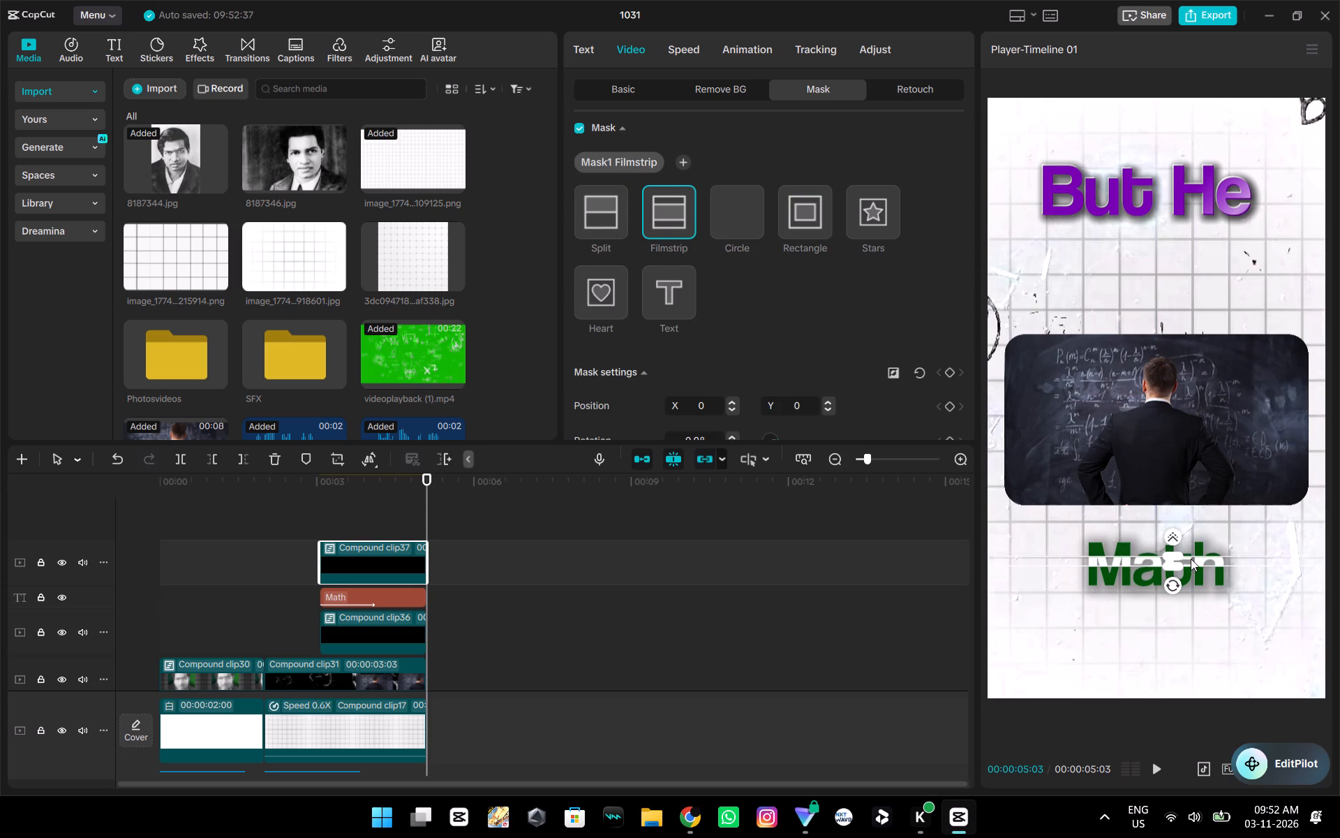
drag(1191, 559, 1191, 558)
drag(1169, 532, 1168, 516)
drag(1172, 578, 1181, 569)
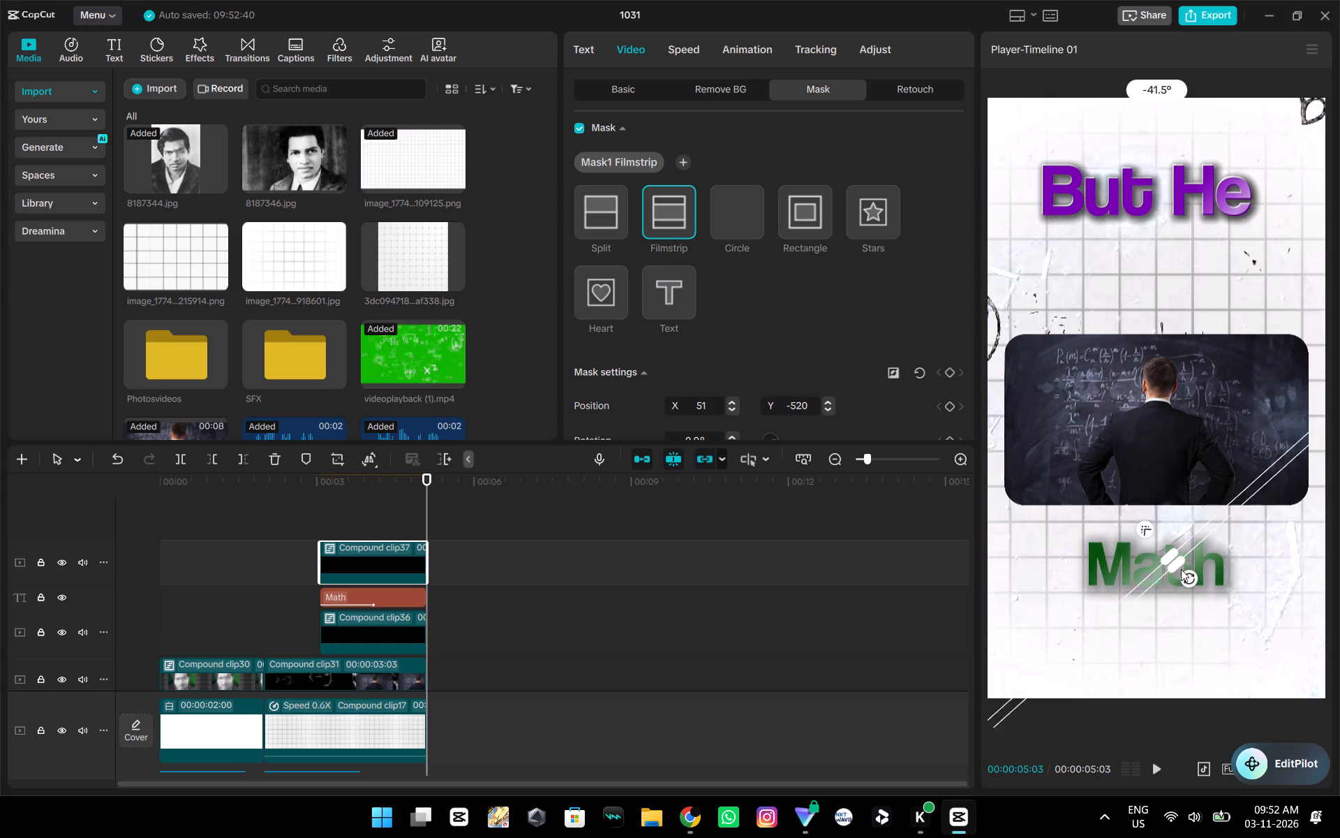
drag(1181, 569, 1179, 564)
Narrow the diagonal mask strip and place it over the start of the Math word at about X -73, Y -415.
drag(1162, 559, 1122, 569)
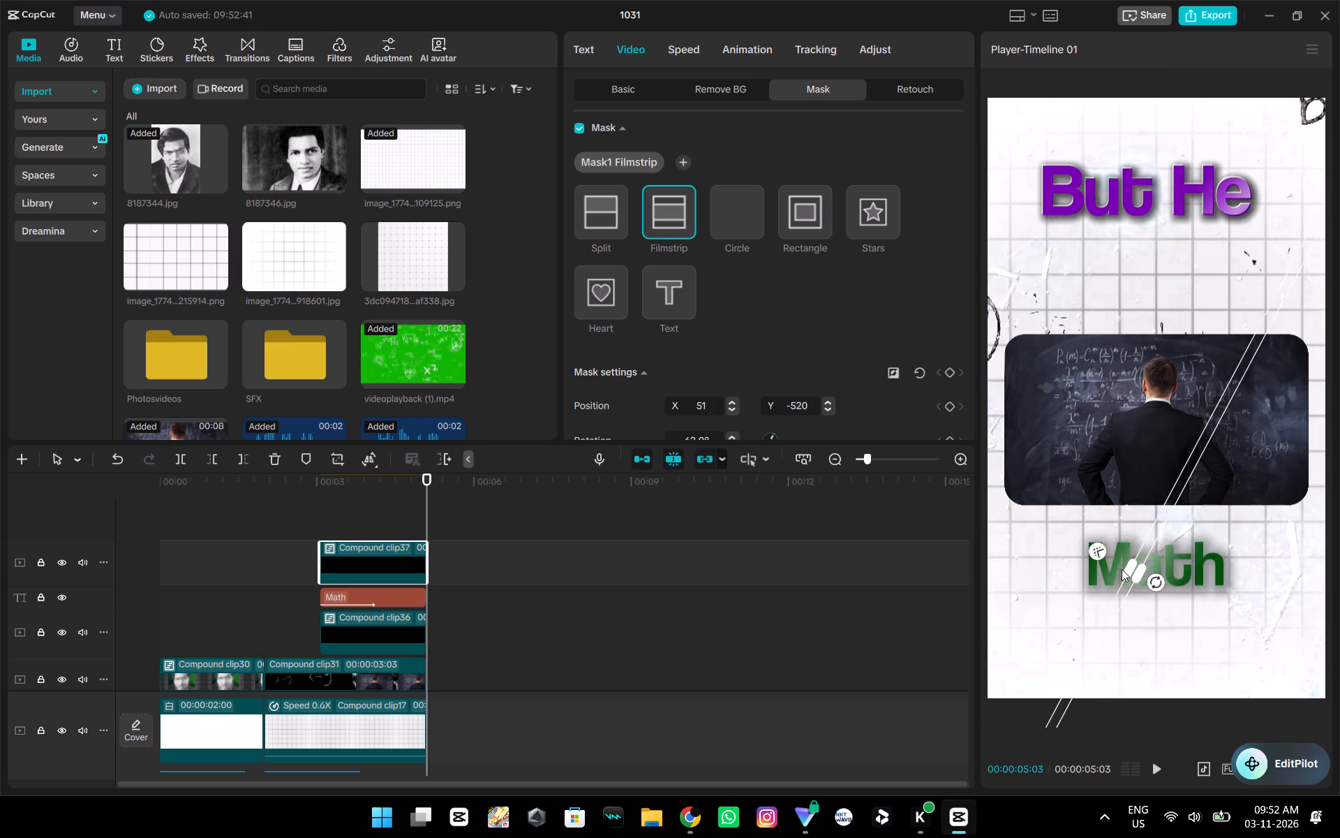
drag(1122, 569, 1103, 564)
click(1105, 566)
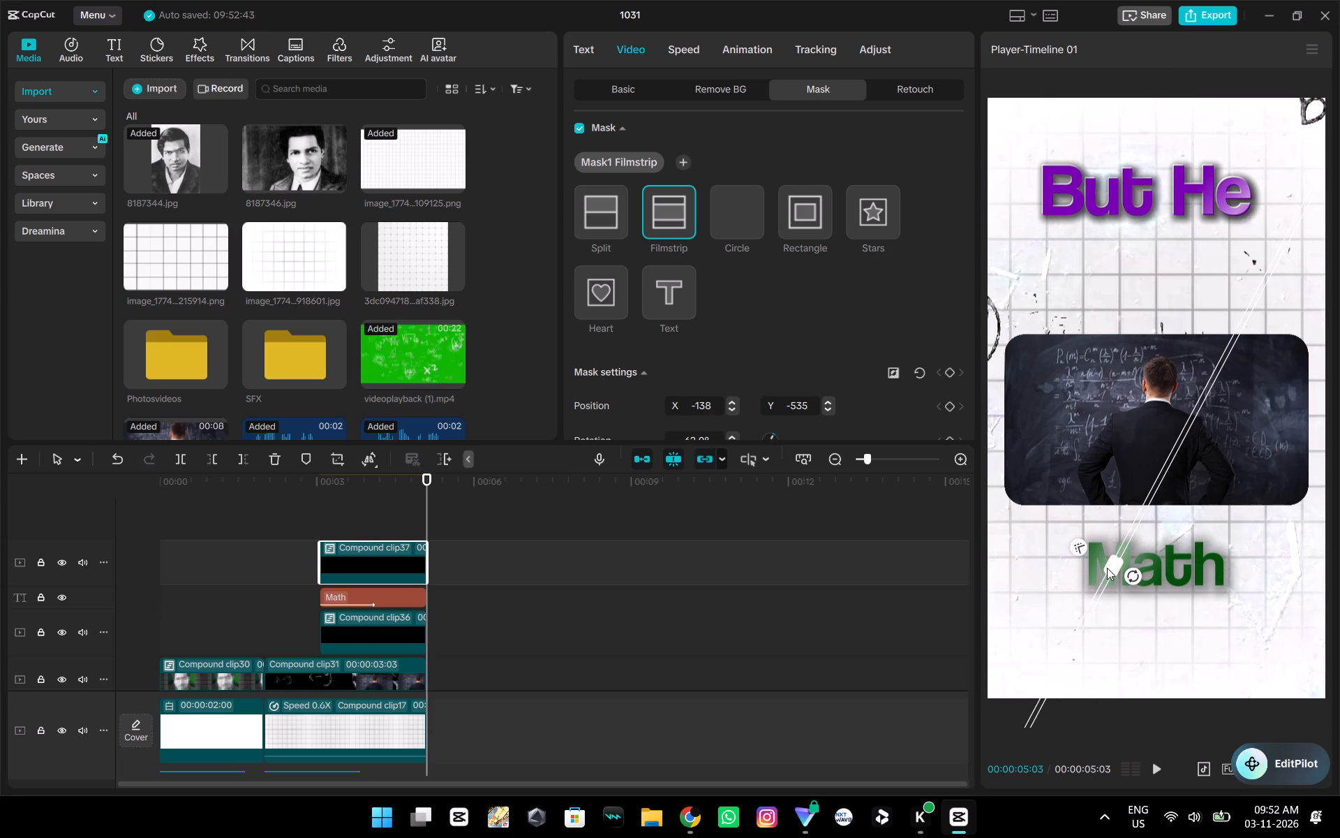
drag(1098, 589, 1094, 581)
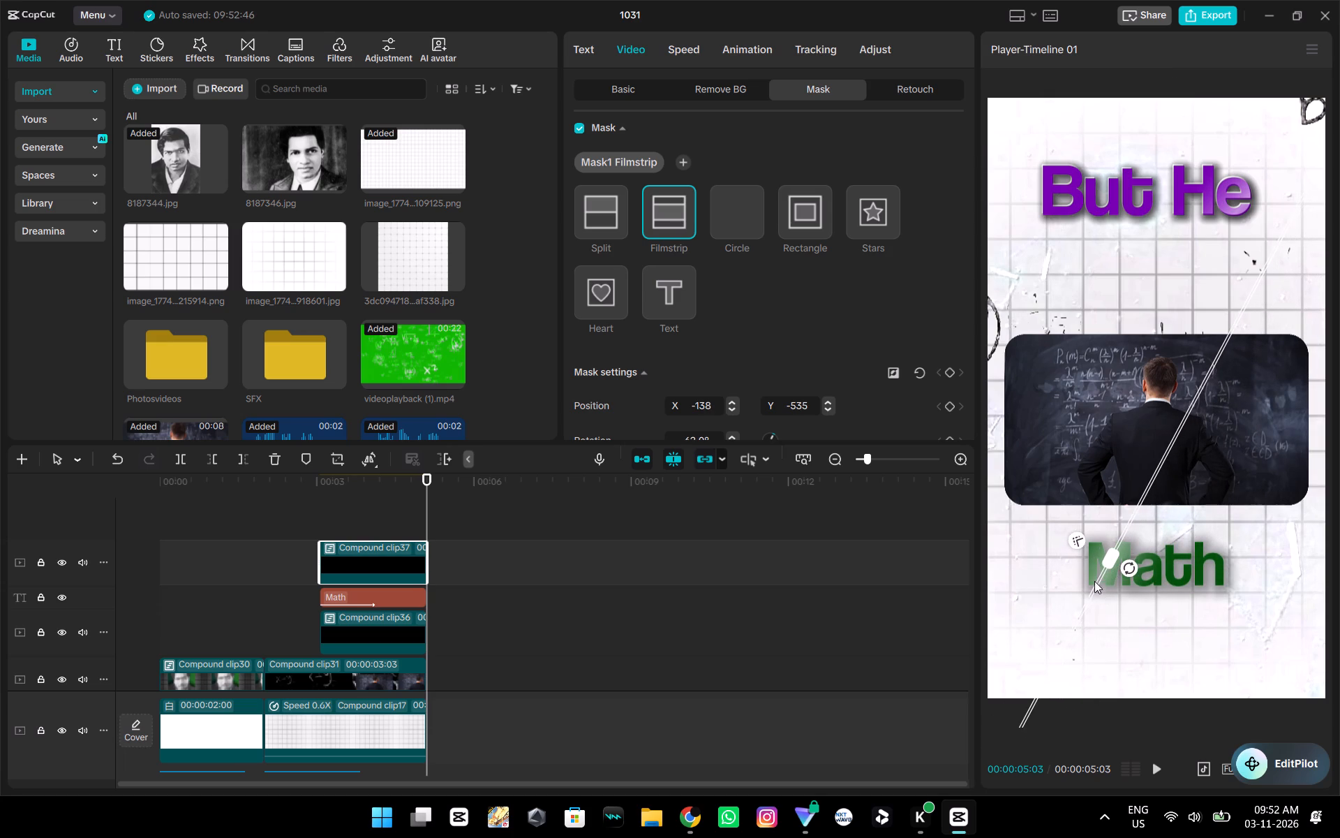
drag(1094, 581, 1098, 573)
drag(1080, 531, 1087, 541)
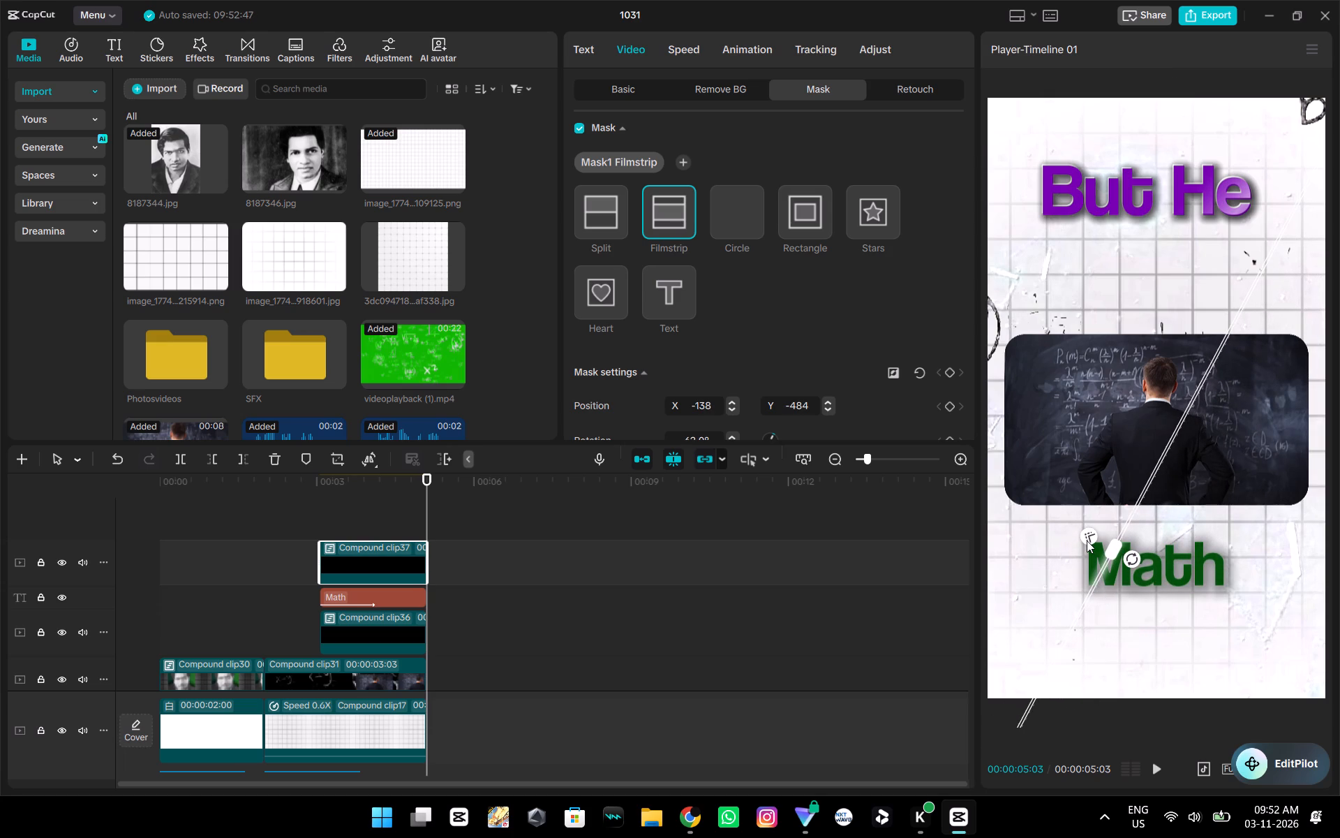
drag(1087, 541, 1085, 540)
drag(1091, 587, 1080, 571)
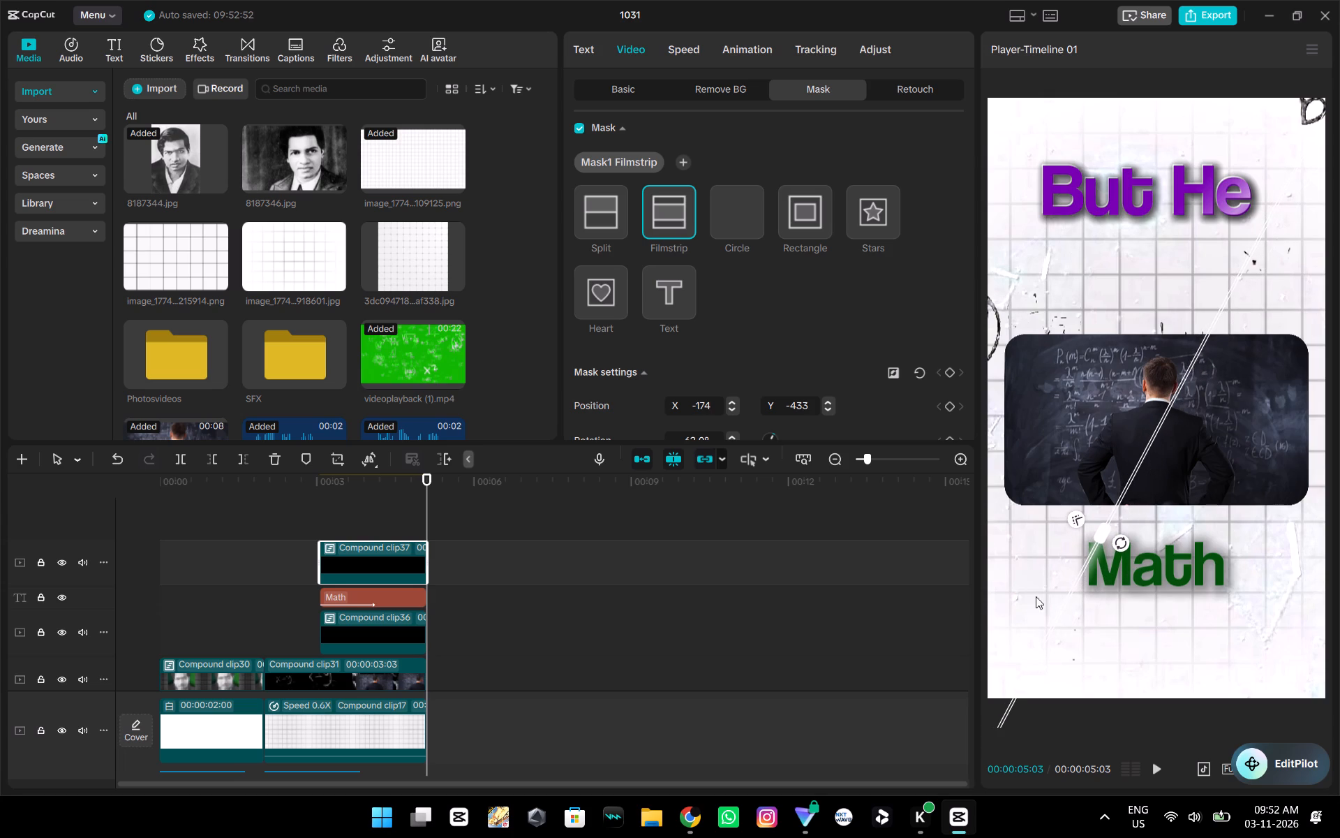
drag(1043, 643, 1061, 642)
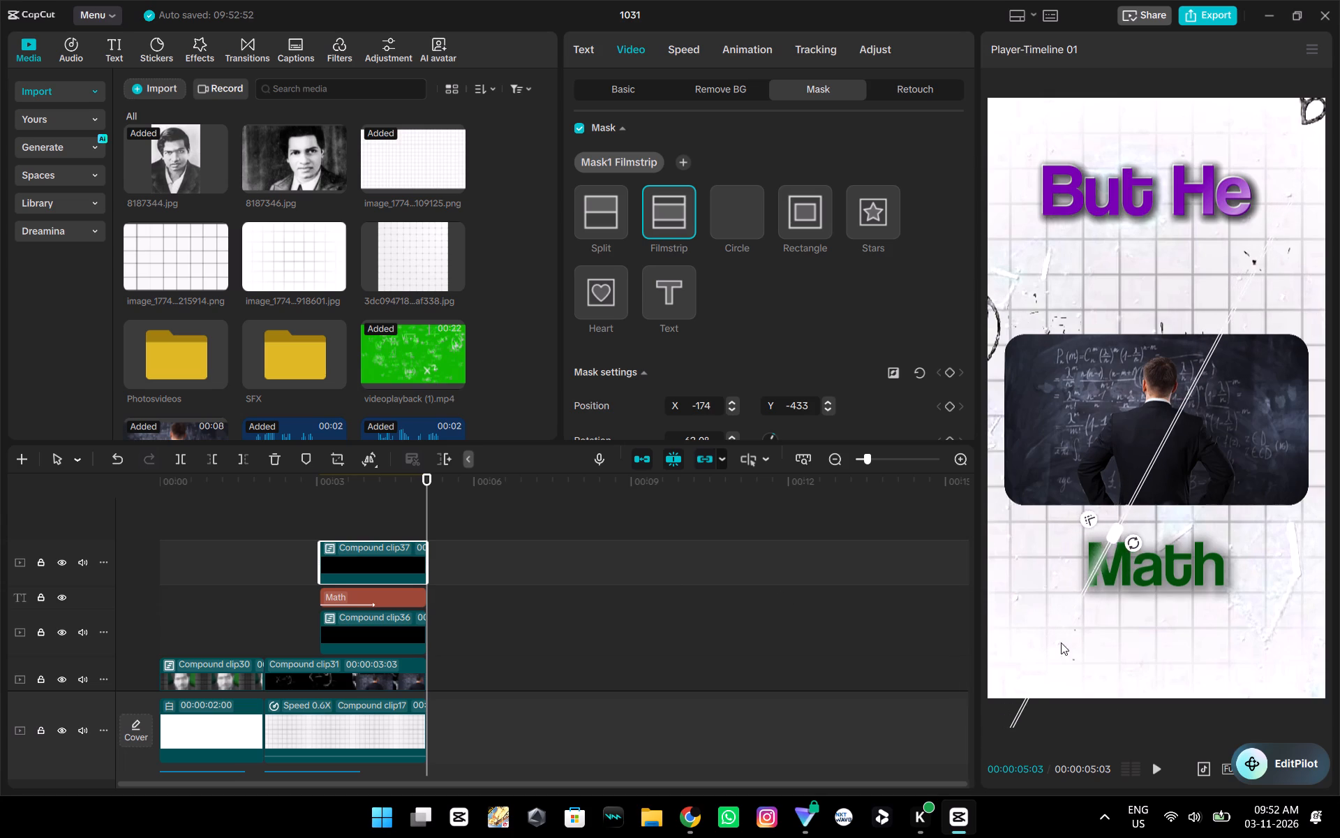
drag(1061, 642, 1074, 638)
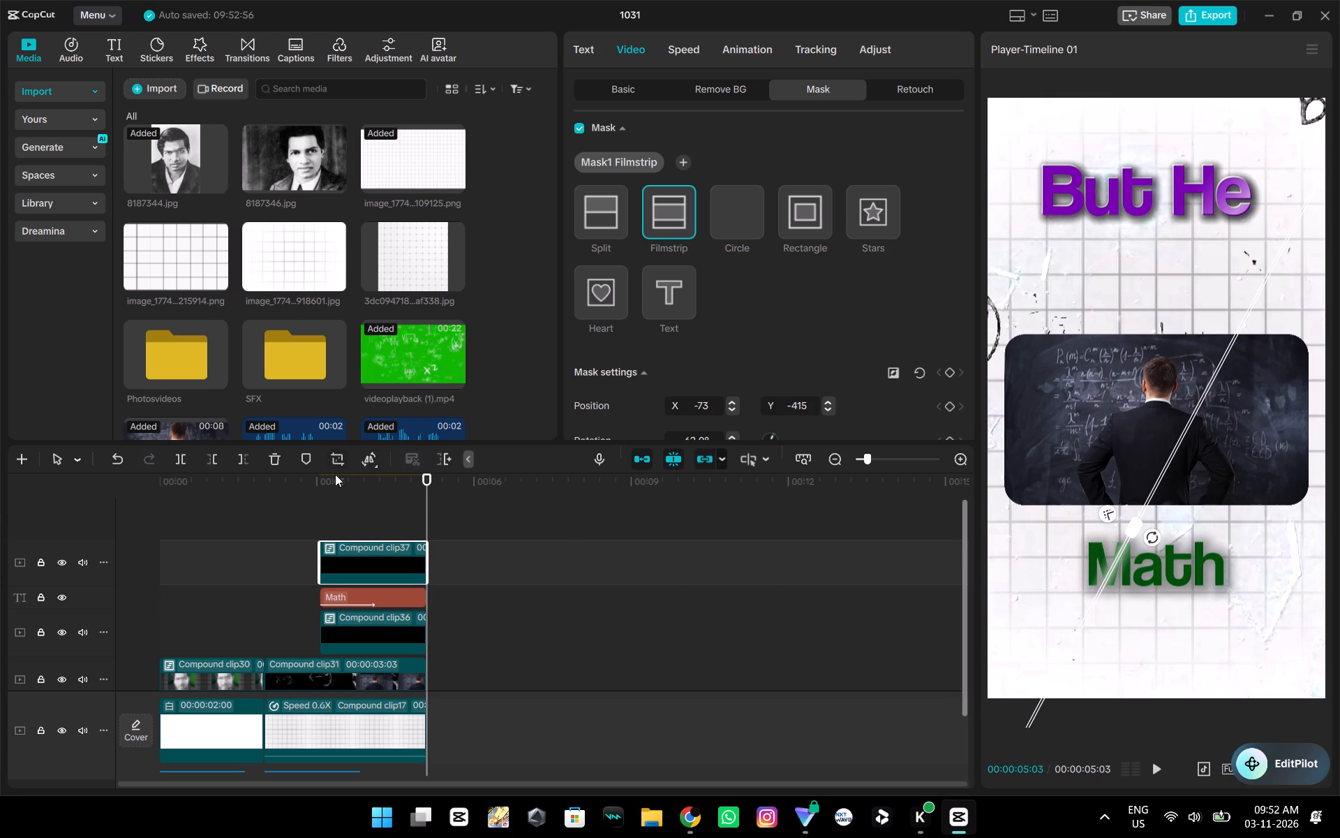
Add a keyframe for the mask settings at the start of the top Math clip, at 00:00:03:02.
drag(426, 501, 323, 510)
click(947, 374)
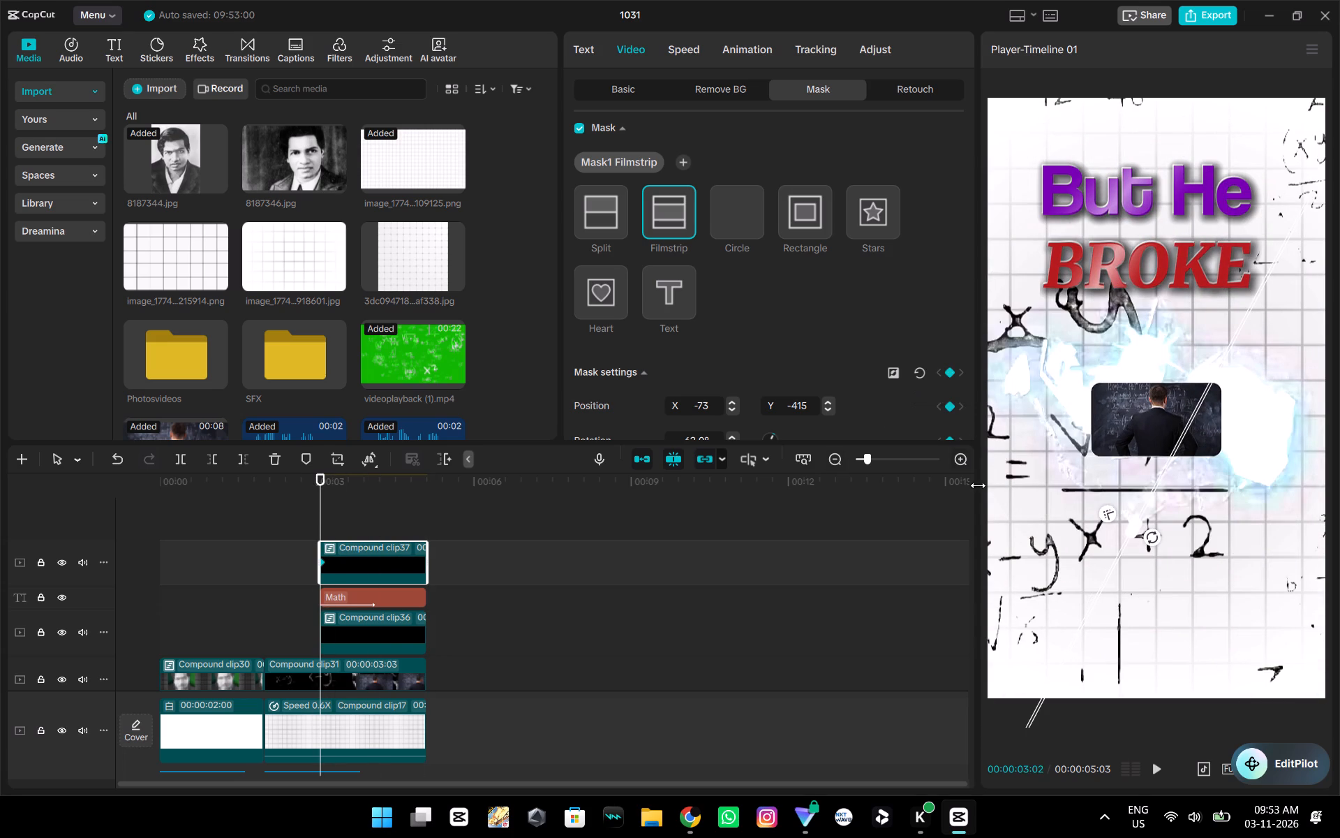
At the clip's end, 00:00:05:03, move the mask strip across the Math word to about X 156, Y -459, keyframing its position.
key(Right)
key(Right)
key(Right)
key(Right)
key(Right)
key(Right)
key(Right)
key(Right)
key(Right)
key(Right)
key(Right)
key(Right)
key(Right)
key(Right)
key(Right)
key(Right)
key(Right)
key(Right)
key(Right)
key(Right)
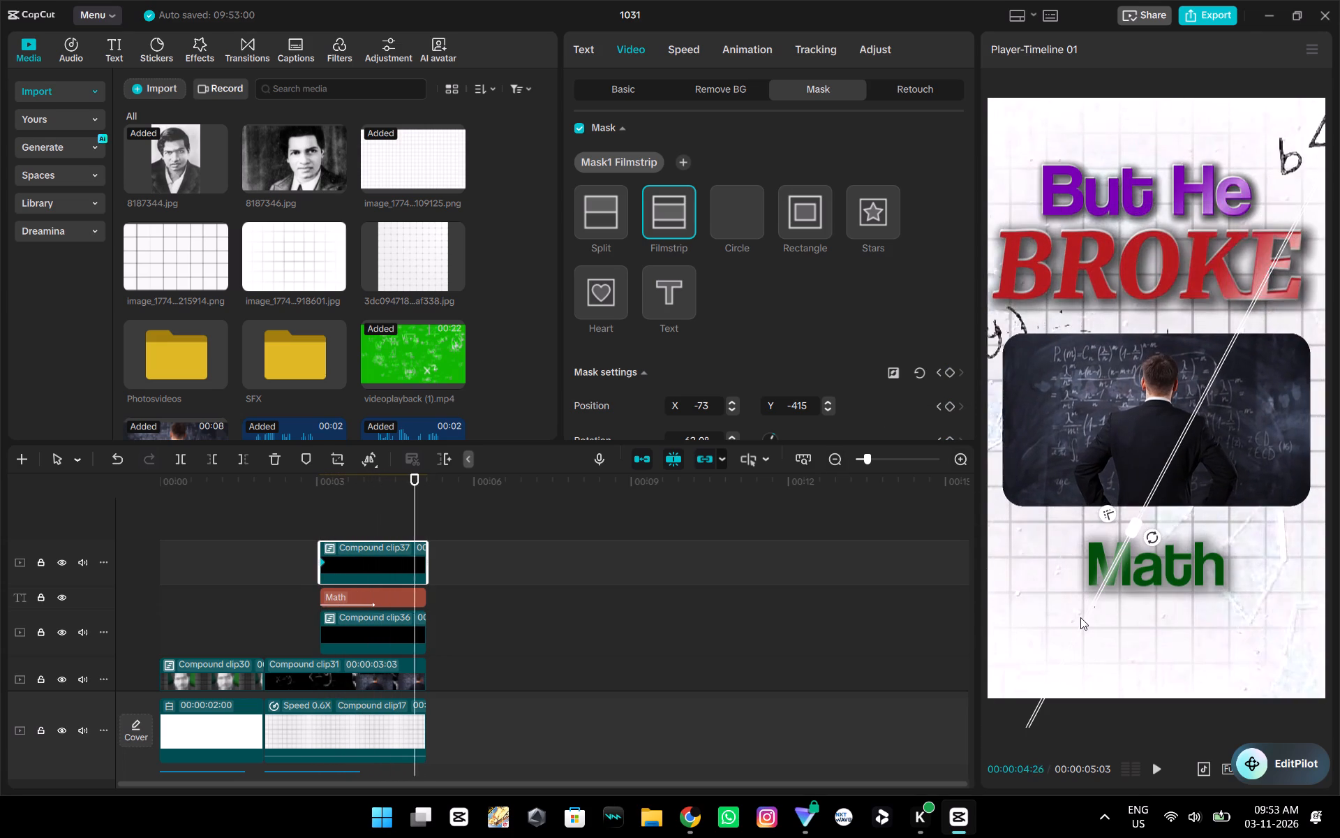
key(Right)
key(Right)
key(Right)
key(Right)
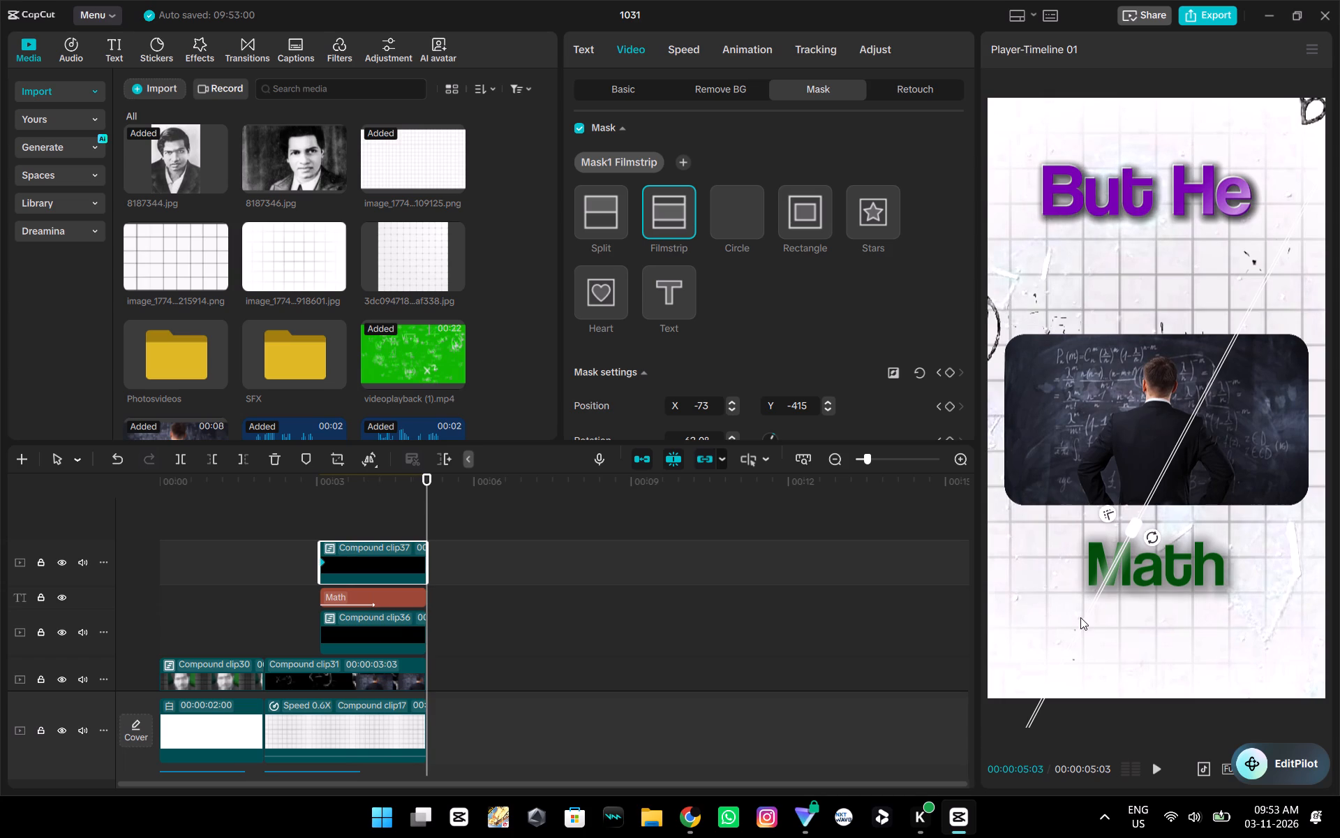
drag(1087, 612, 1156, 626)
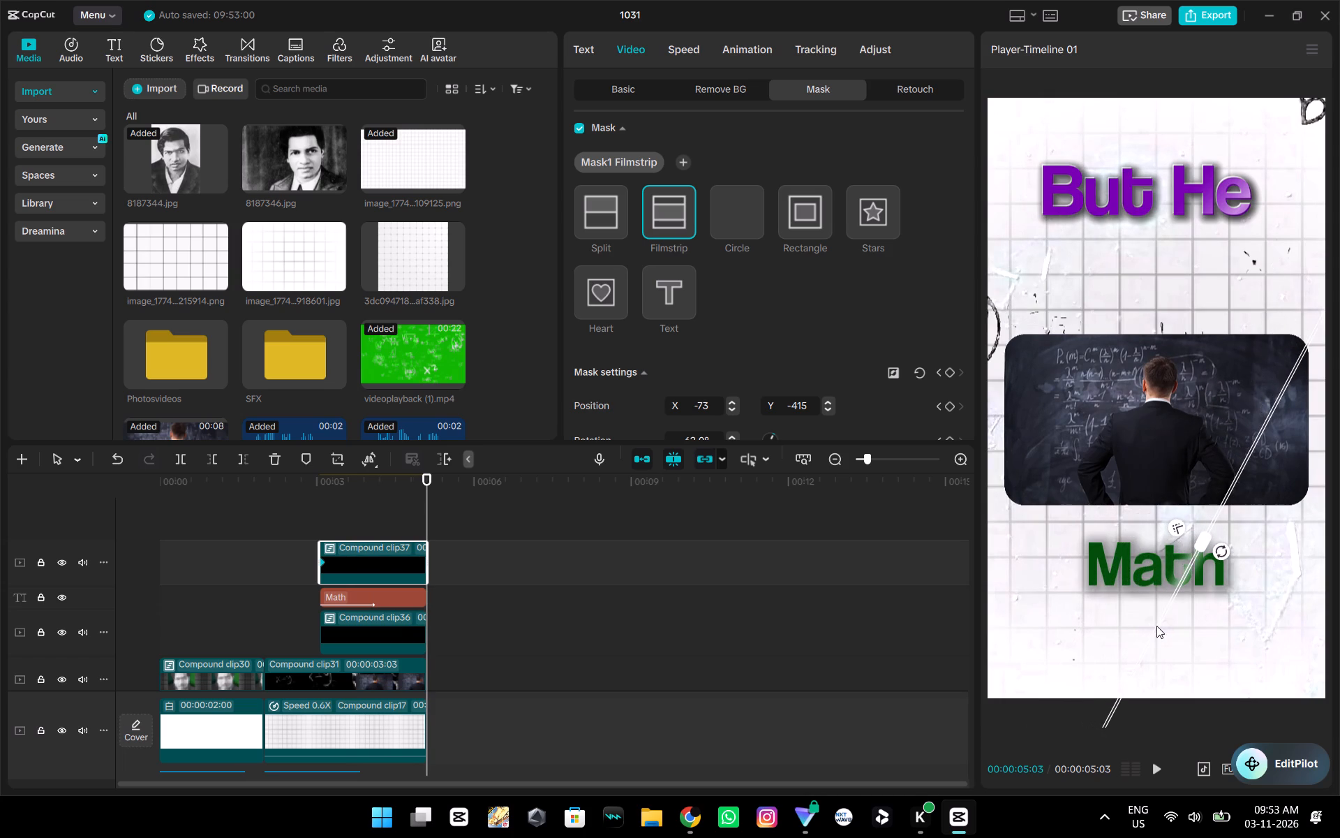
drag(1156, 626, 1159, 626)
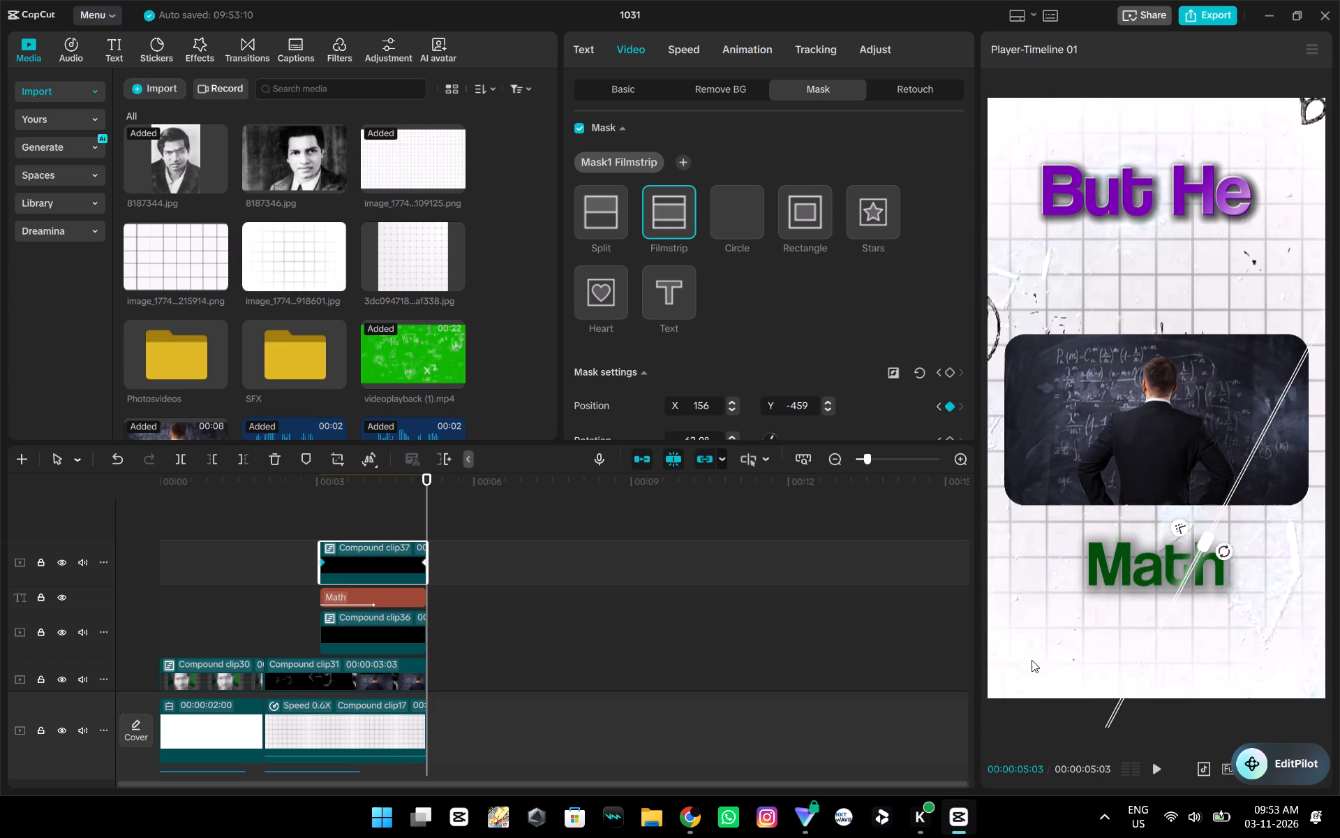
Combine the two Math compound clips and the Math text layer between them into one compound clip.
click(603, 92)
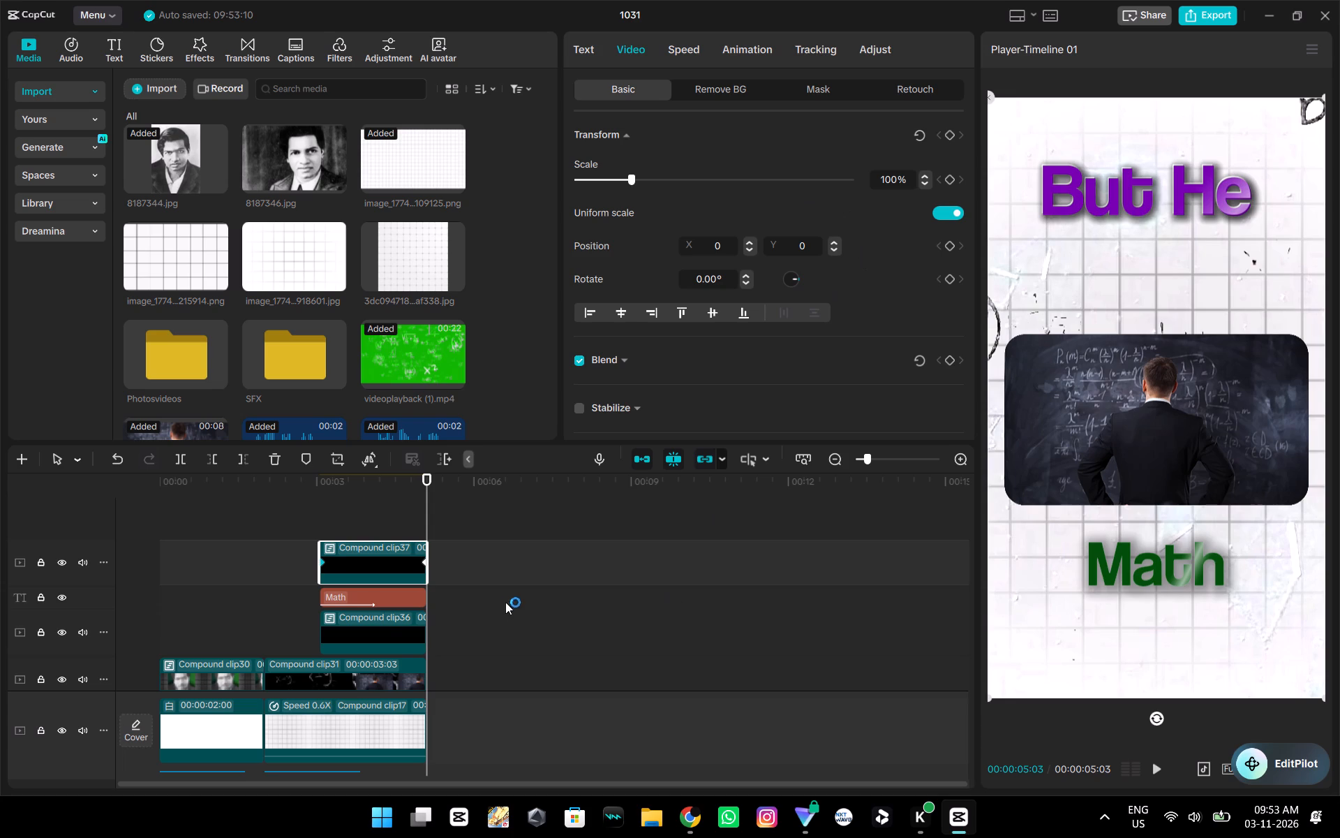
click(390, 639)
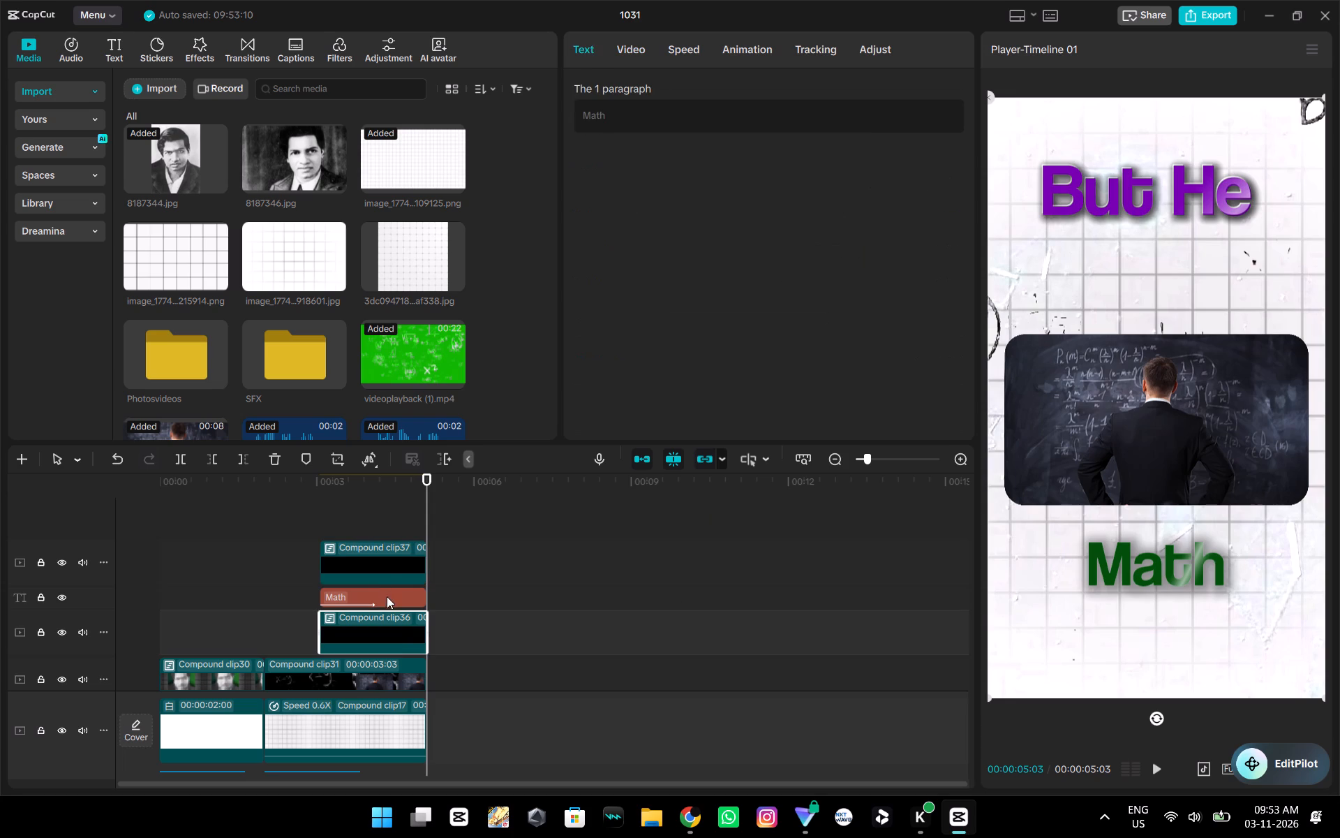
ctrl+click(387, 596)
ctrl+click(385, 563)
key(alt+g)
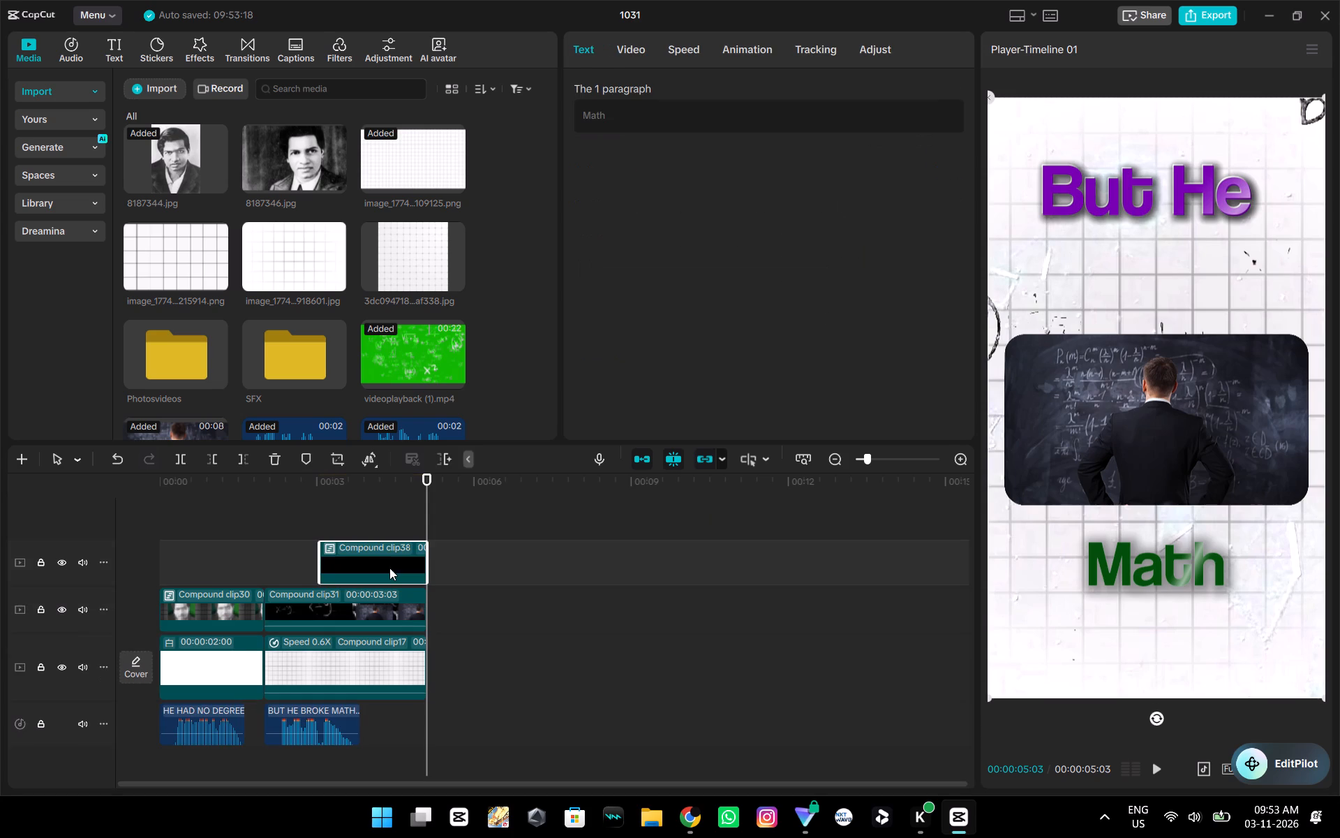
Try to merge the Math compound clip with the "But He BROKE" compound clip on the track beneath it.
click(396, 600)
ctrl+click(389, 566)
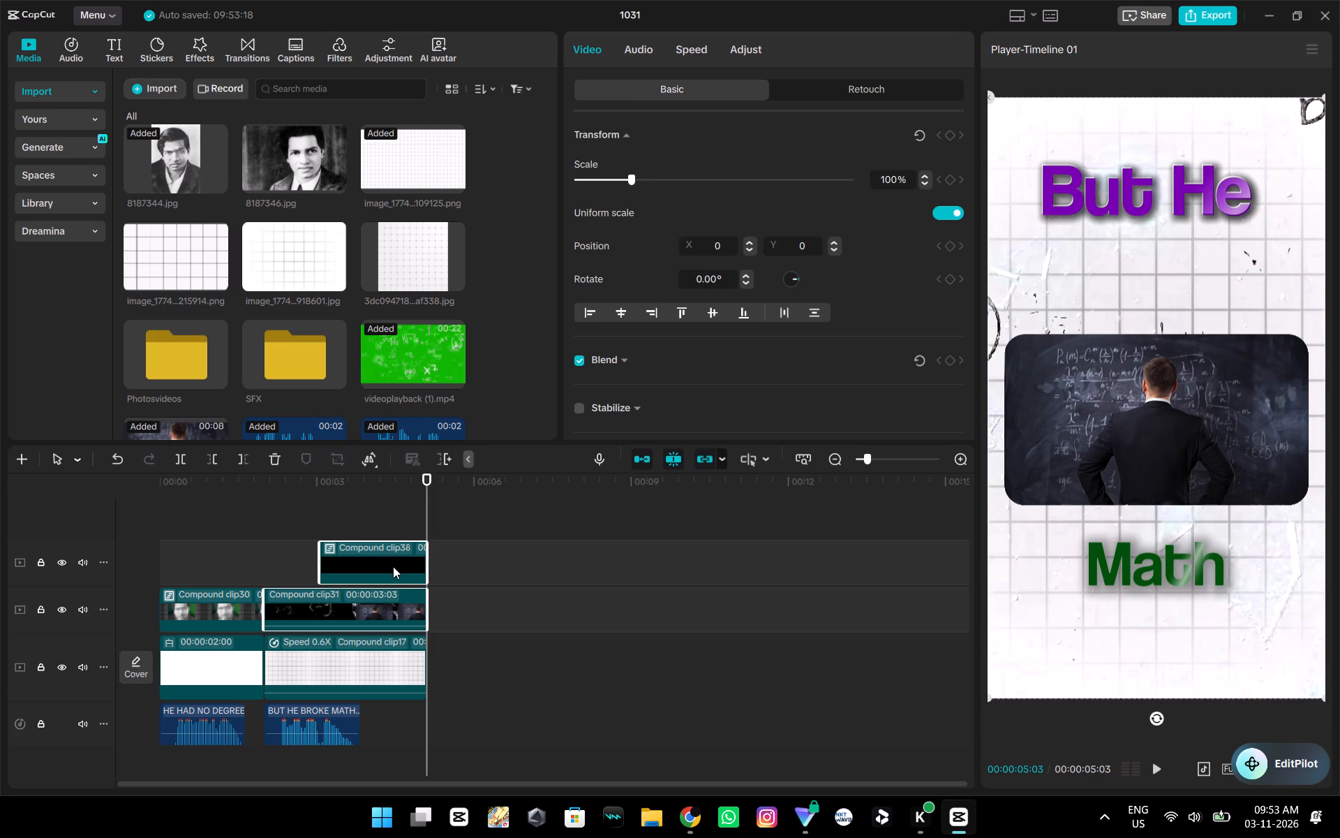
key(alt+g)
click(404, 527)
Play the timeline from the start and again from the "But He BROKE" section to review the Math shine animation.
click(197, 529)
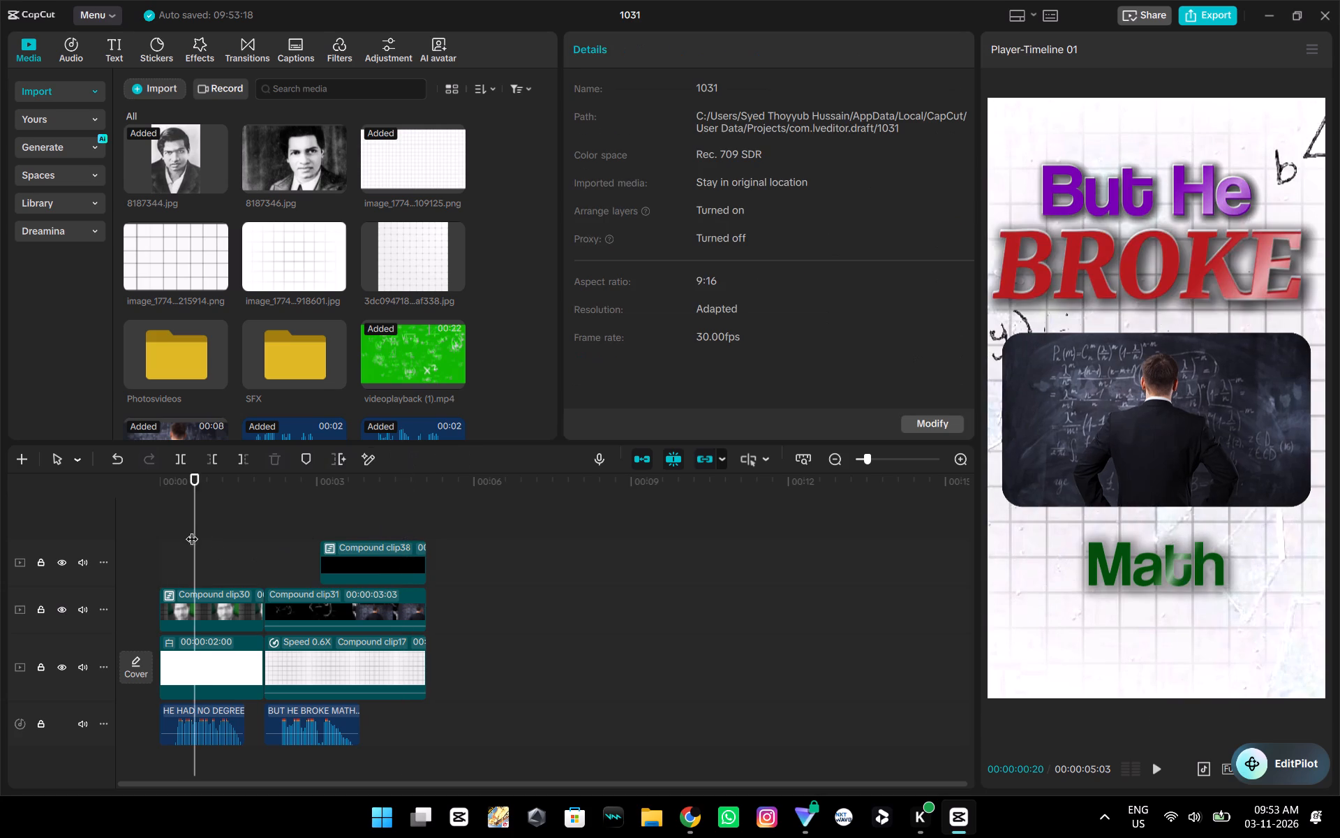
click(192, 530)
drag(189, 530, 90, 531)
key(space)
key(space)
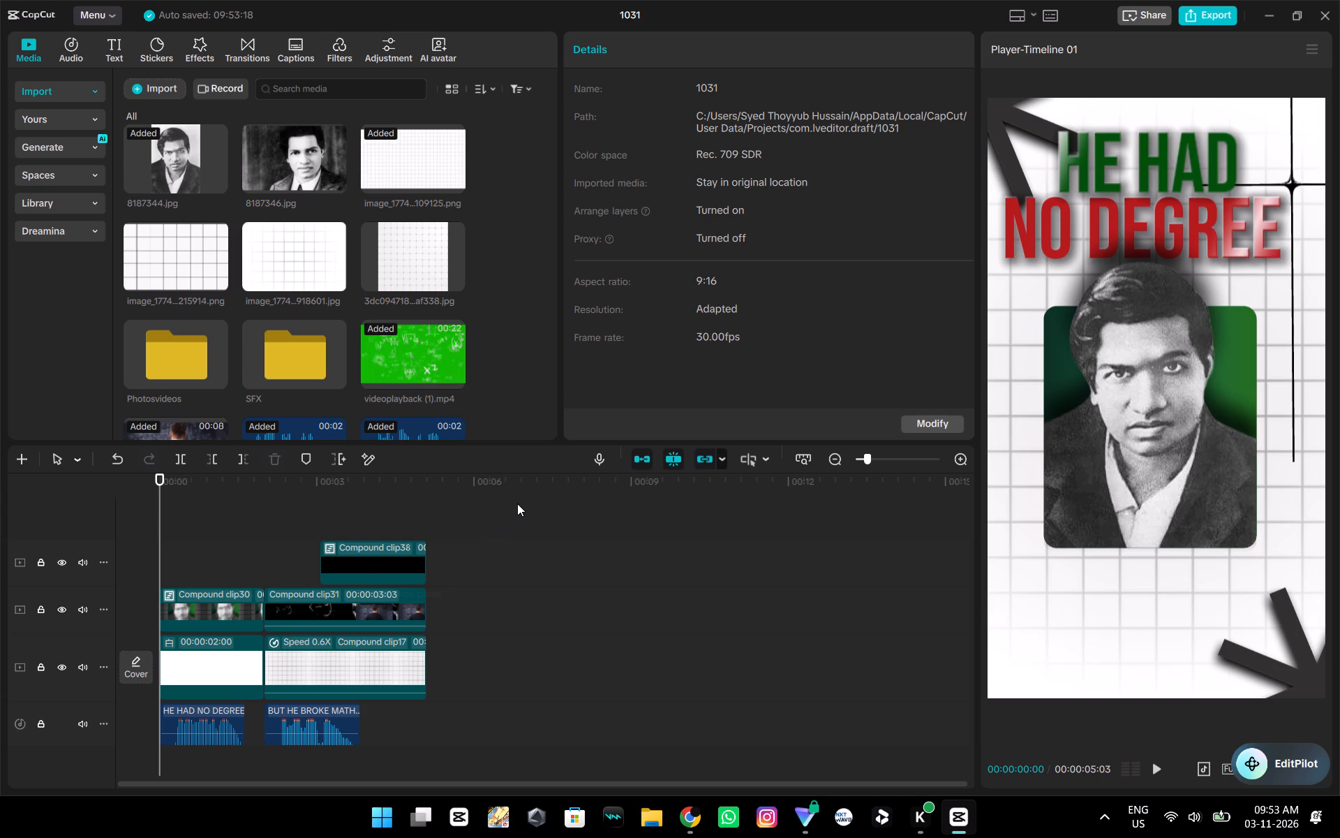
key(space)
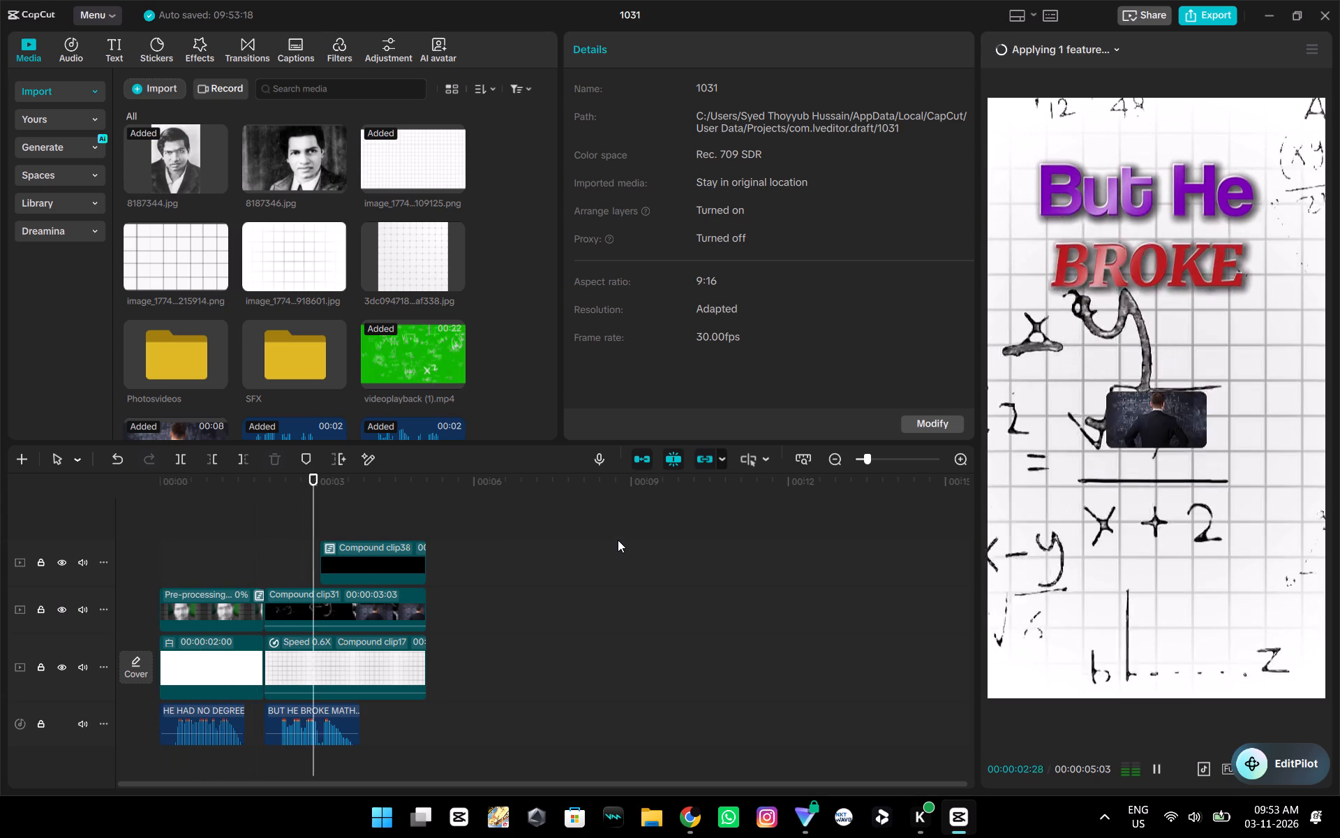
key(space)
key(space)
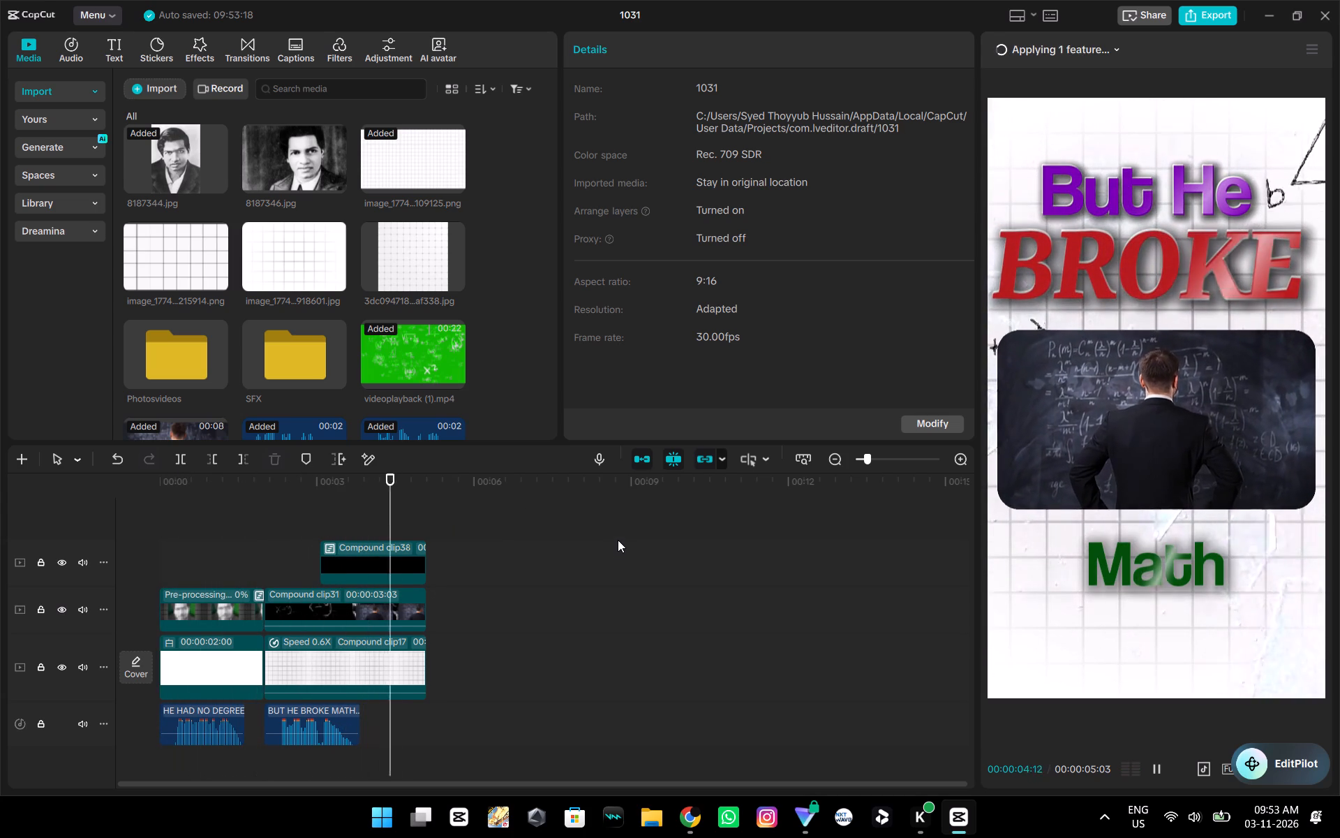
key(space)
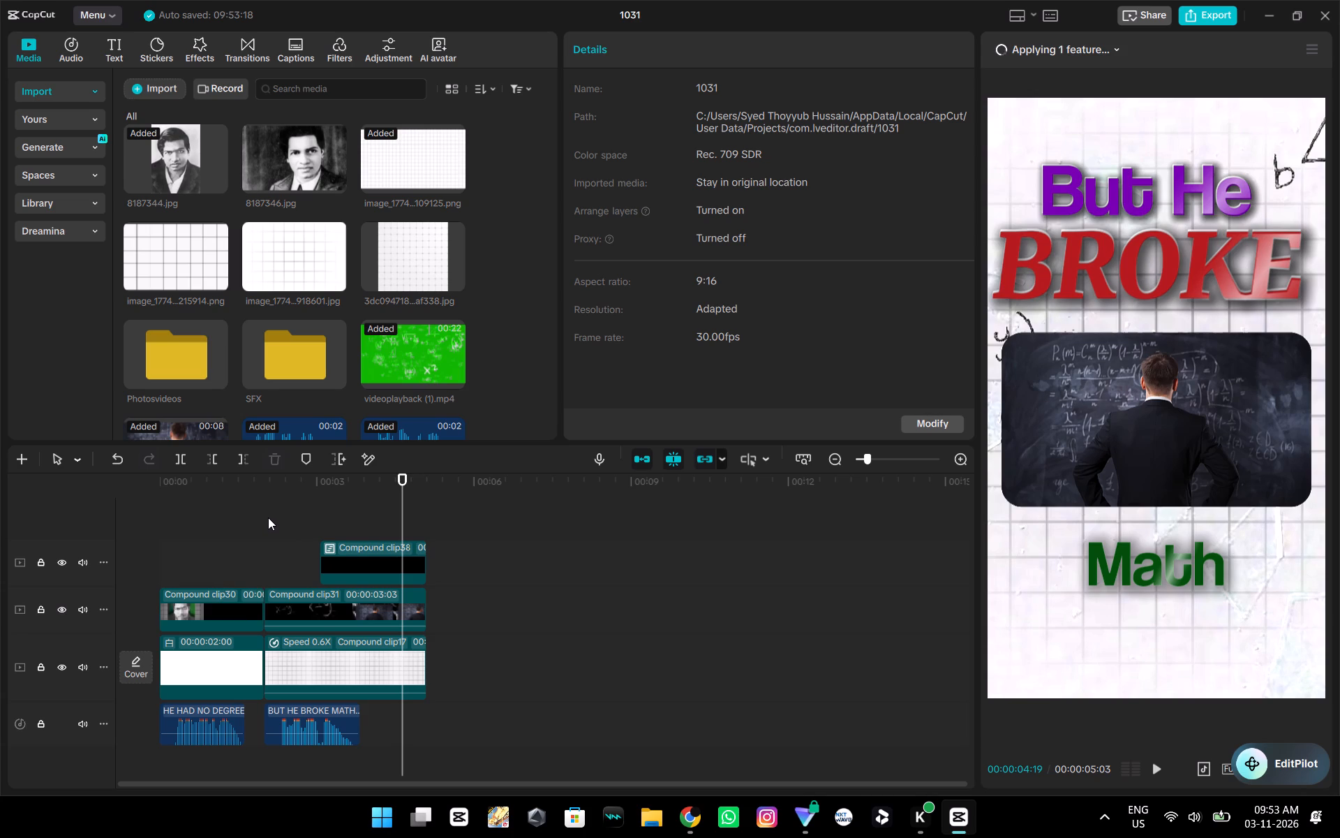
click(268, 517)
key(space)
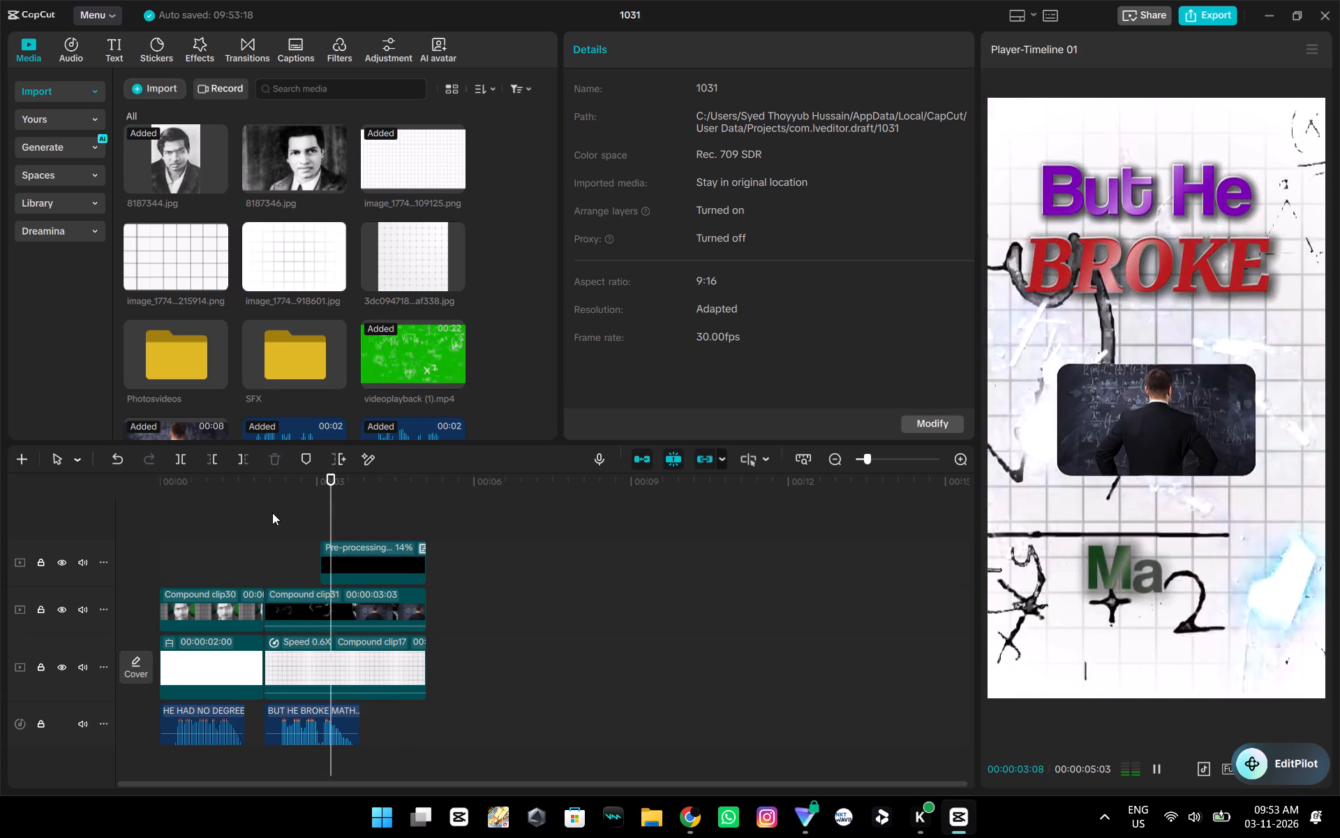
key(space)
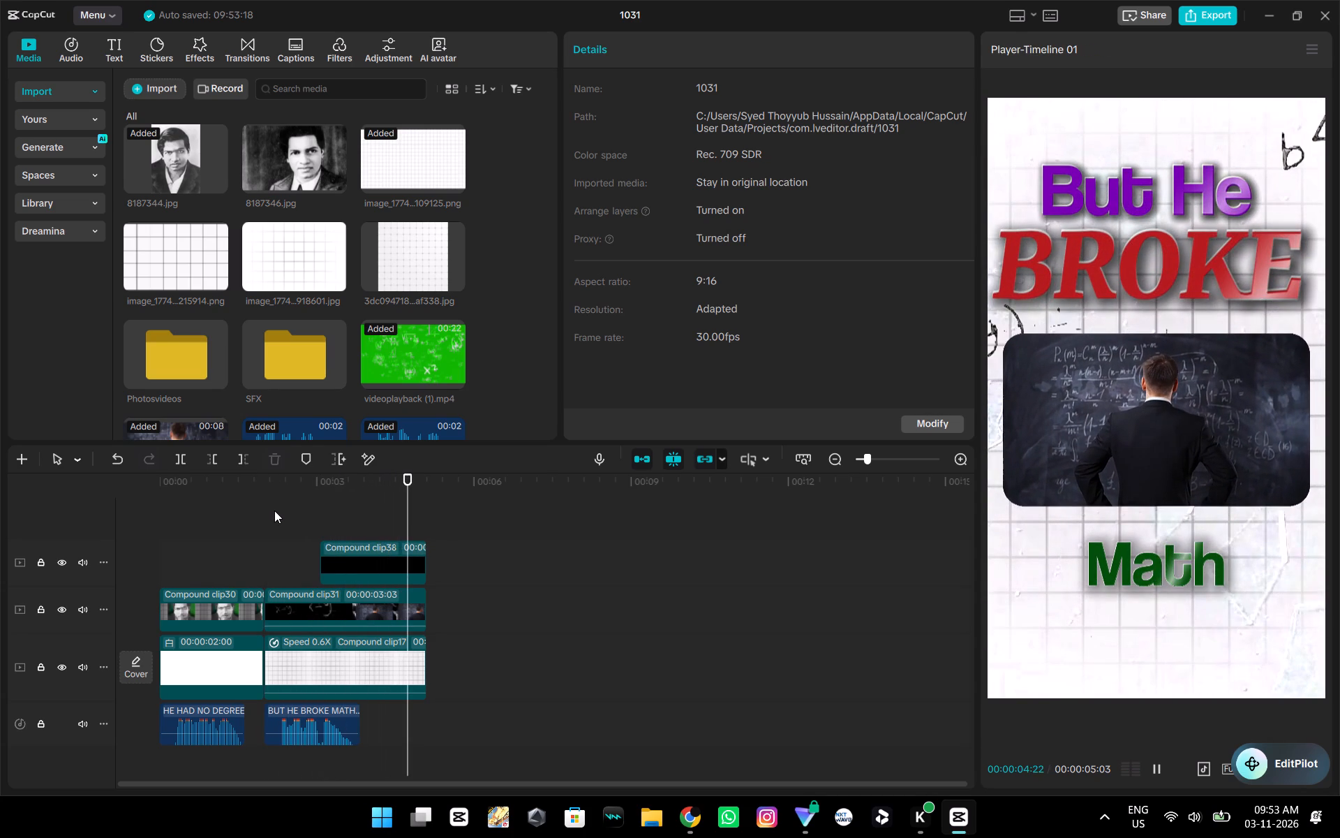
Render the whole timeline for preview playback.
click(401, 571)
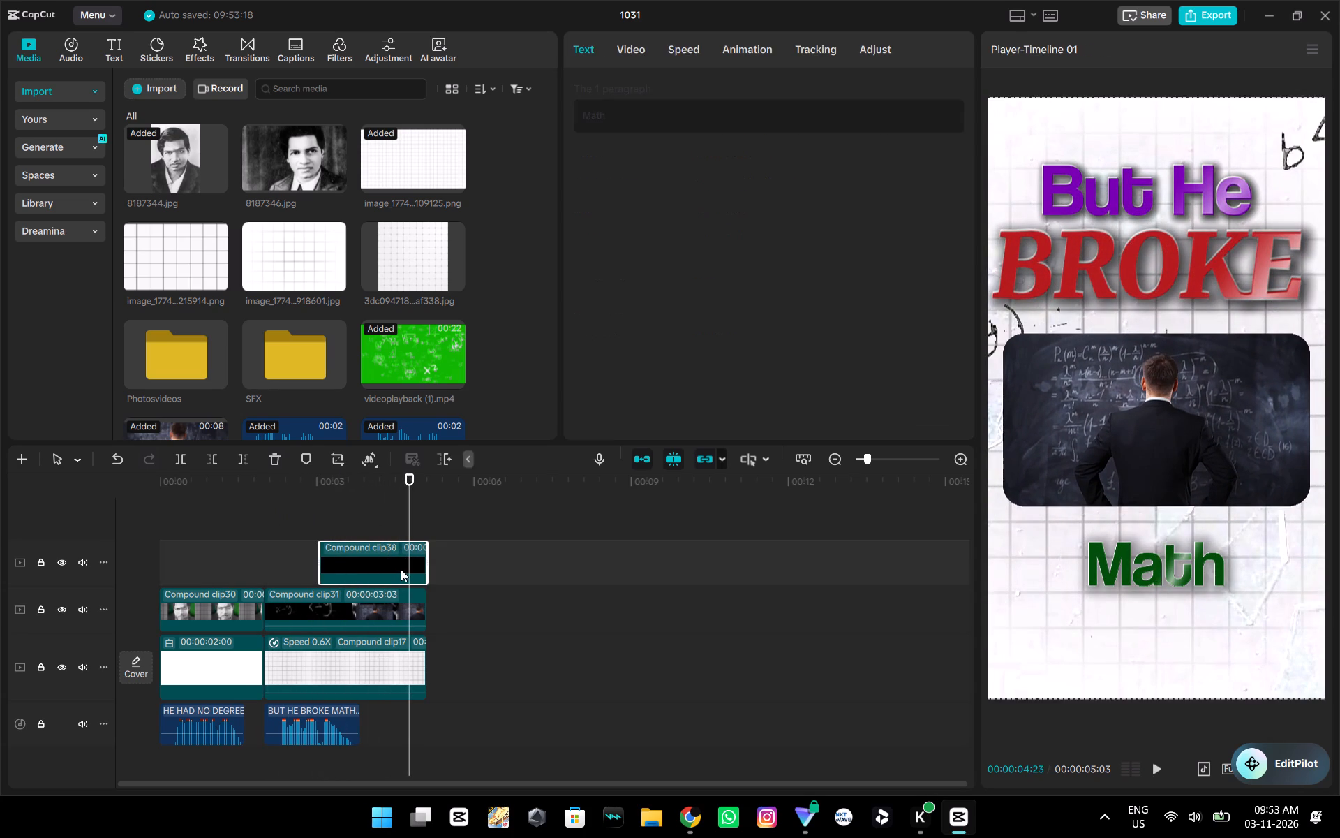
right_click(401, 569)
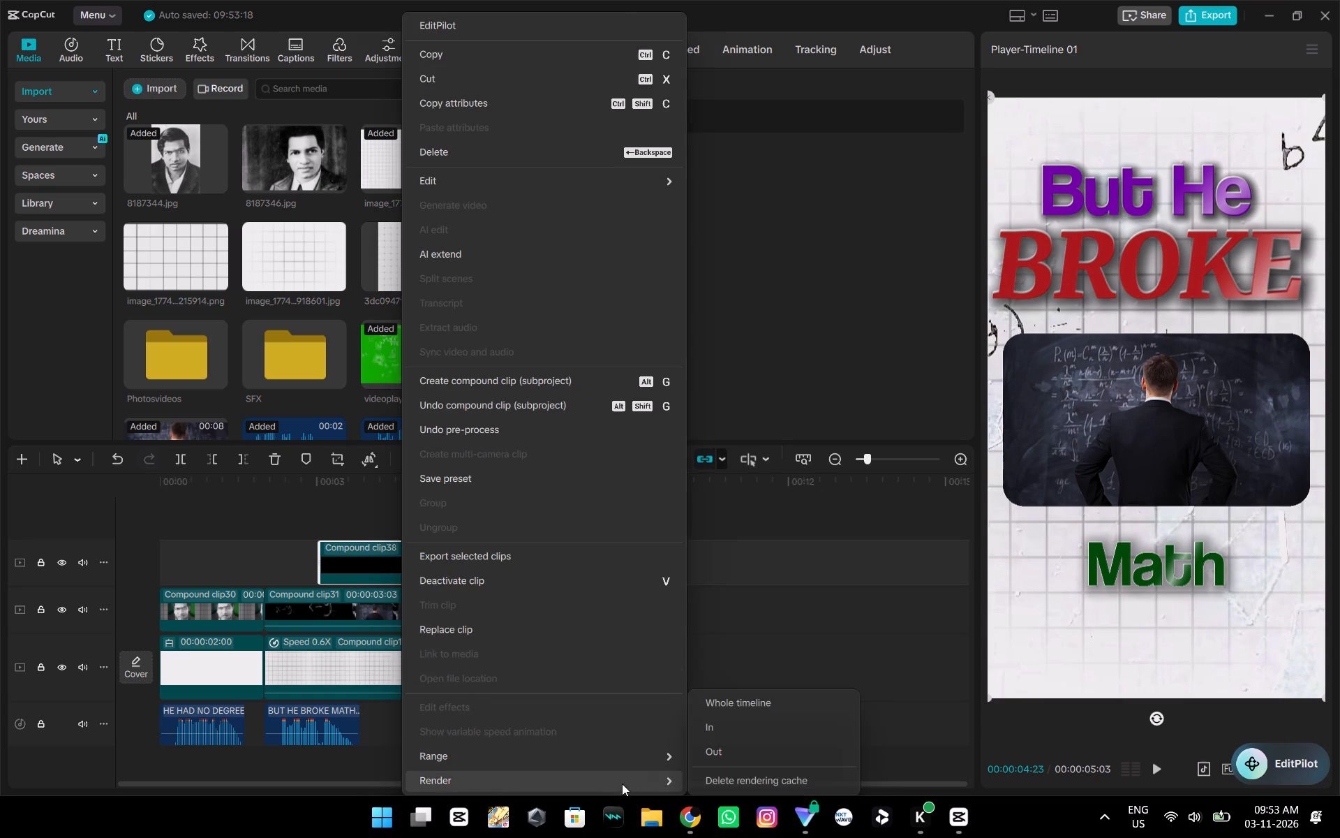
click(746, 702)
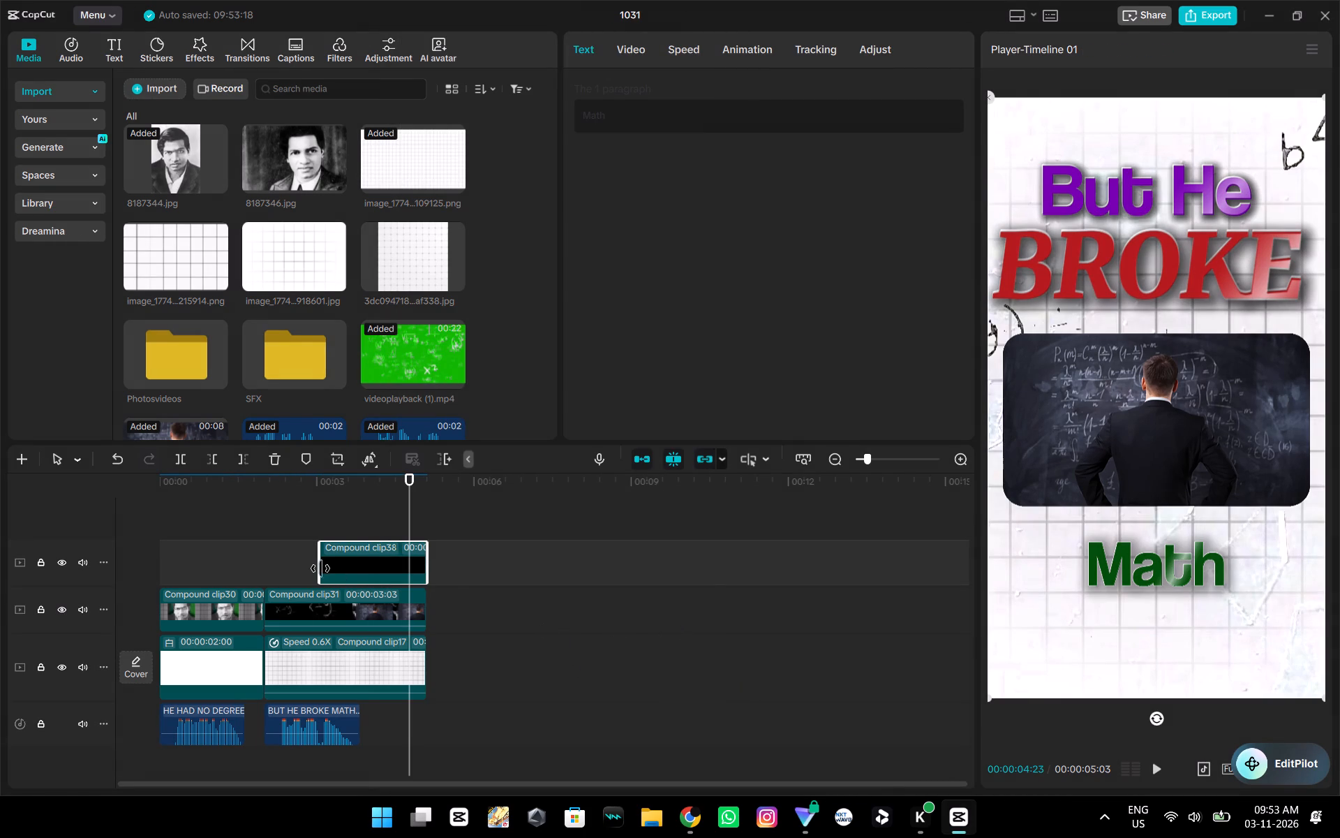
Scrub over the Math shine and replay the whole timeline from the beginning to check the rendered result.
drag(407, 522, 394, 522)
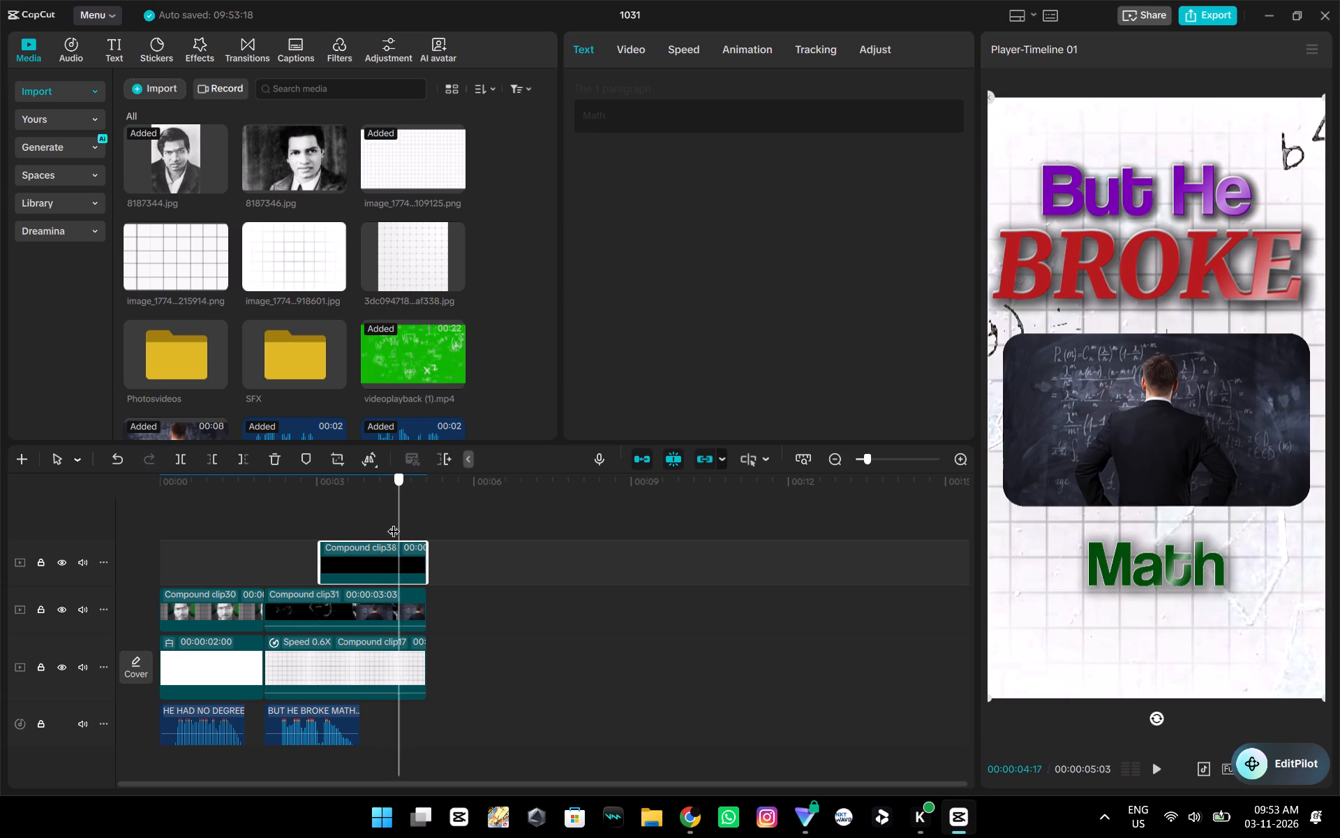
drag(394, 522, 326, 521)
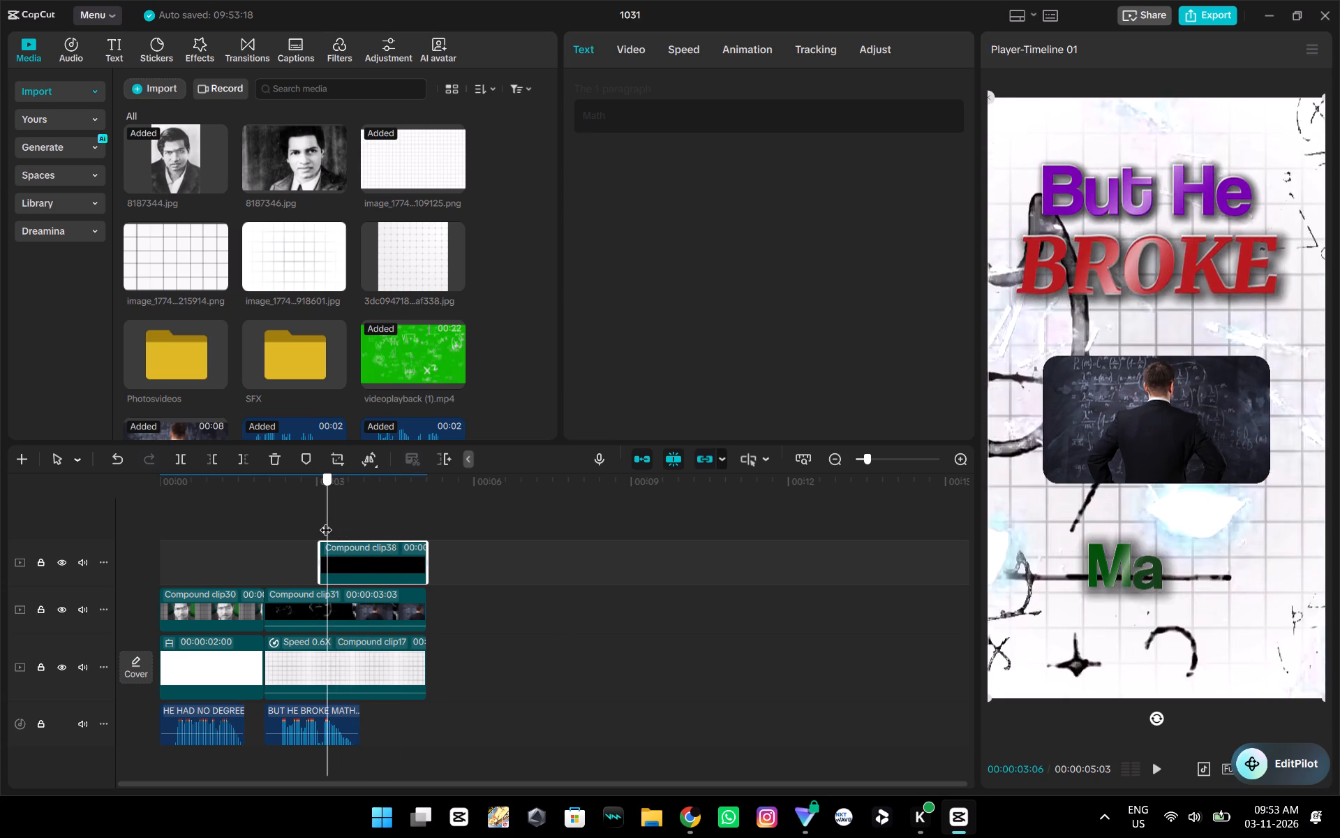
drag(326, 521, 376, 525)
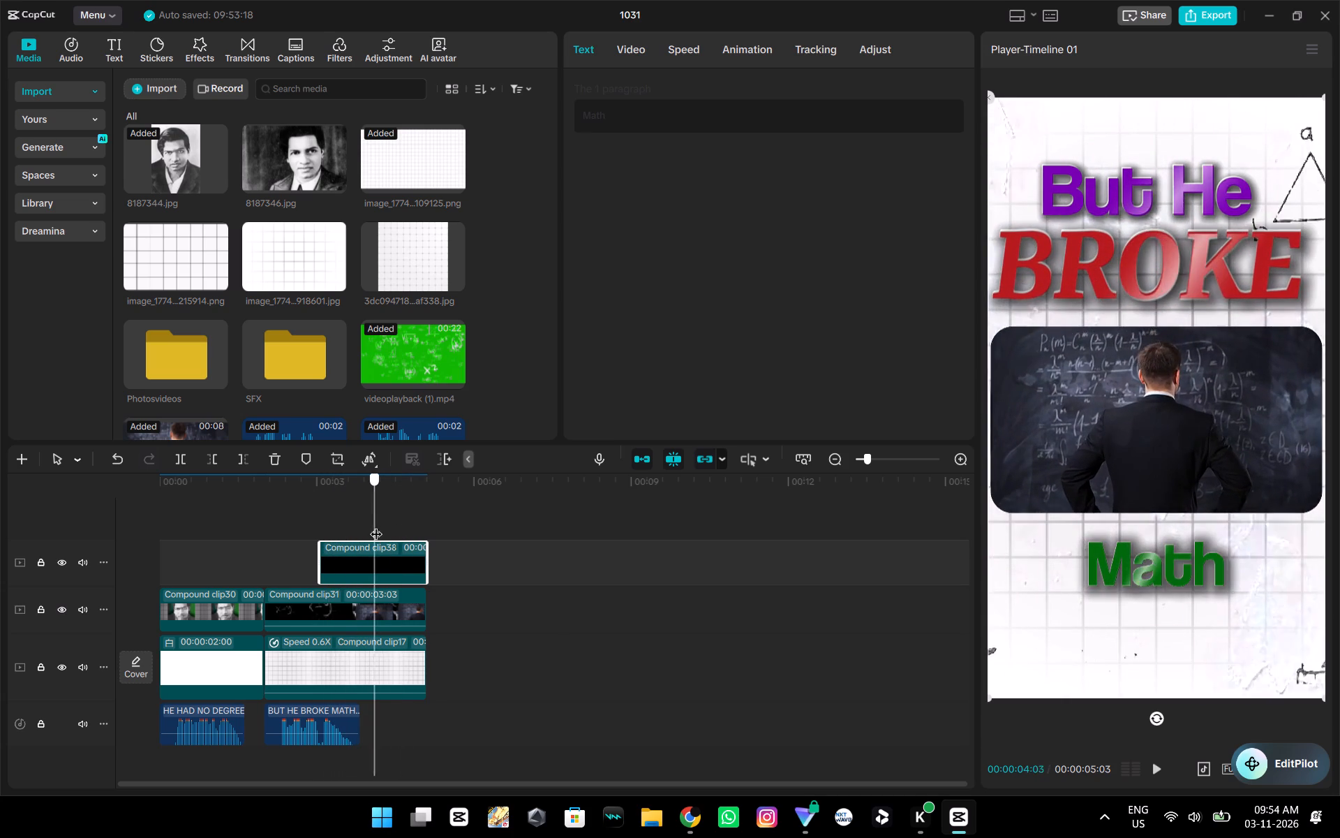
drag(376, 525, 436, 547)
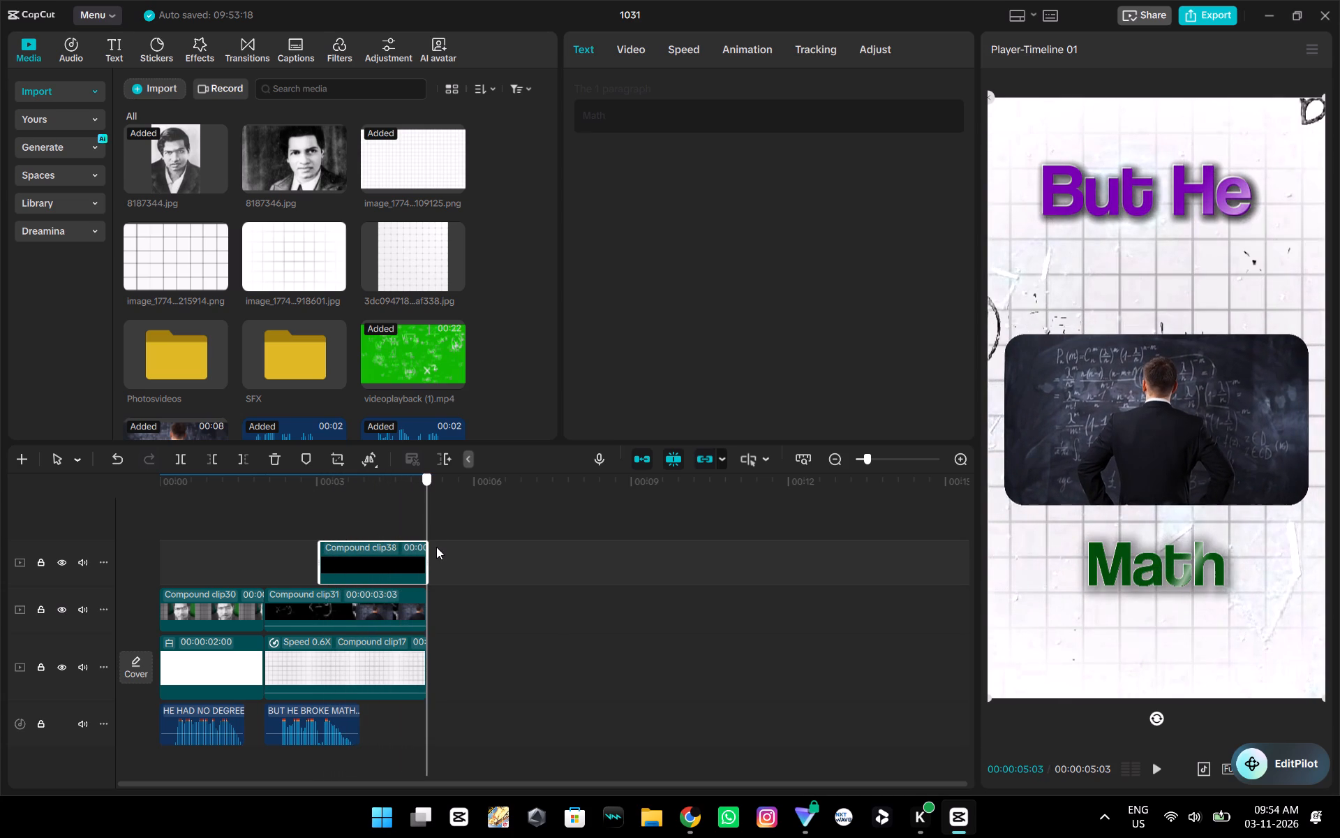
drag(436, 547, 73, 606)
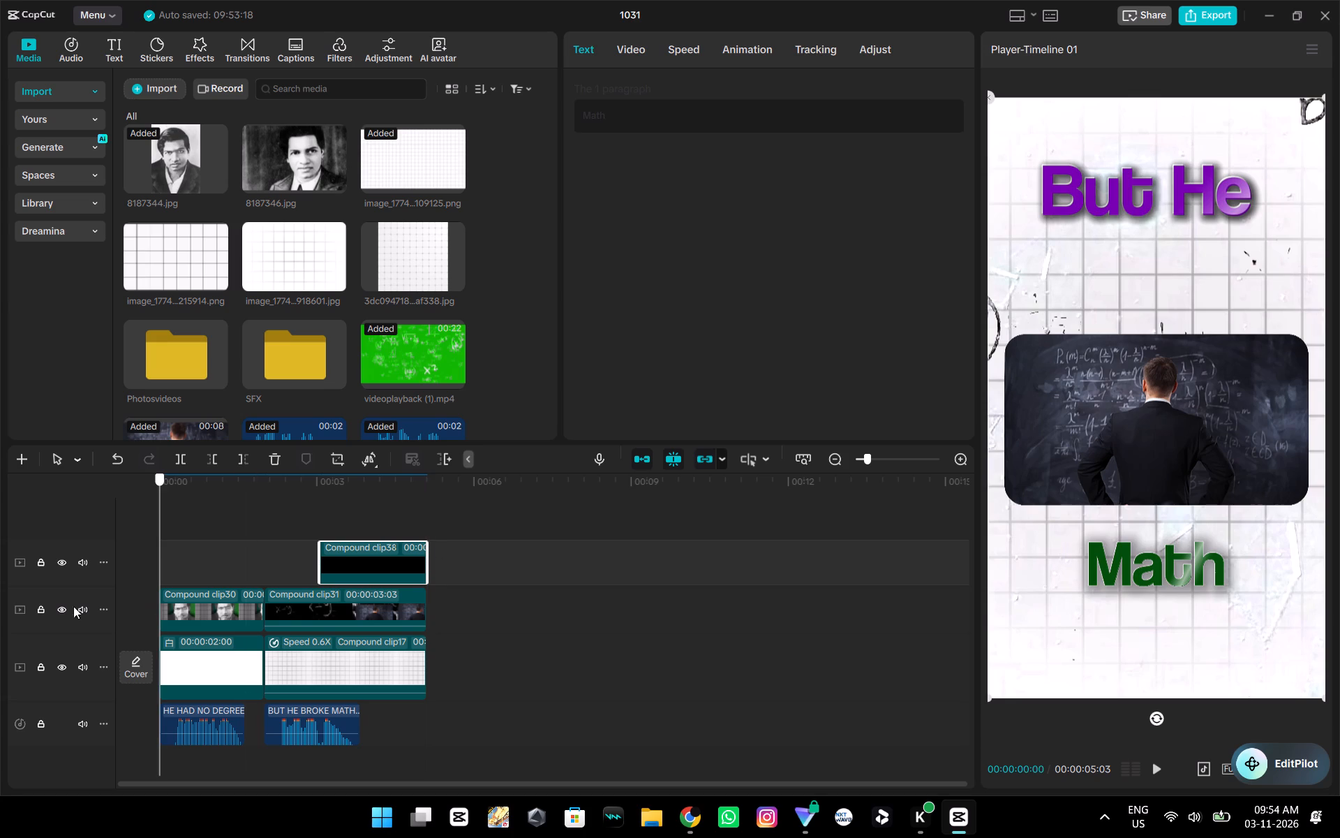
drag(73, 606, 0, 596)
key(space)
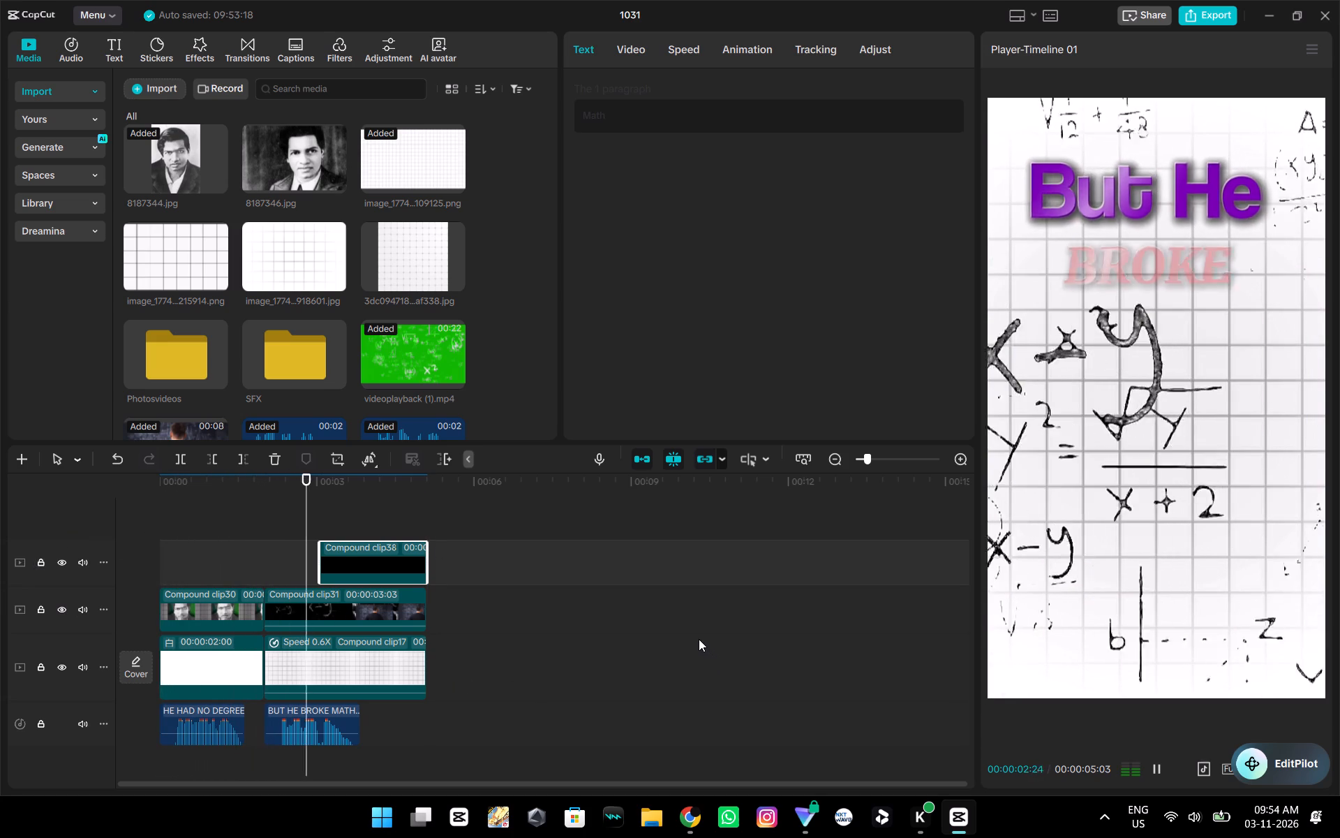
key(space)
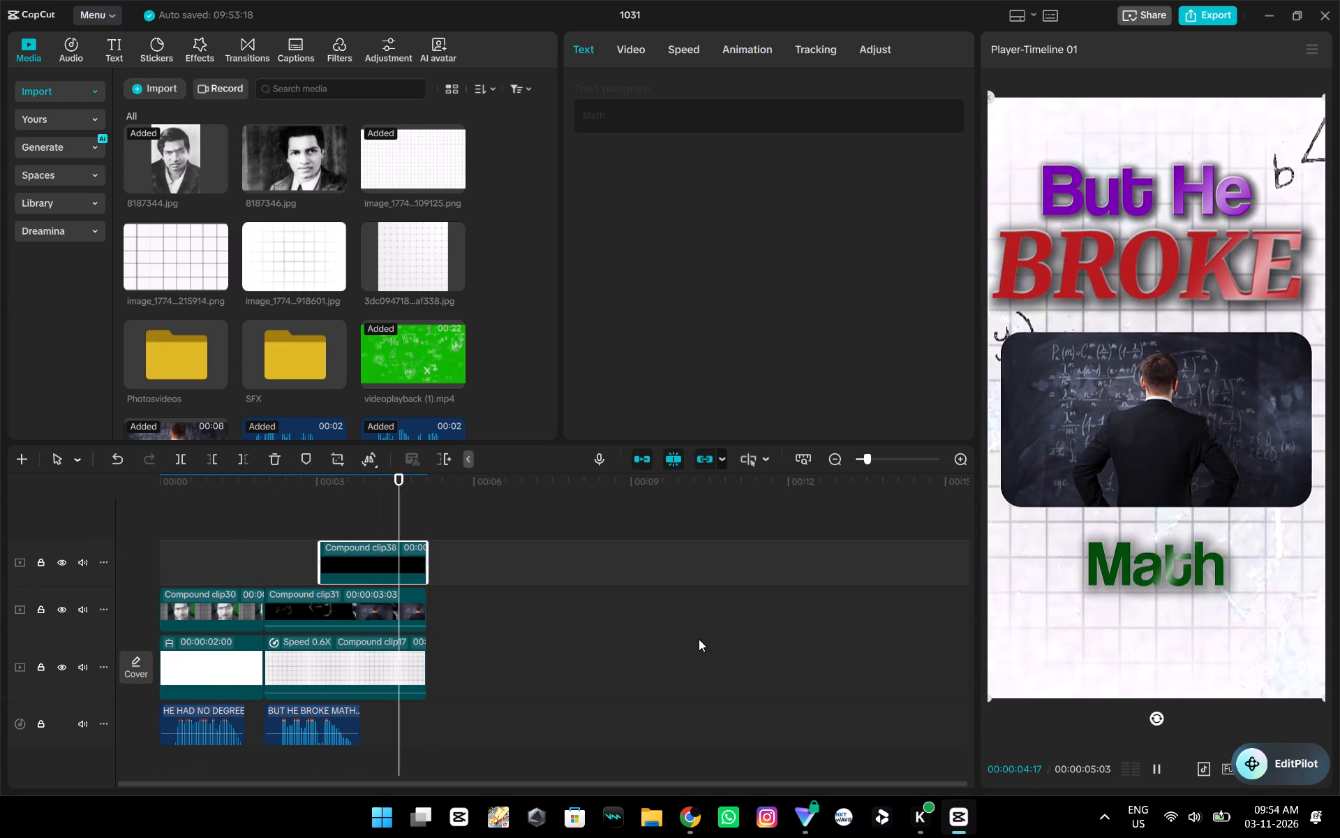
key(space)
key(space)
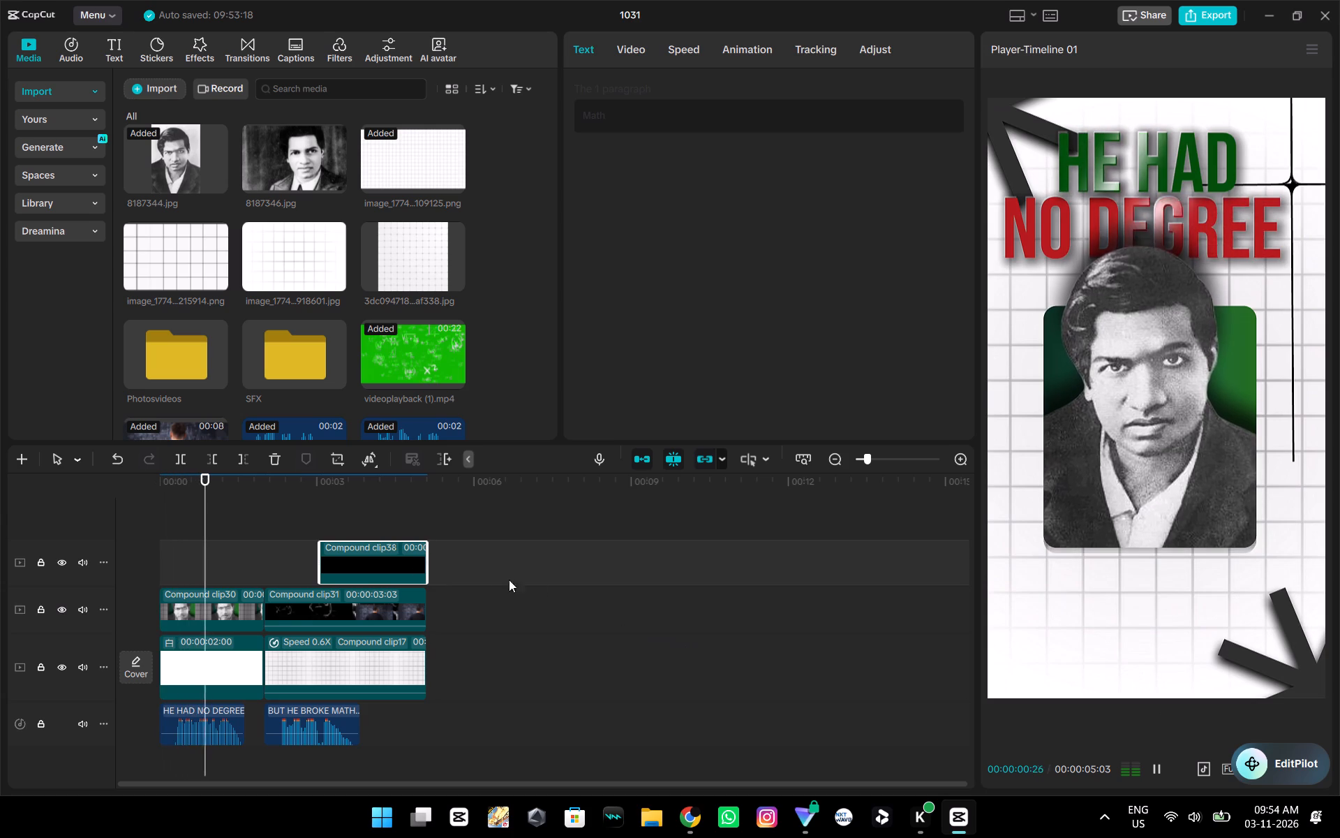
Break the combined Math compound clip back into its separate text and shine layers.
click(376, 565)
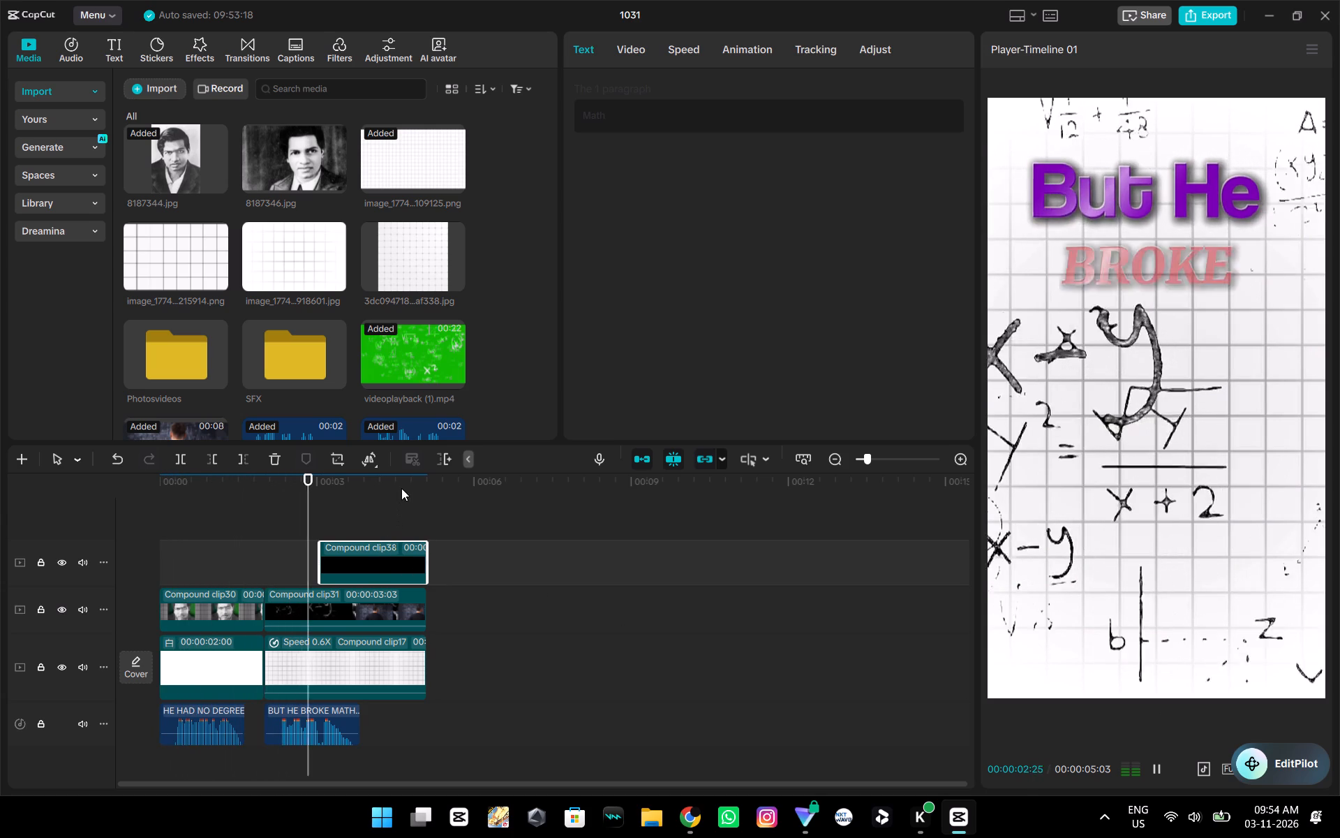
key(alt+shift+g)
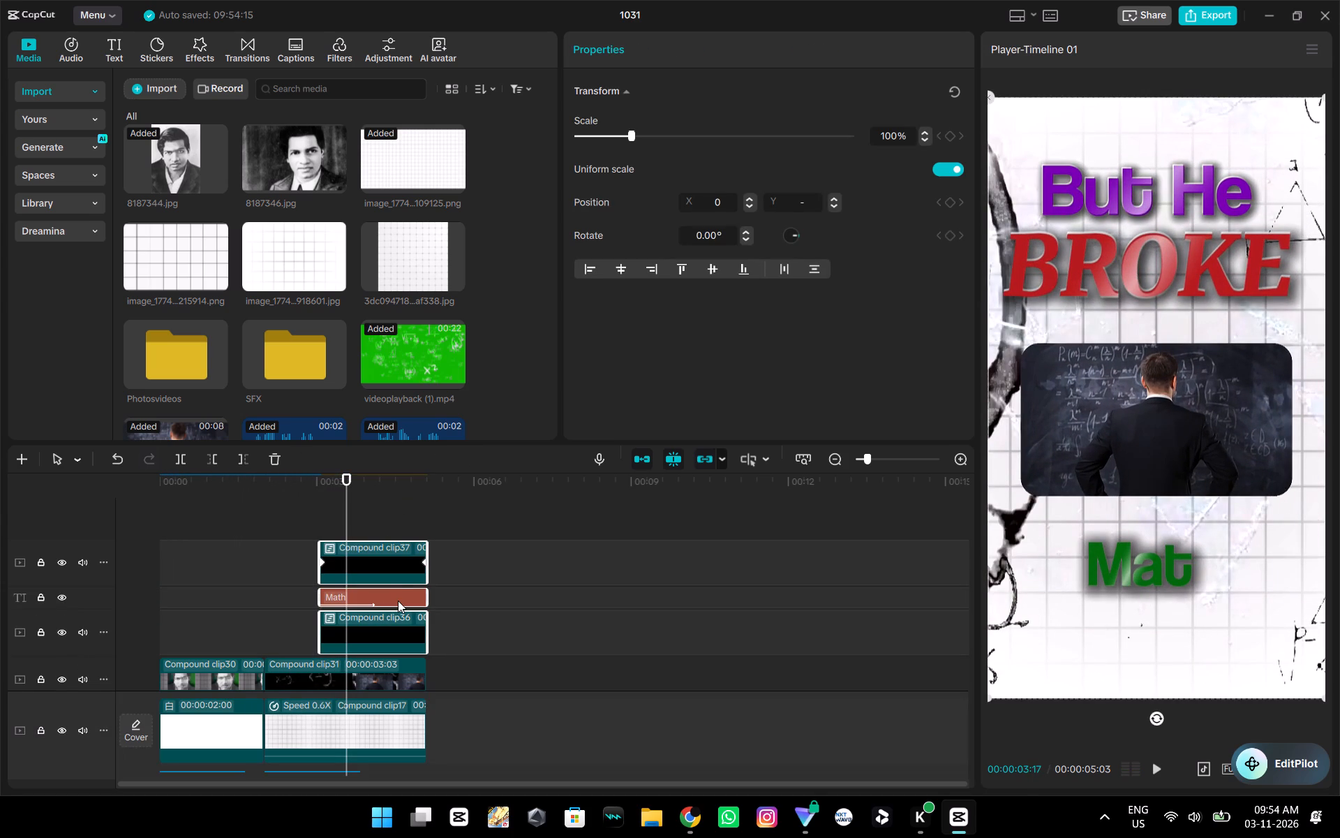
Scrub the Math section and examine the Math text's In, Out and Loop animations, text effects and the video effects library.
drag(348, 490, 368, 498)
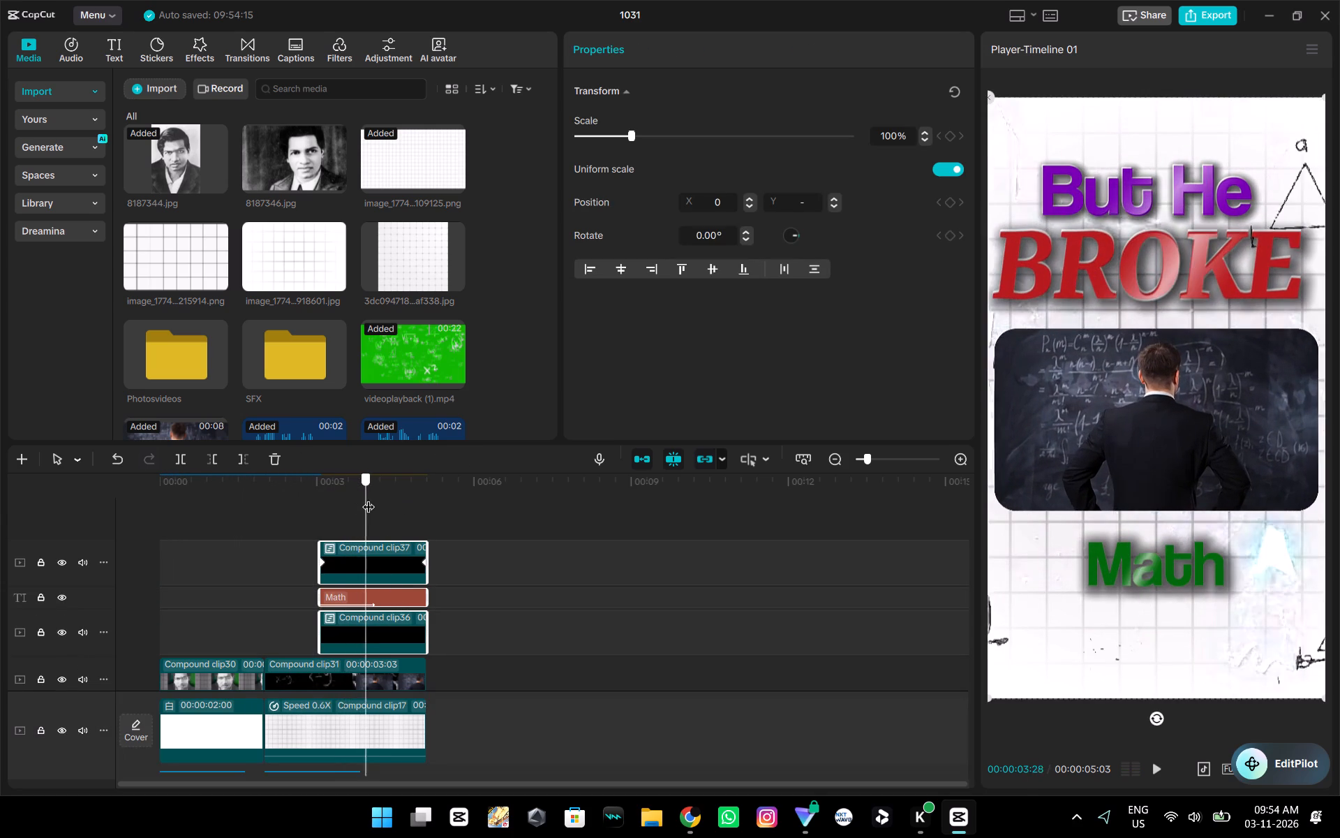
drag(368, 498, 362, 500)
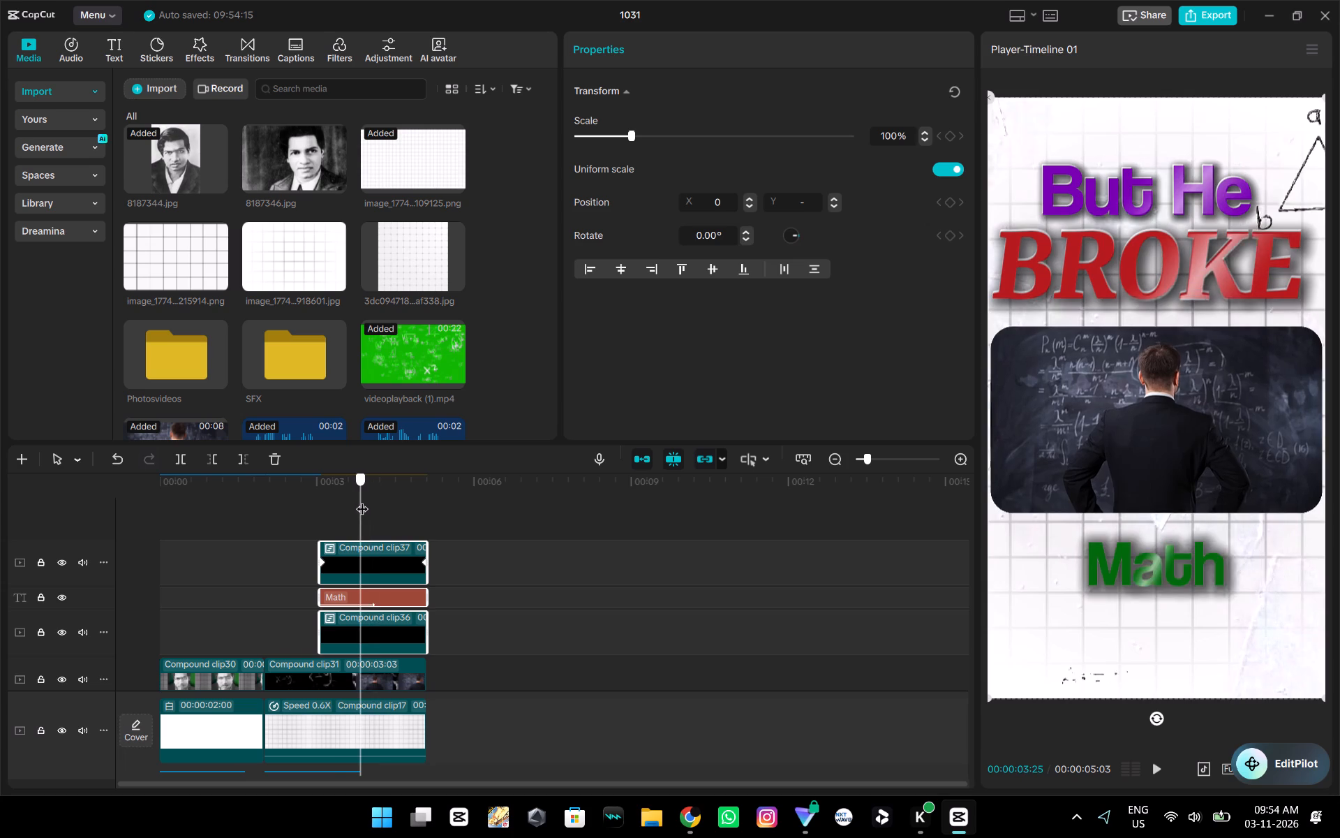
drag(362, 500, 315, 497)
click(341, 591)
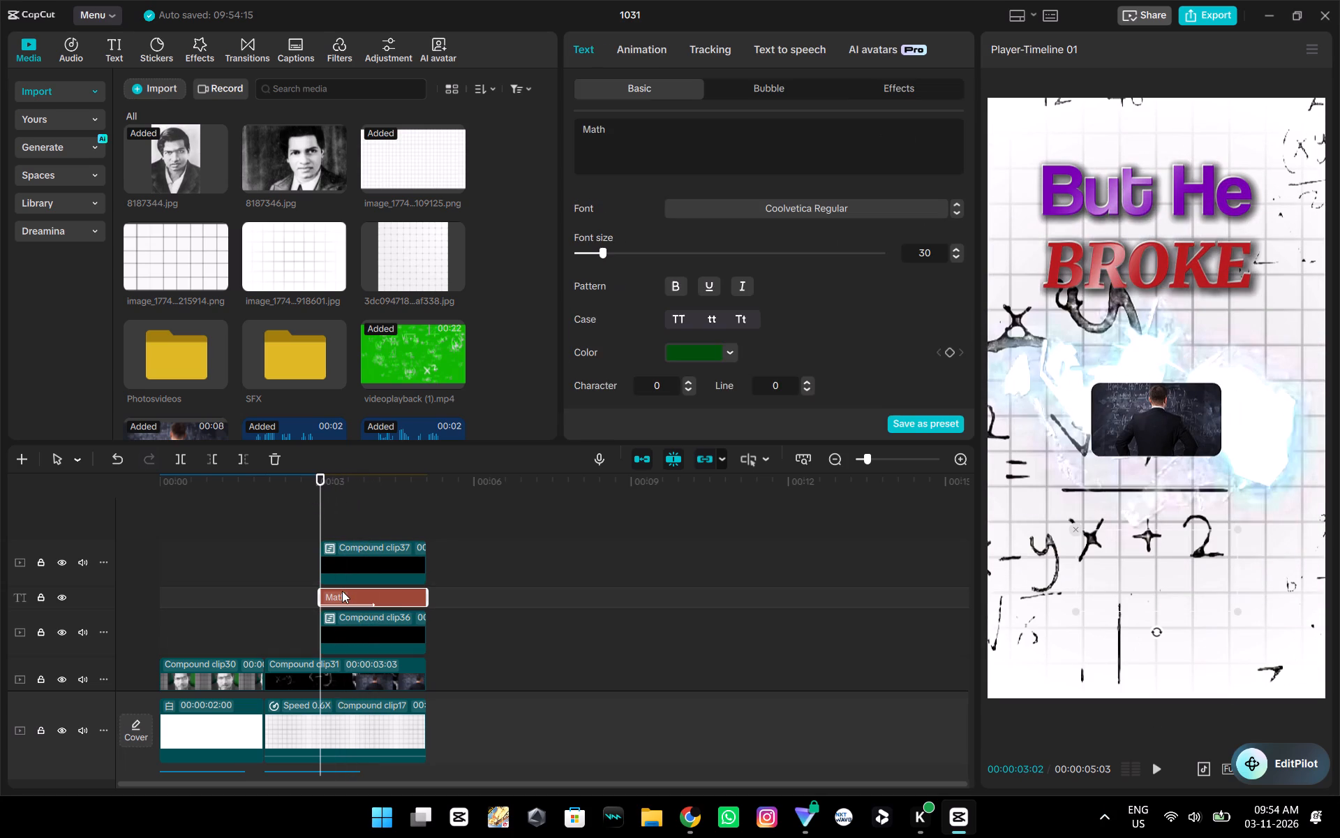
click(644, 47)
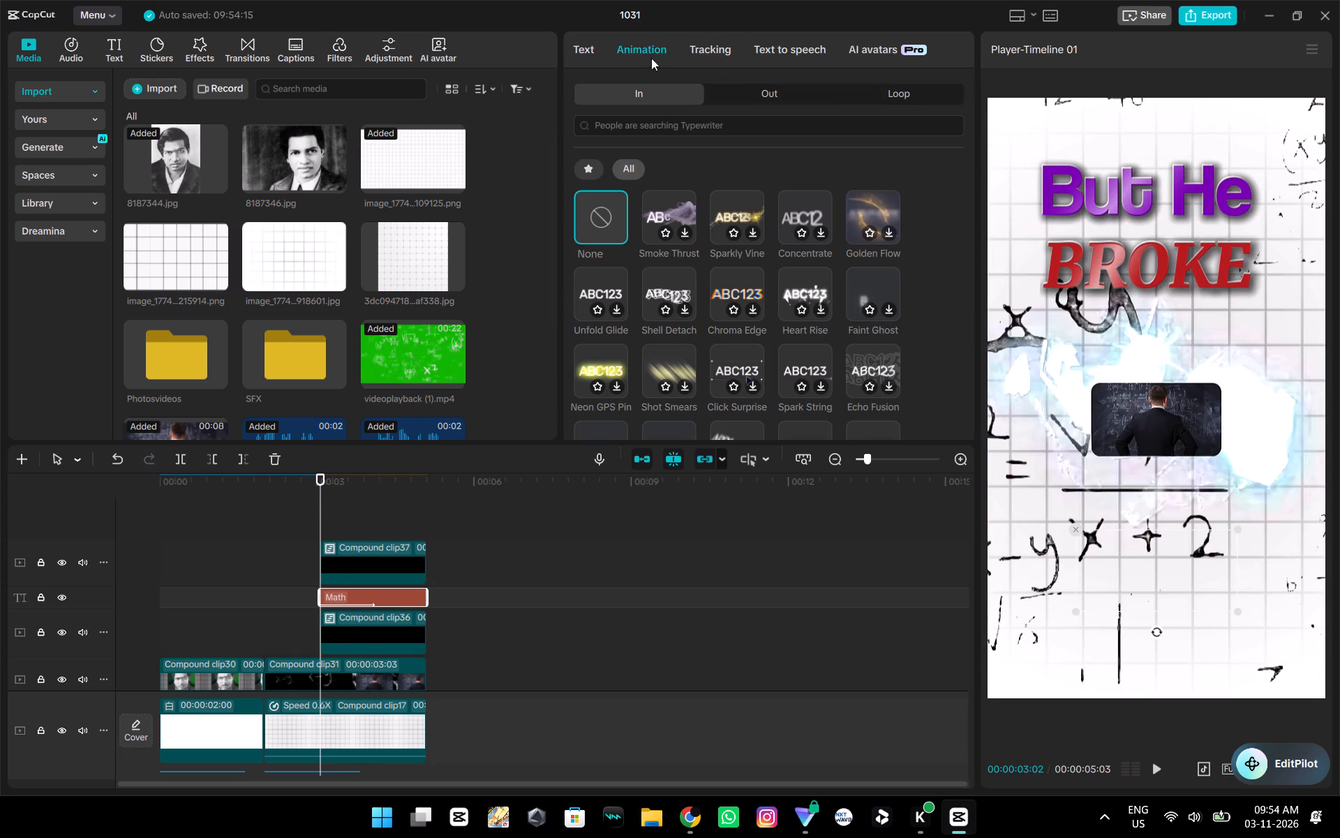
click(738, 100)
click(874, 98)
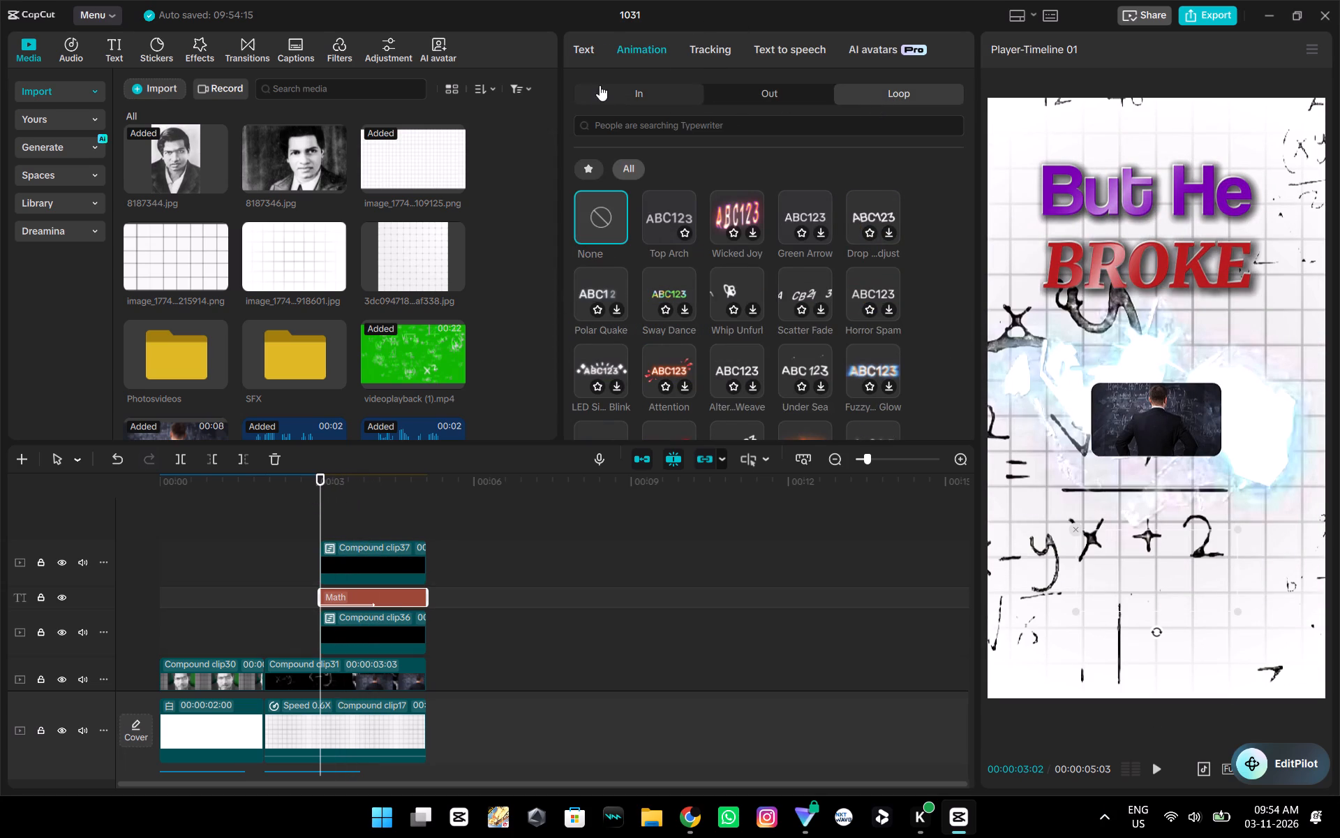
click(600, 95)
click(583, 51)
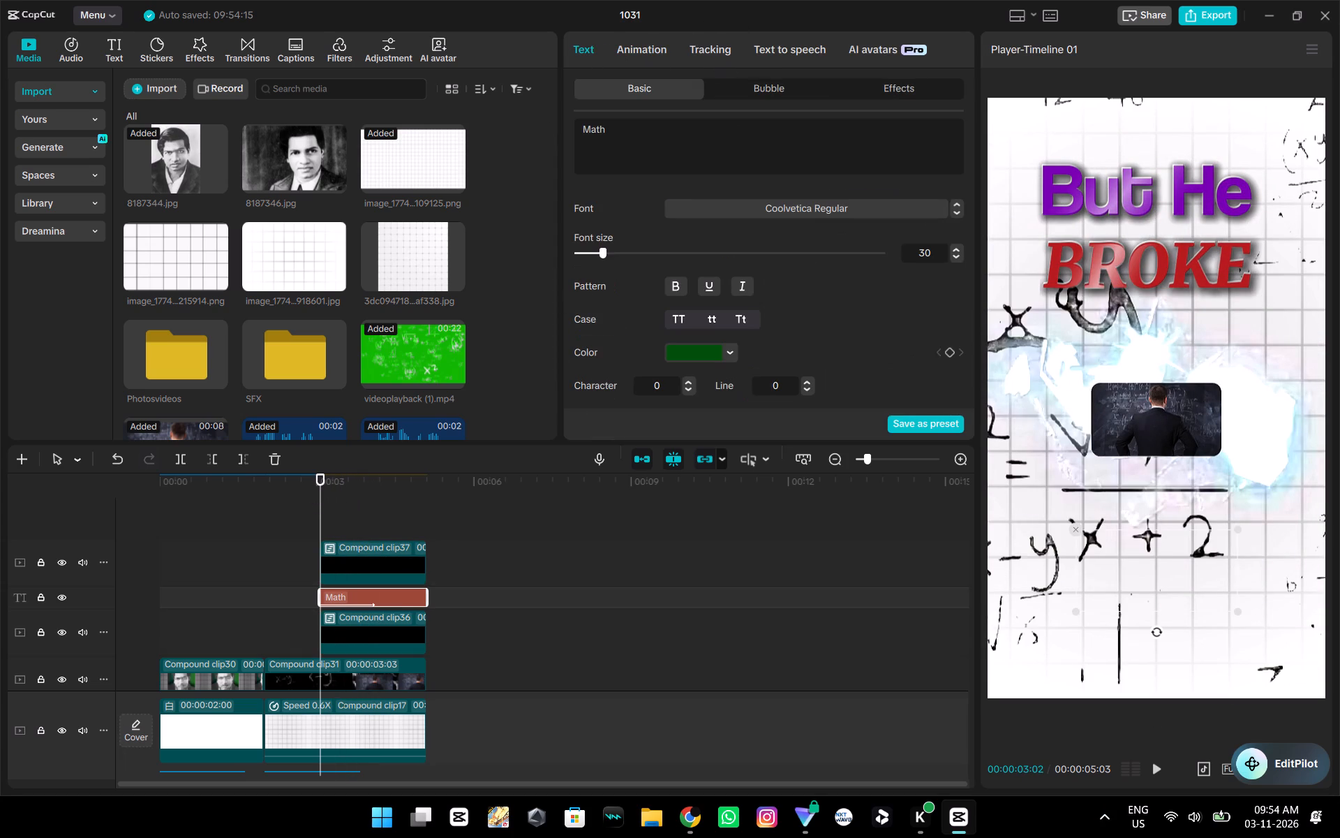
click(187, 47)
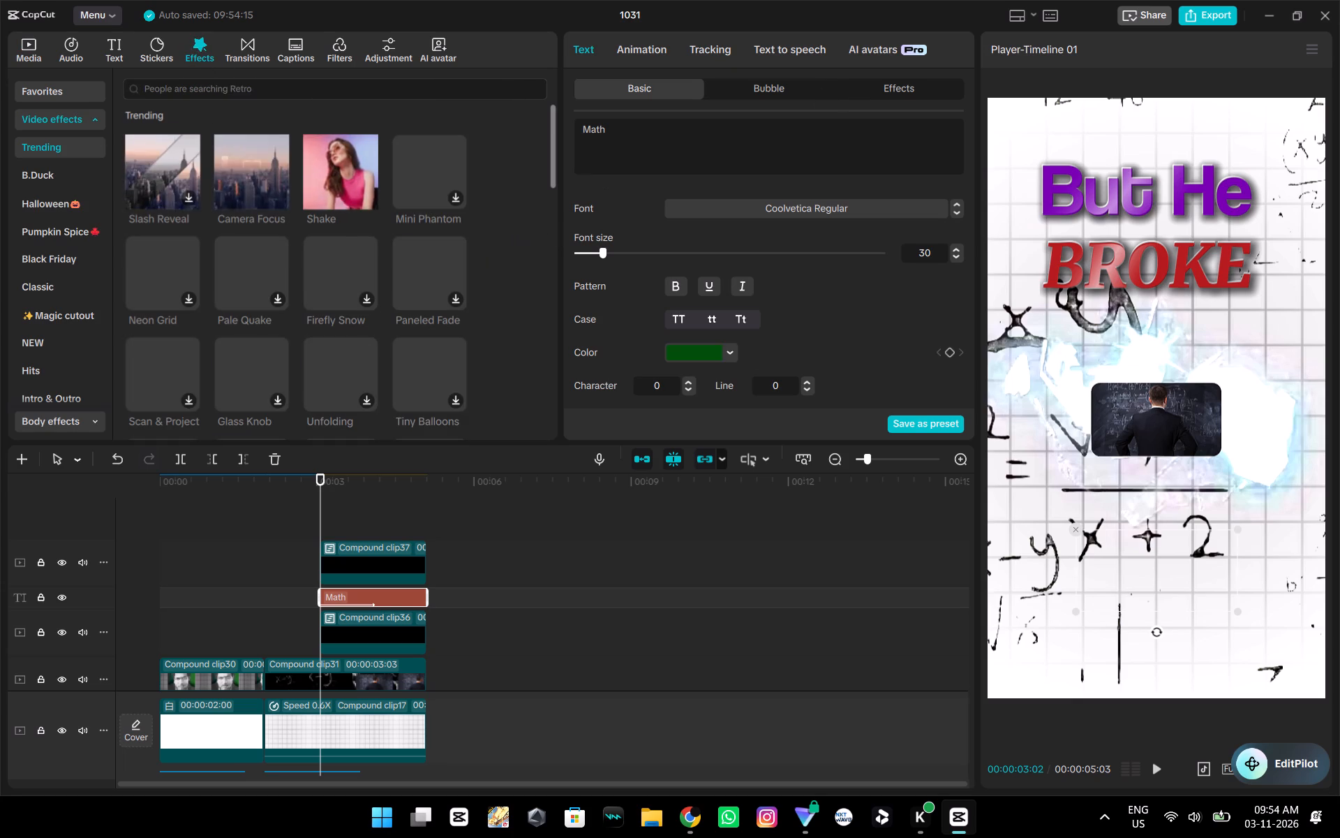
click(868, 87)
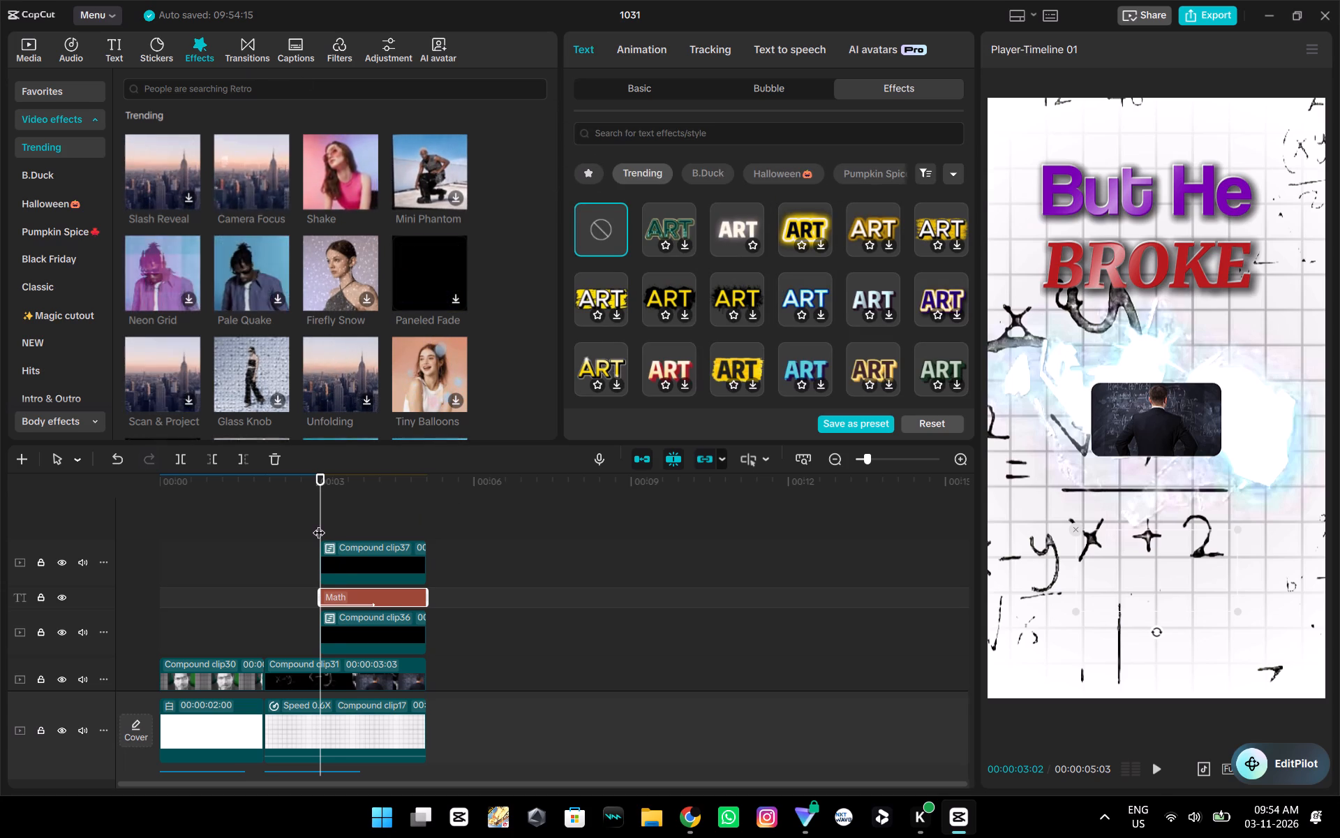
drag(319, 524, 374, 527)
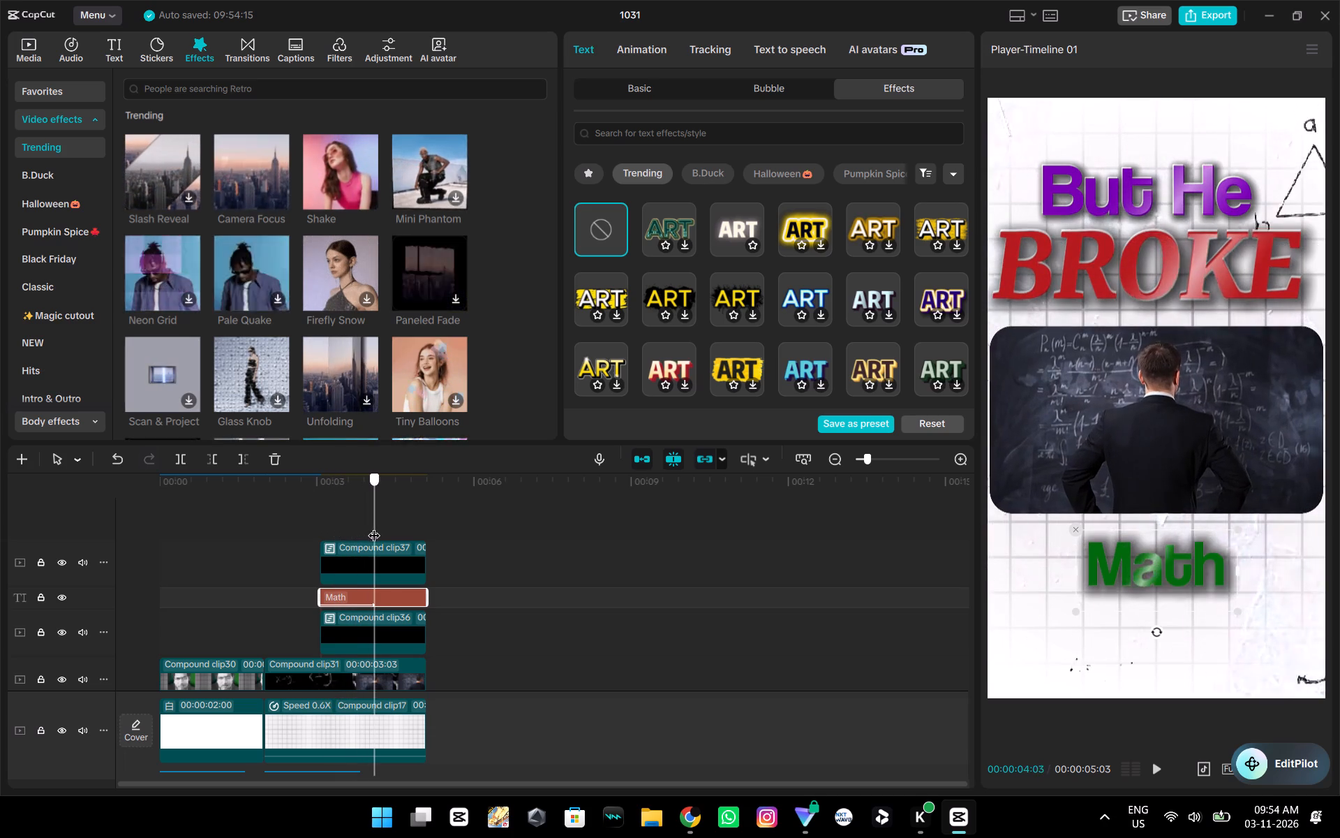
drag(374, 527, 368, 540)
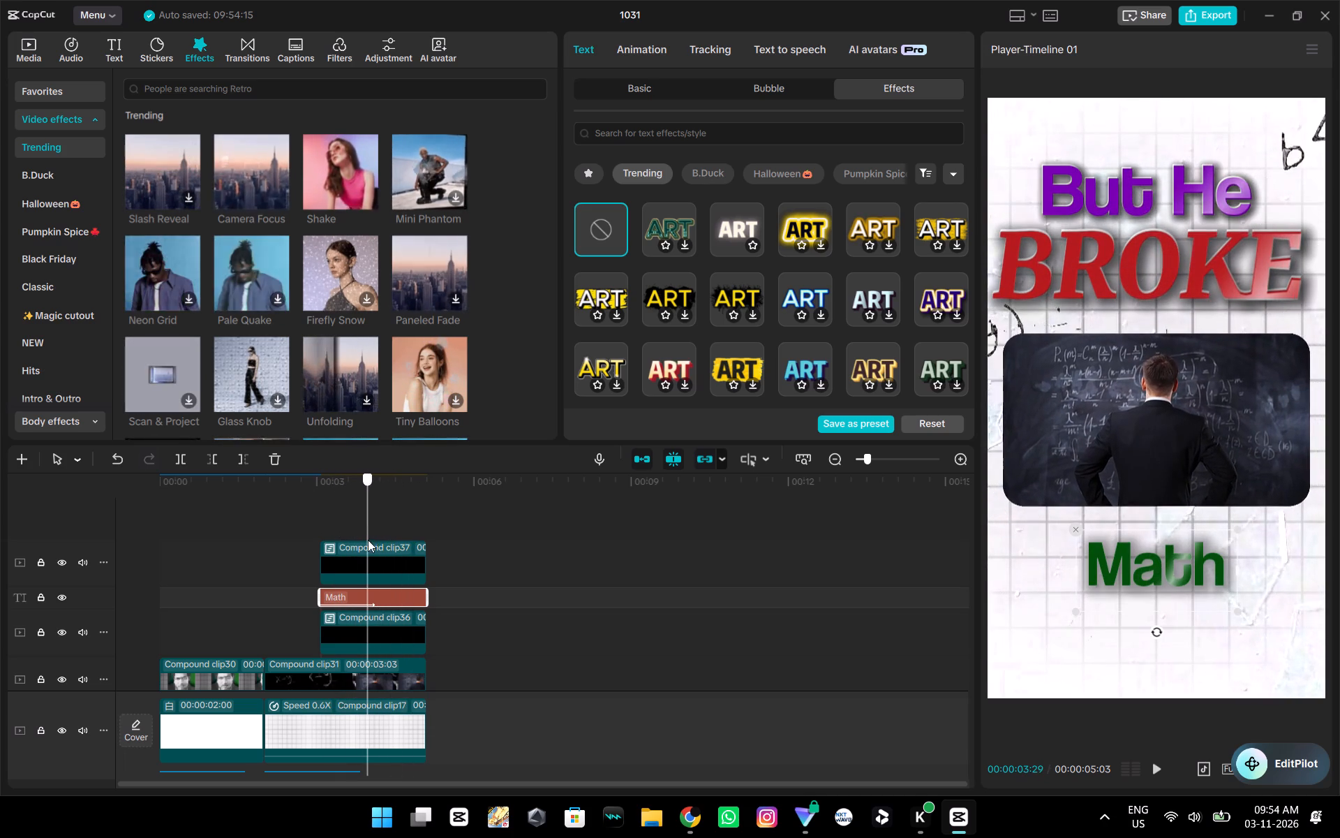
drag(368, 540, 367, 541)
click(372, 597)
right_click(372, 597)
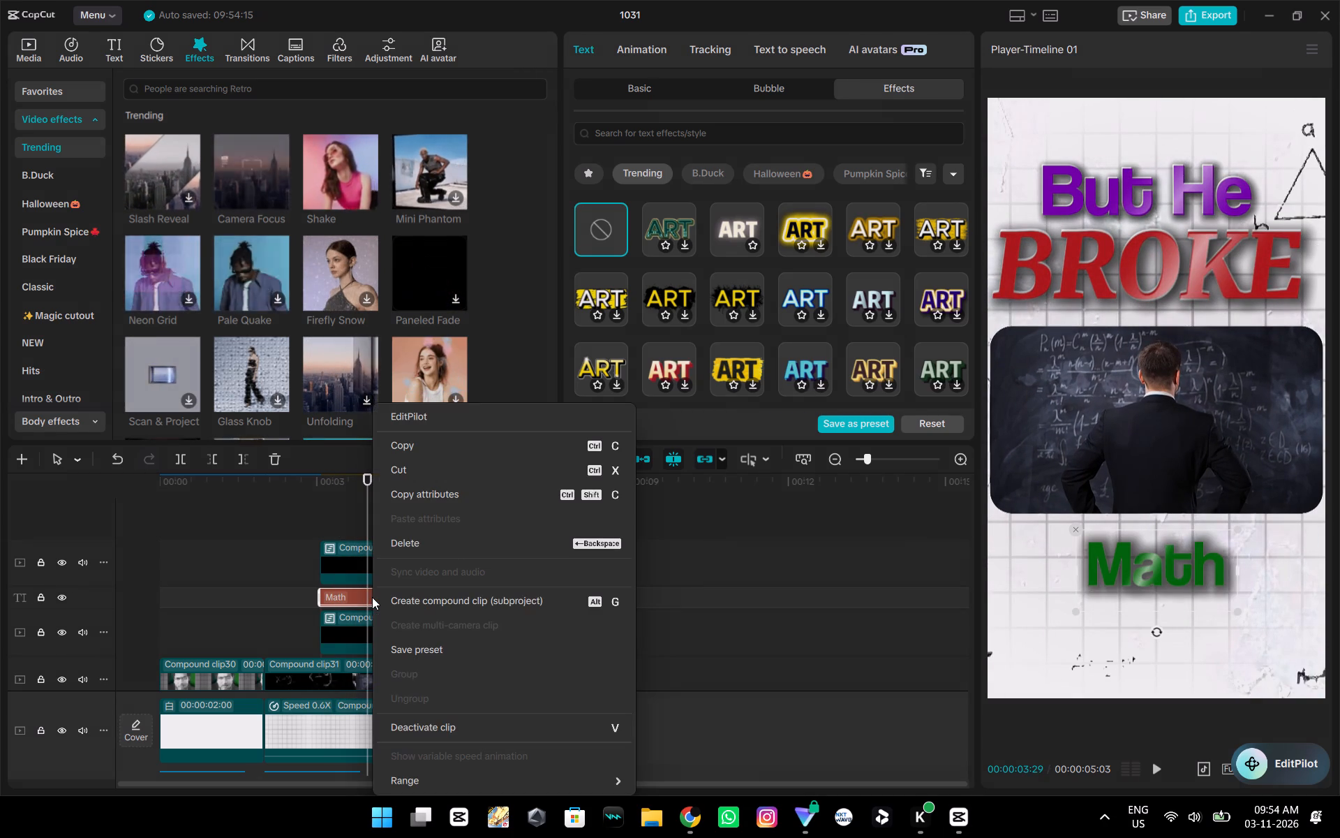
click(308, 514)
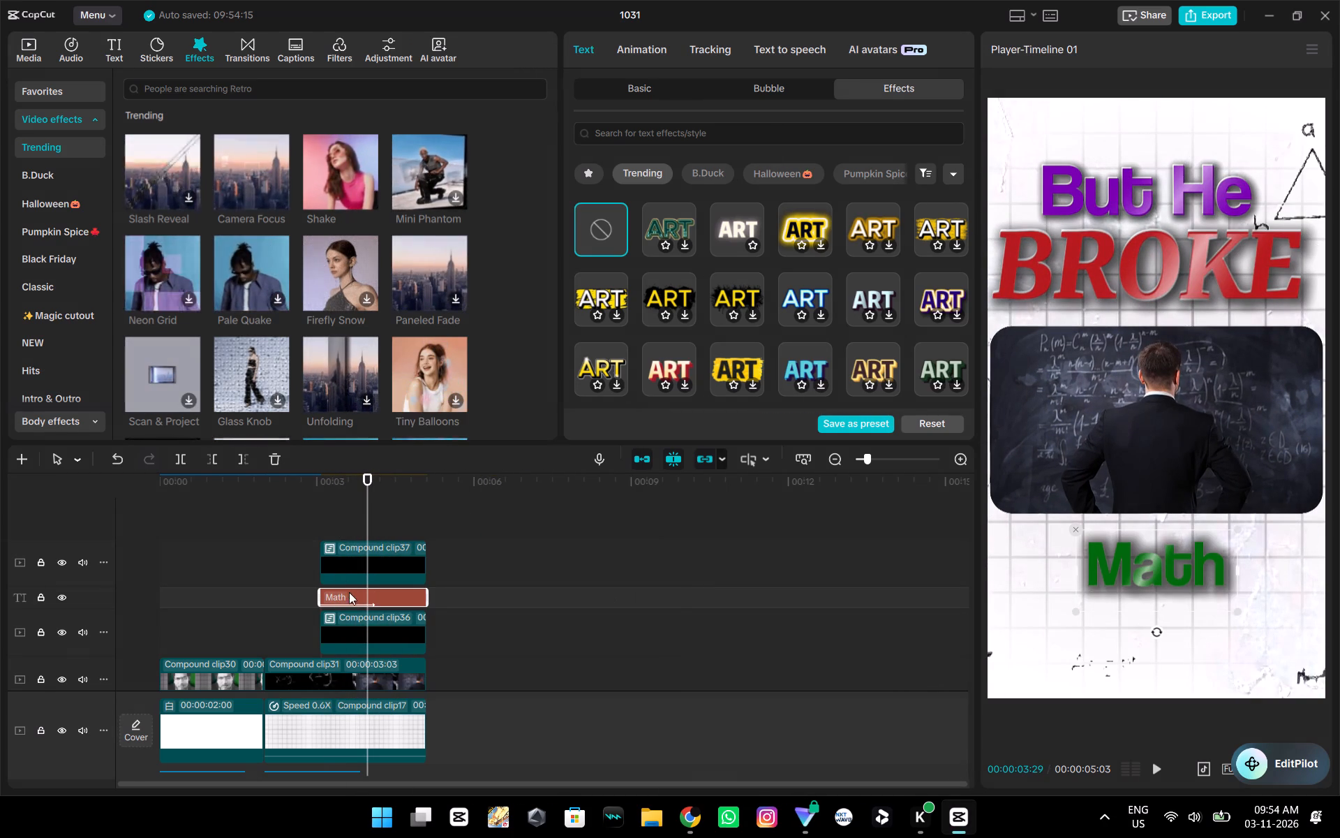
Add a default text clip on a new track directly below the Math text, matching the Math clip's start and end.
click(634, 73)
click(625, 86)
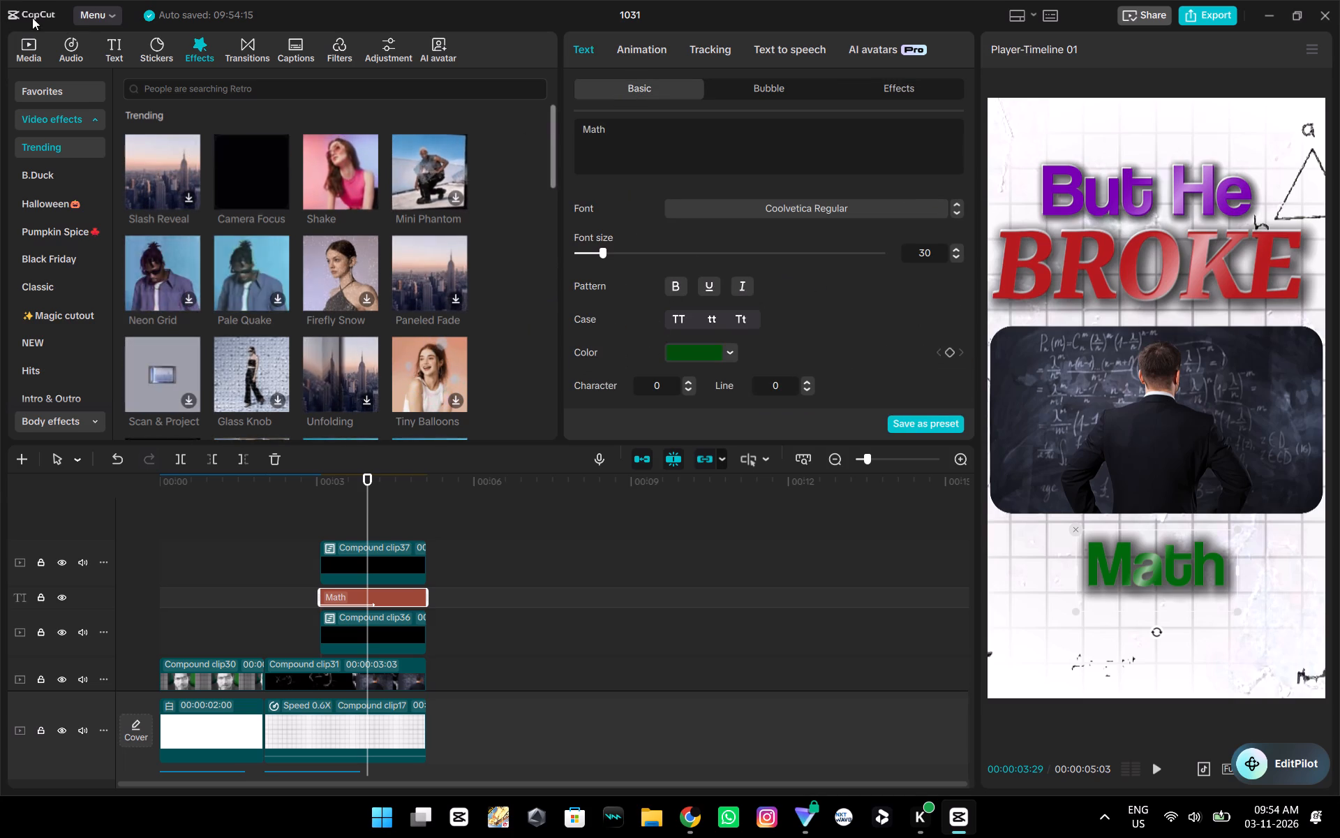
click(117, 44)
drag(149, 108, 282, 621)
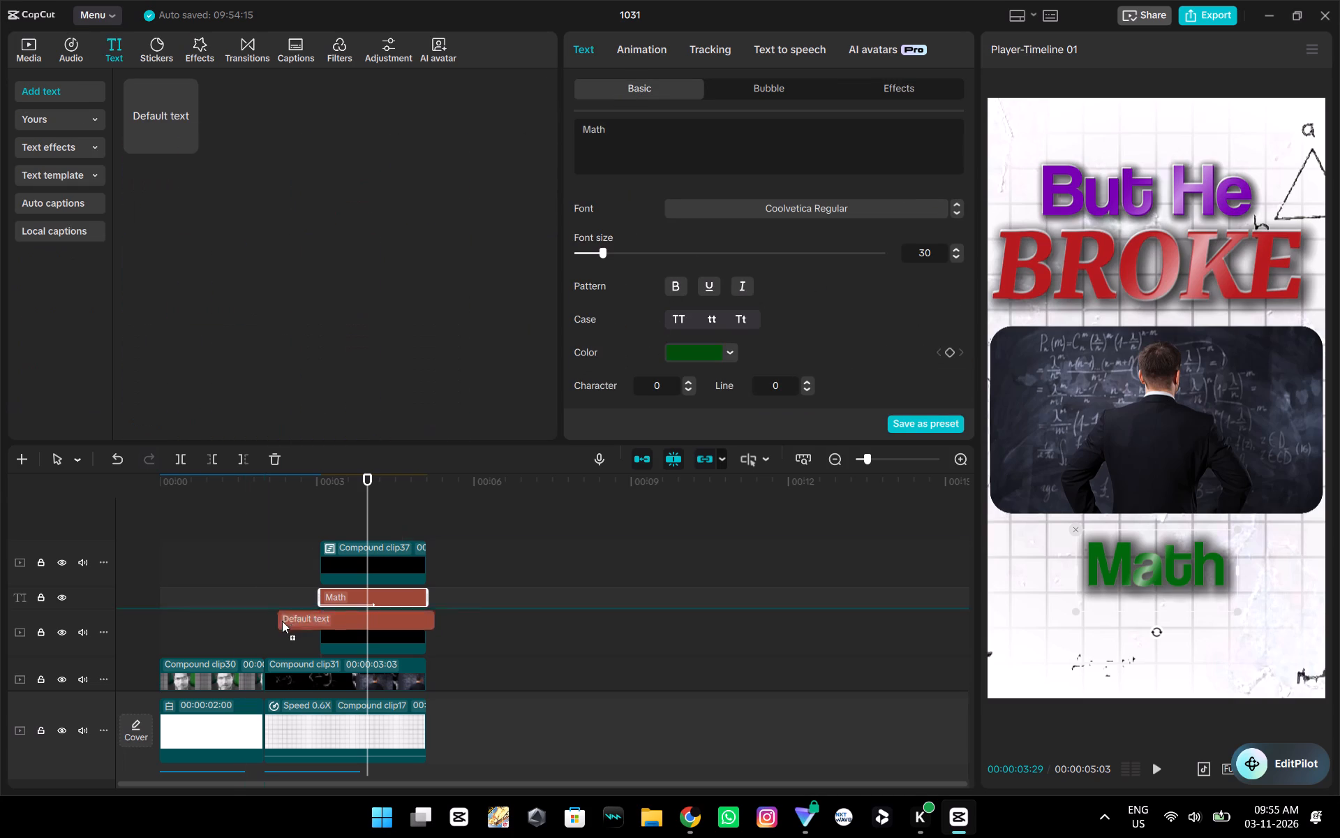
drag(282, 621, 313, 615)
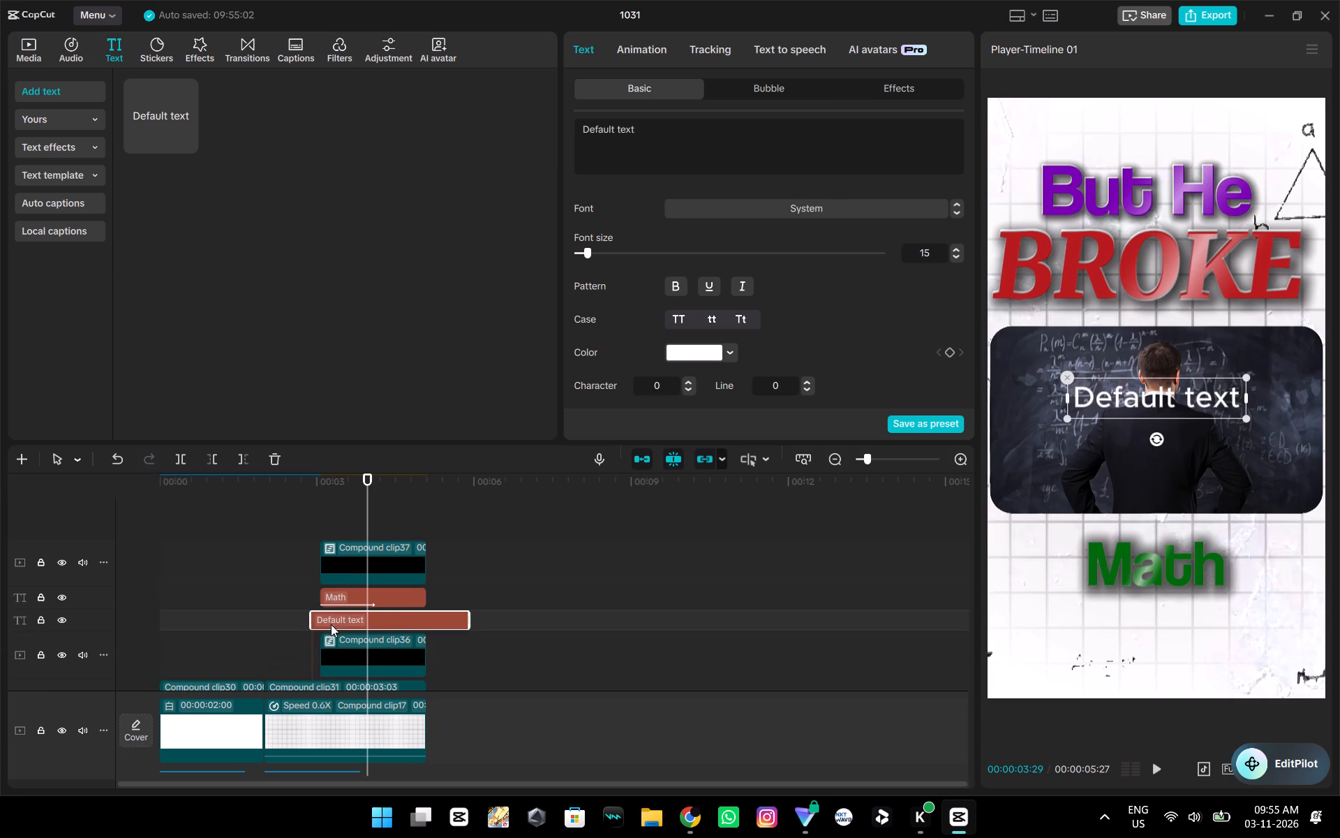
drag(332, 621, 341, 620)
drag(479, 618, 426, 630)
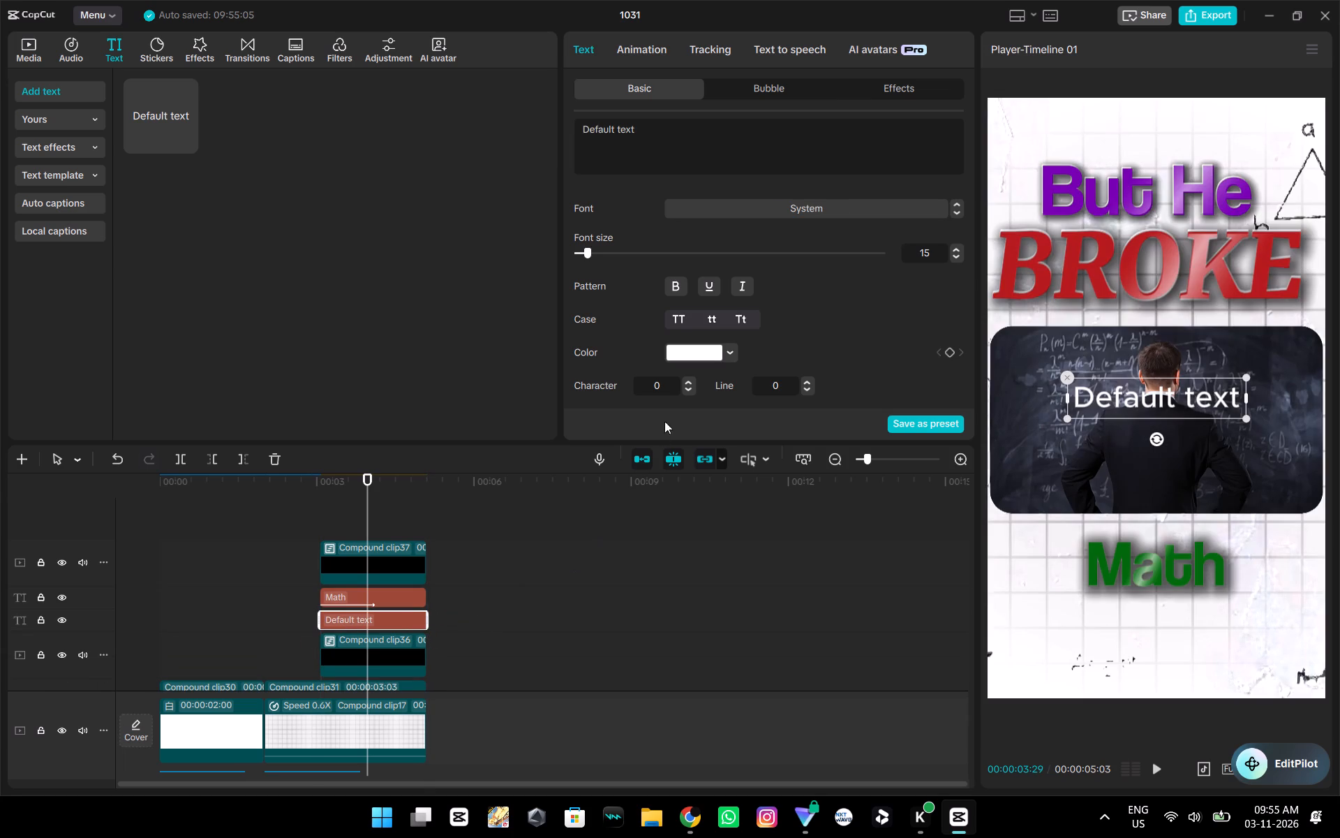
Examine the original Math text's basic settings, including its font, size, colour, scale, position and blend.
scroll(746, 309, down, 1)
click(392, 596)
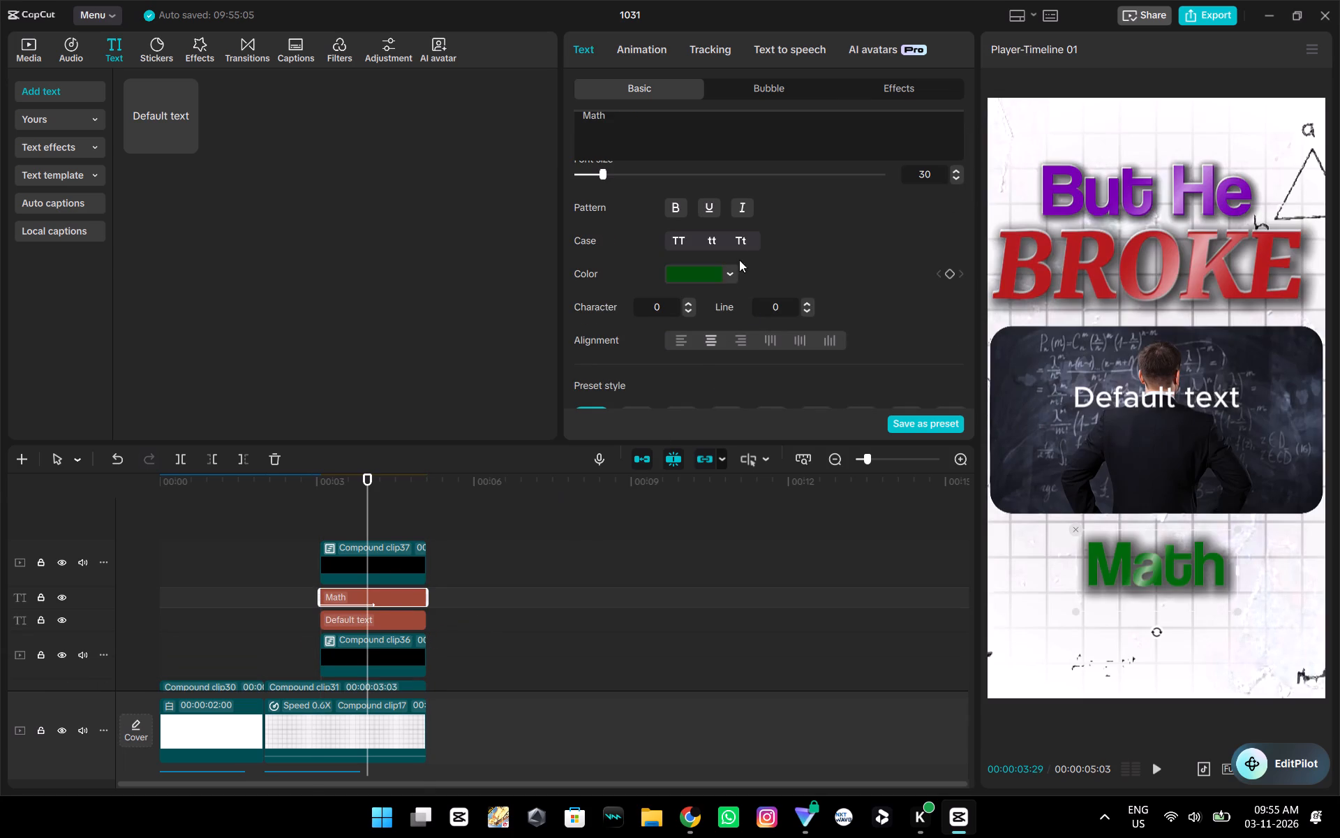
scroll(750, 242, down, 9)
scroll(751, 241, up, 4)
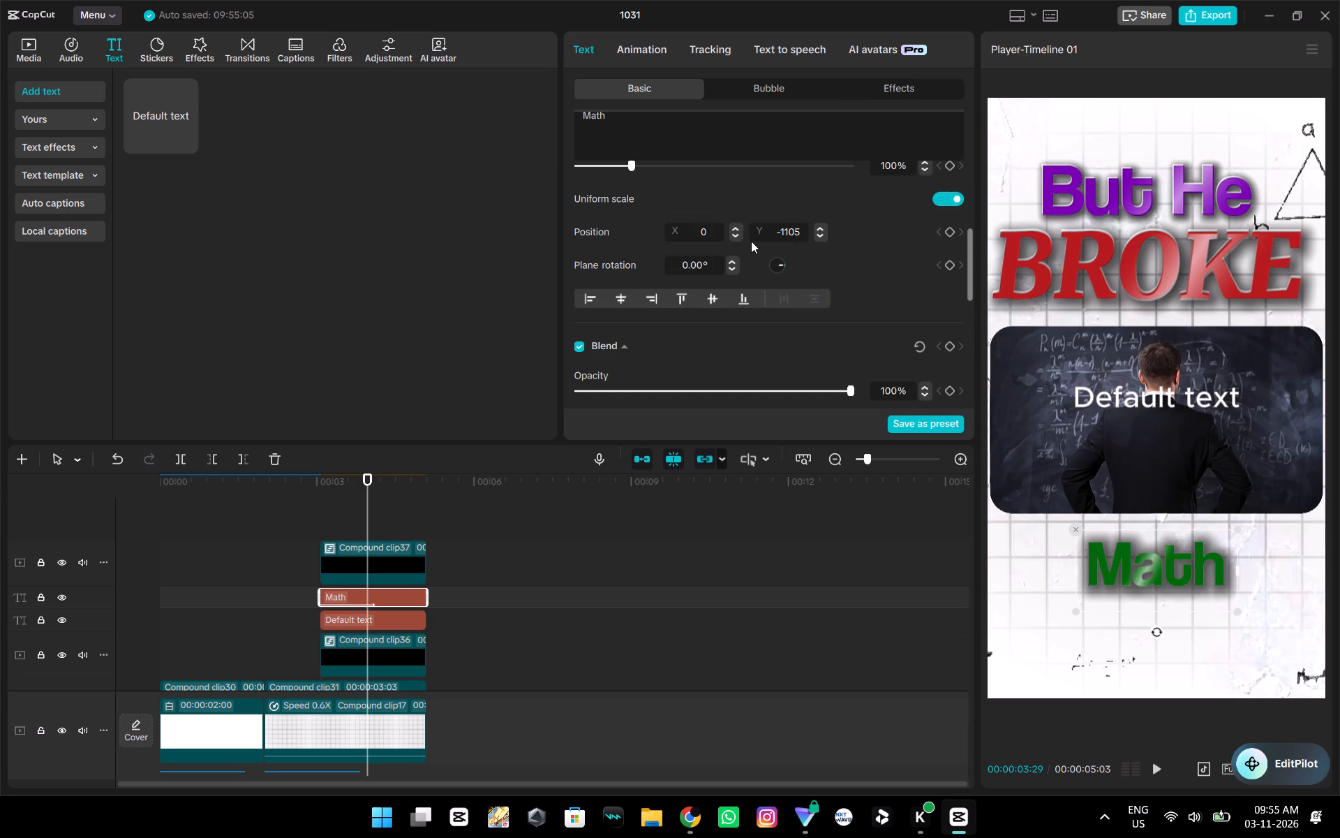
scroll(810, 219, up, 1)
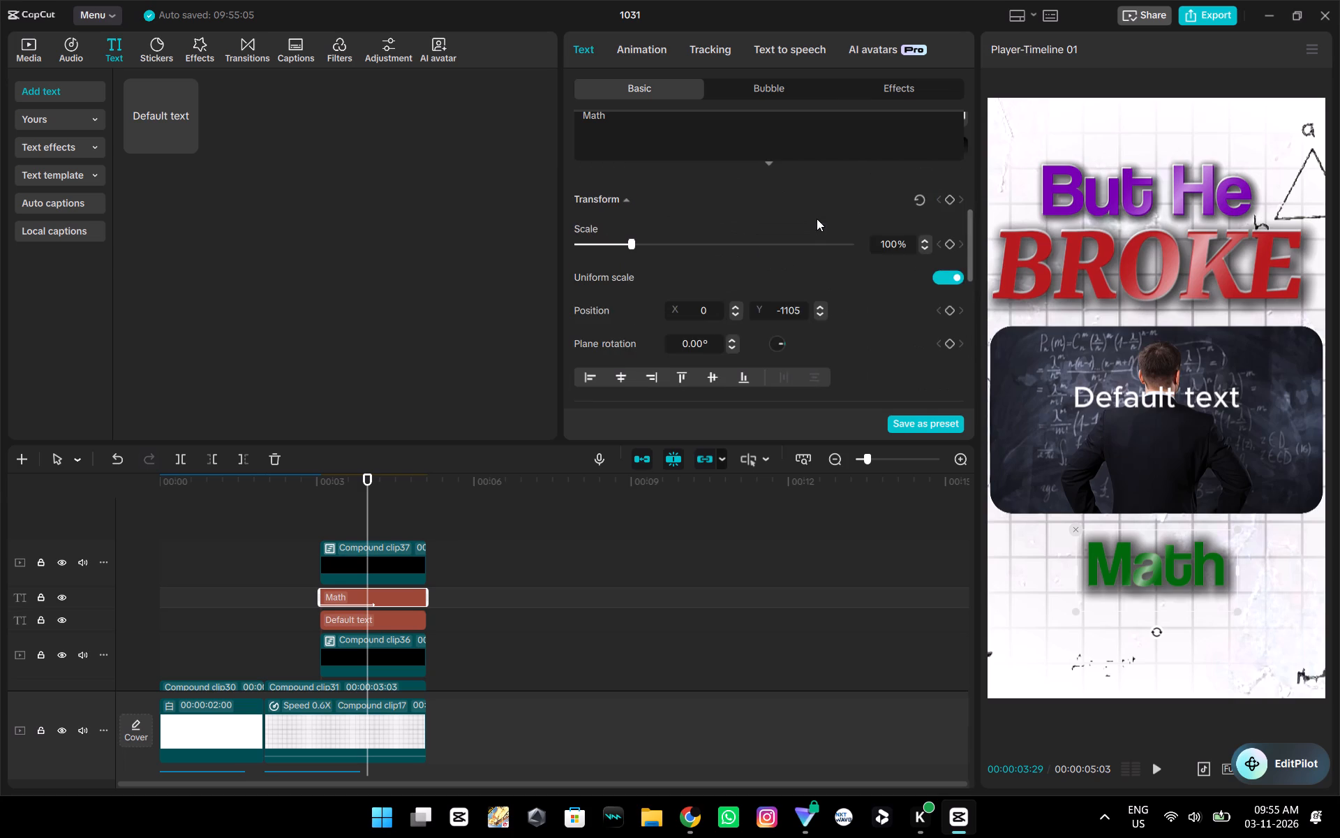
scroll(817, 218, up, 7)
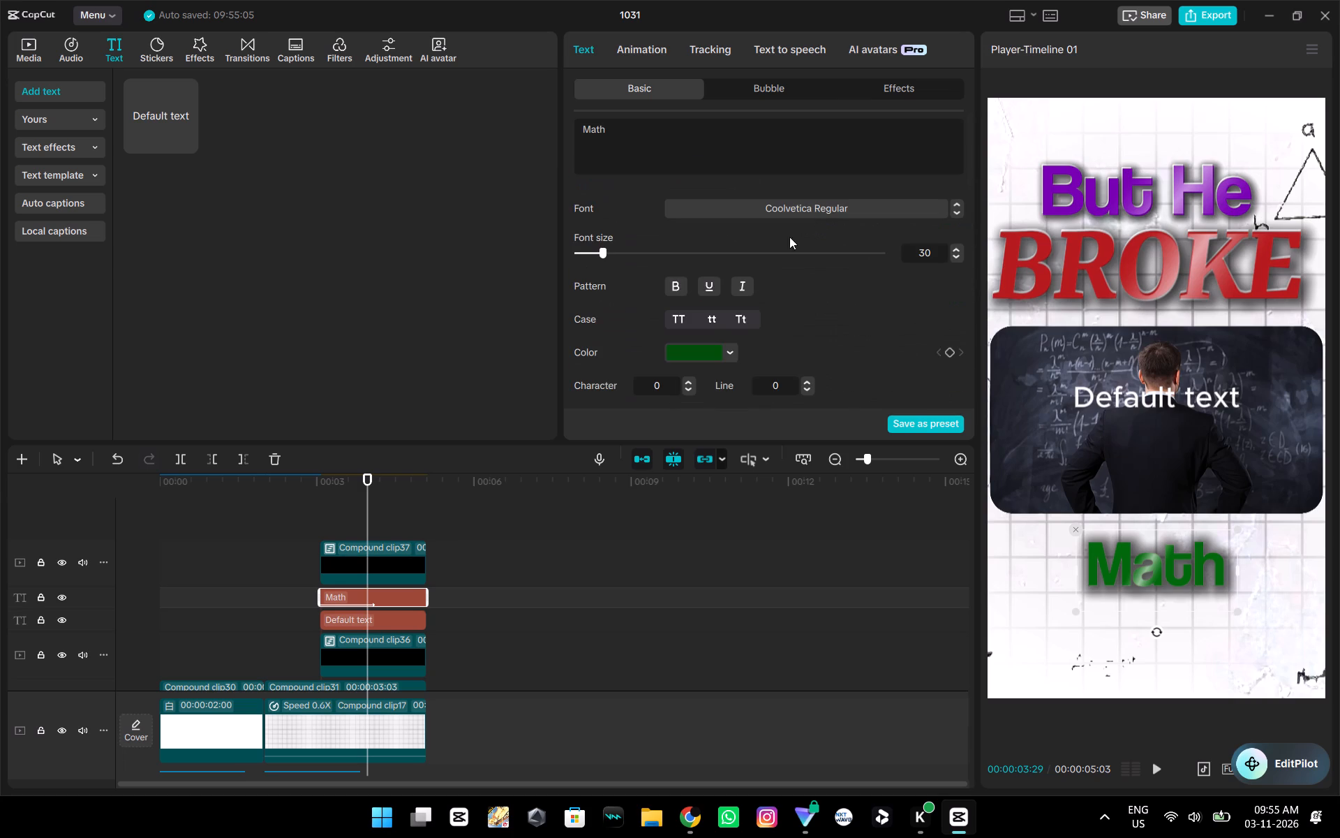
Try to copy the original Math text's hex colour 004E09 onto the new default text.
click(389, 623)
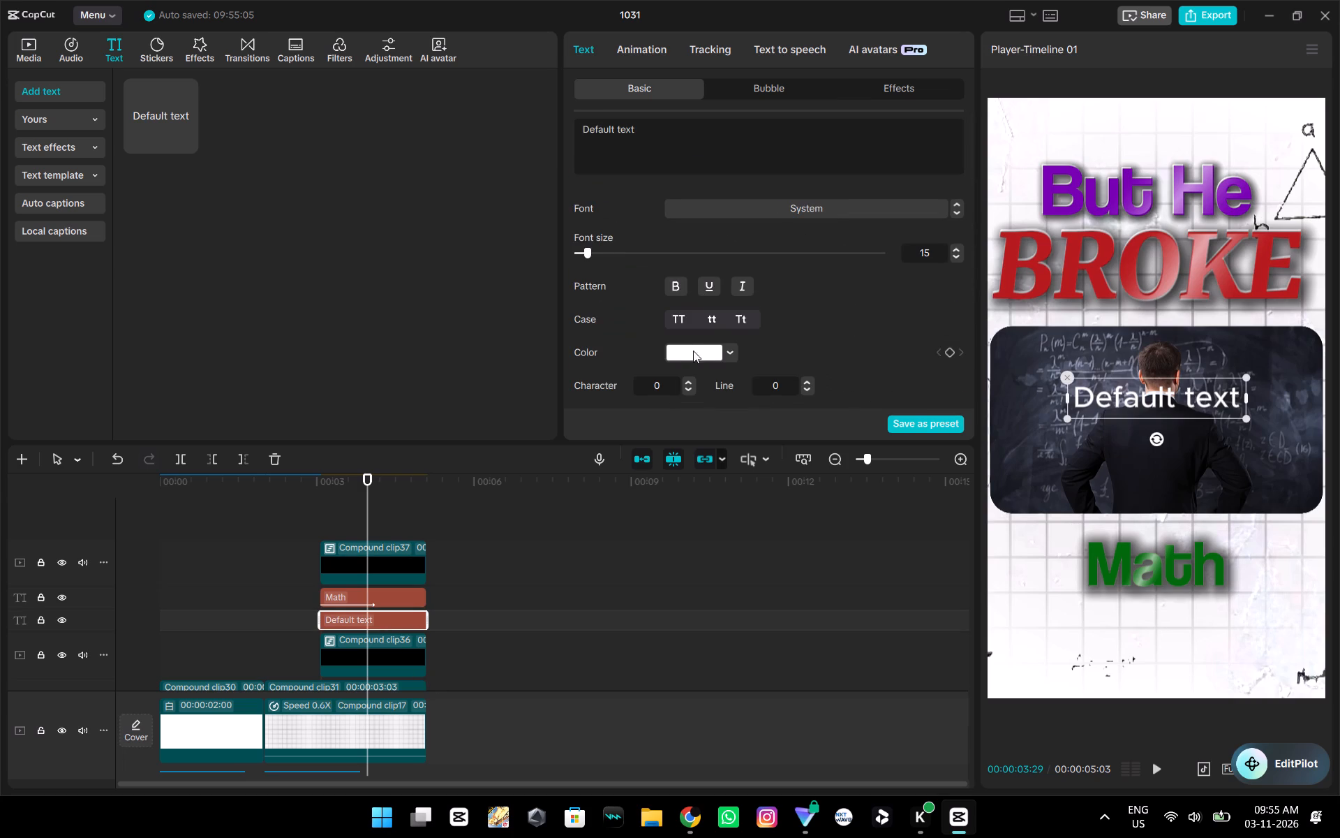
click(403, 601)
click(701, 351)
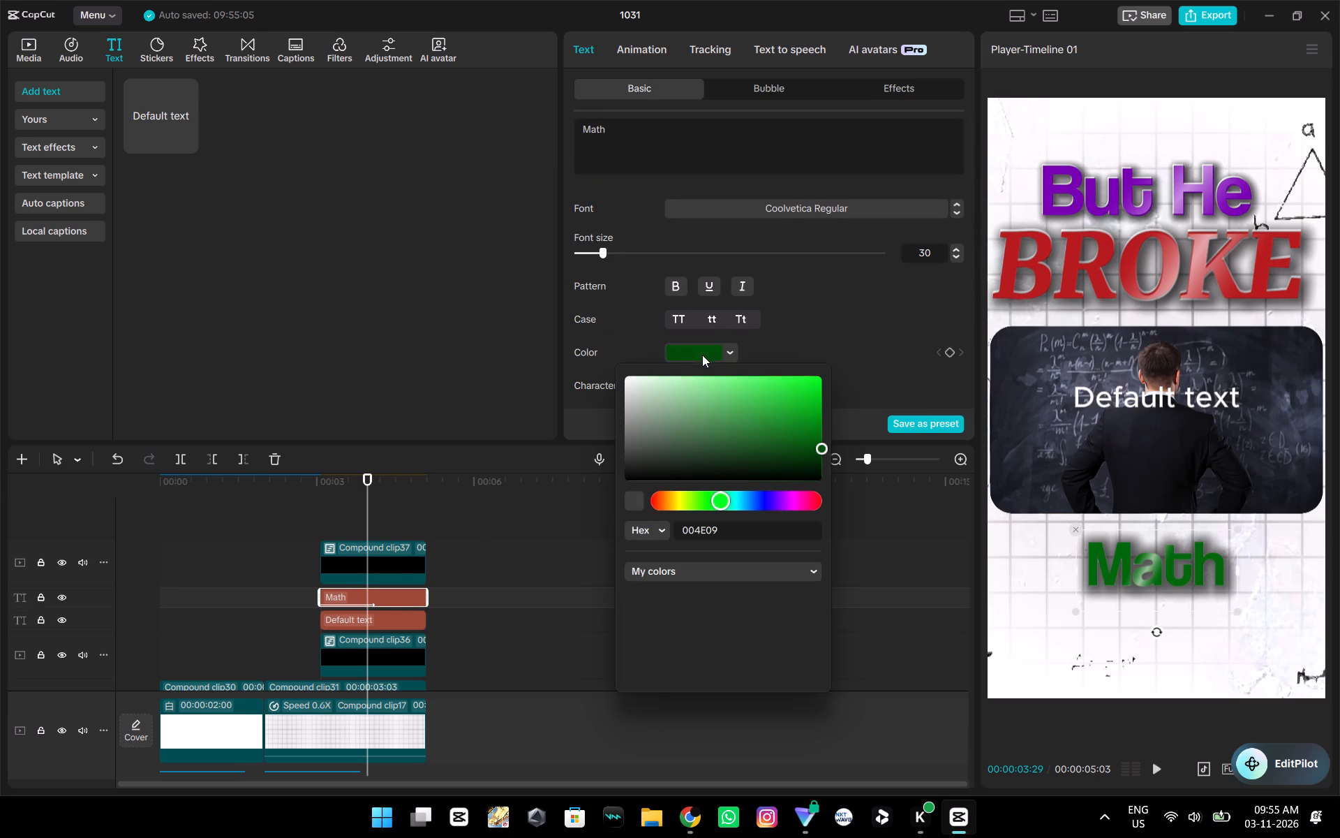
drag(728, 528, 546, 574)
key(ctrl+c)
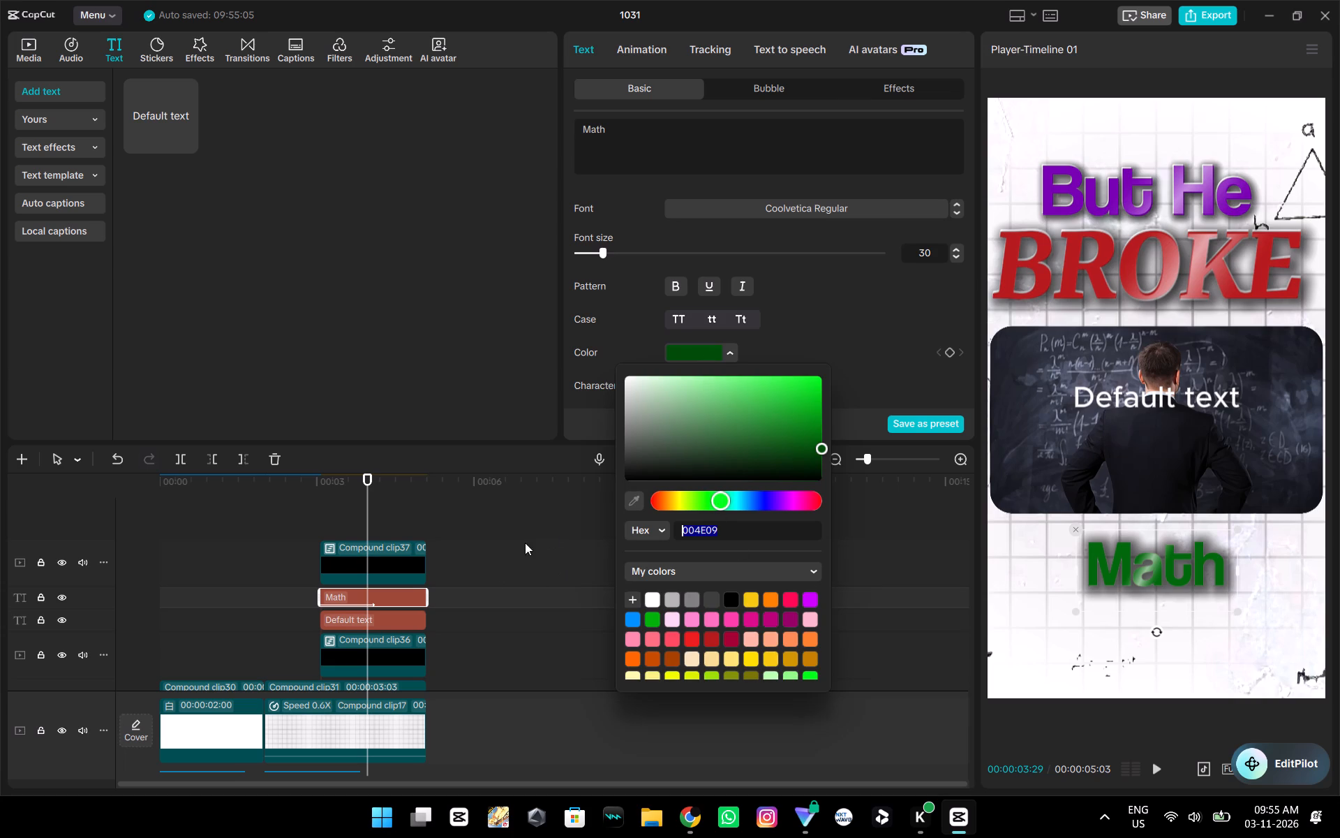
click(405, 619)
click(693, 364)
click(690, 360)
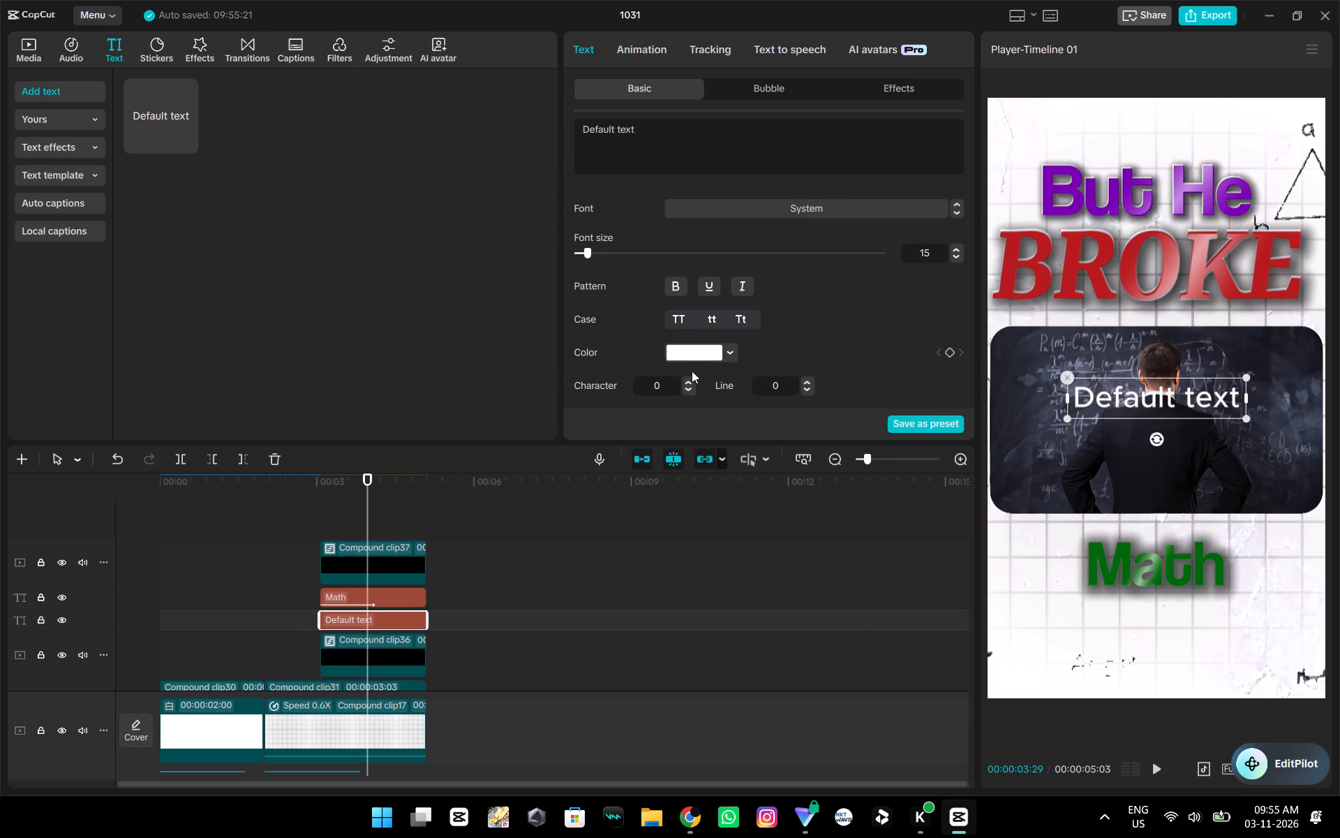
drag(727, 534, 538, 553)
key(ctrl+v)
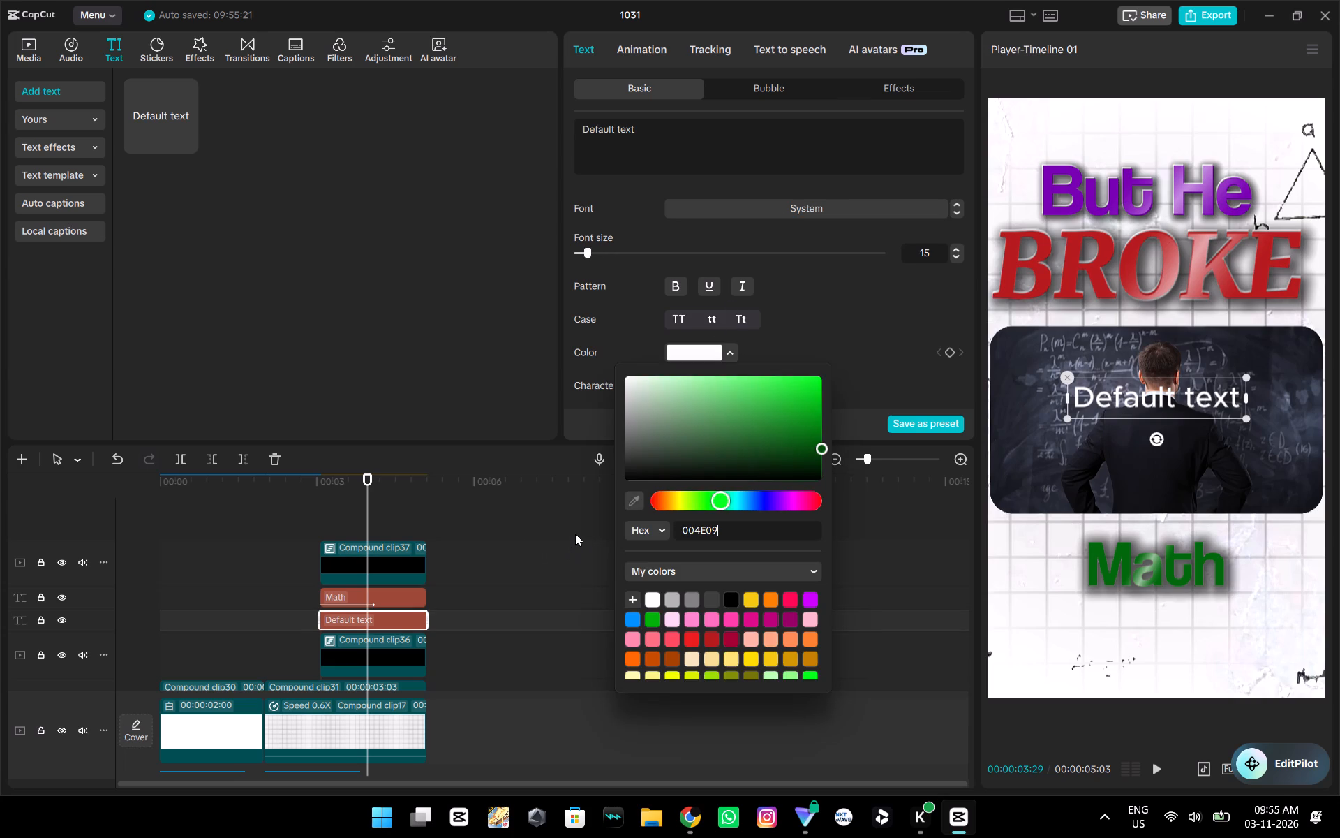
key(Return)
Find the Coolvetica Regular font by searching for "cool", add it to the favorites and apply it to the new default text.
click(403, 603)
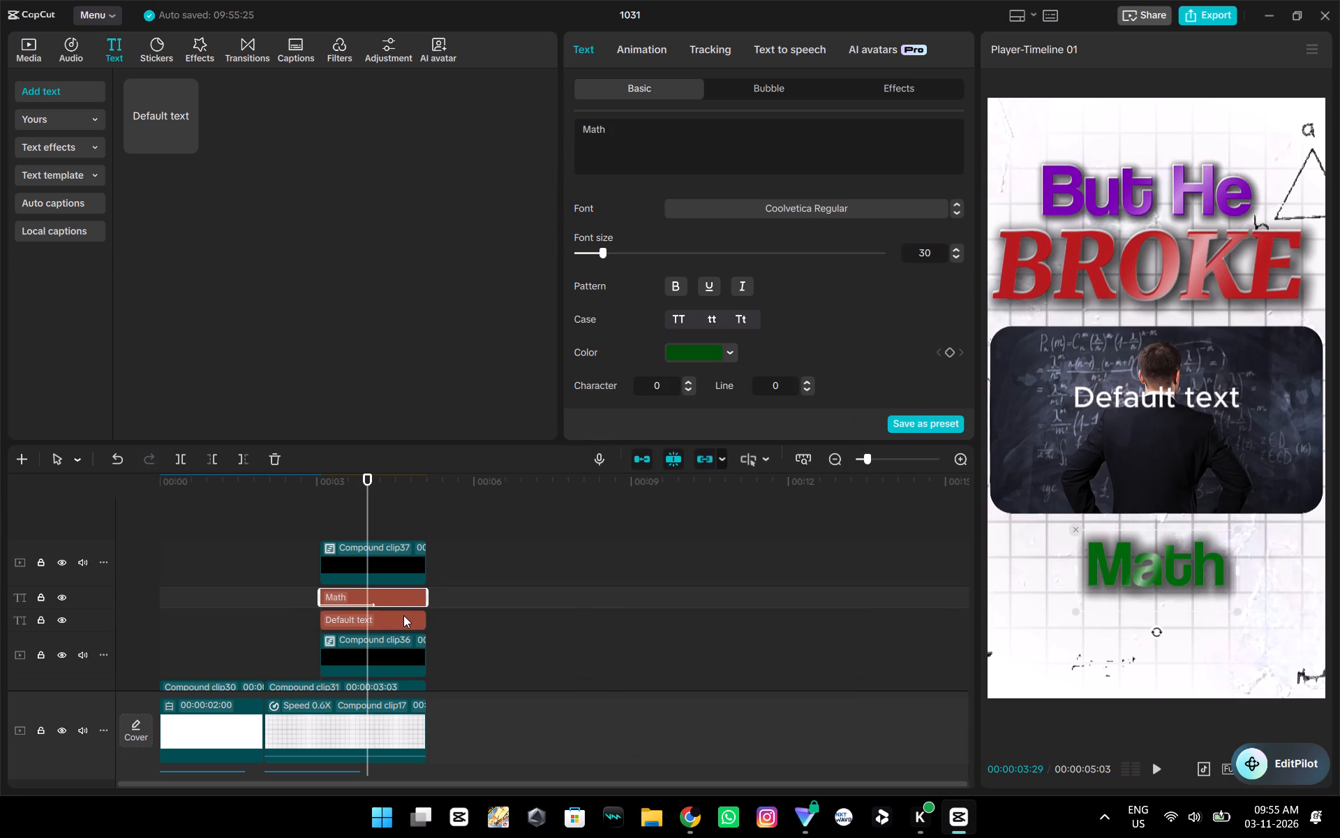
click(403, 615)
click(402, 601)
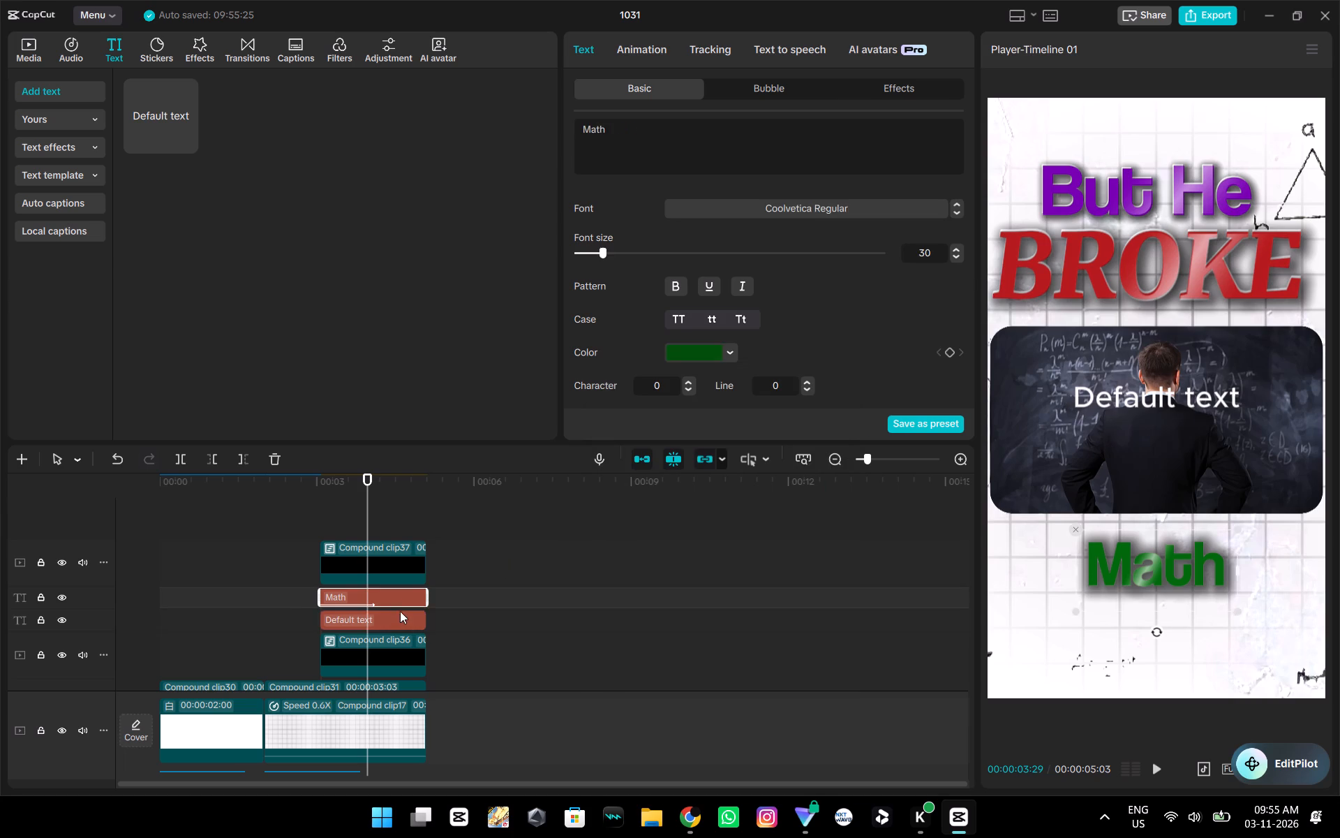
click(400, 615)
click(819, 207)
click(734, 181)
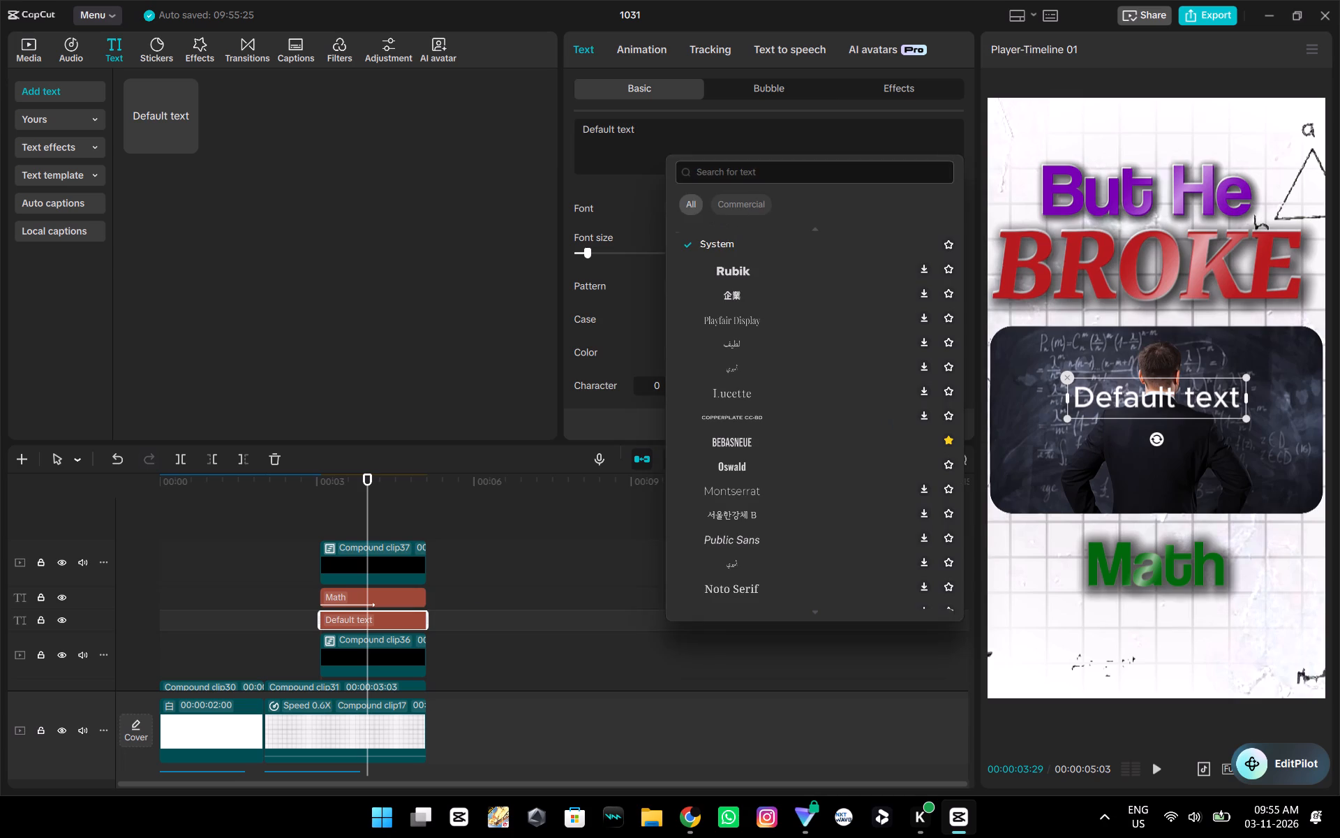
text(cool)
key(Return)
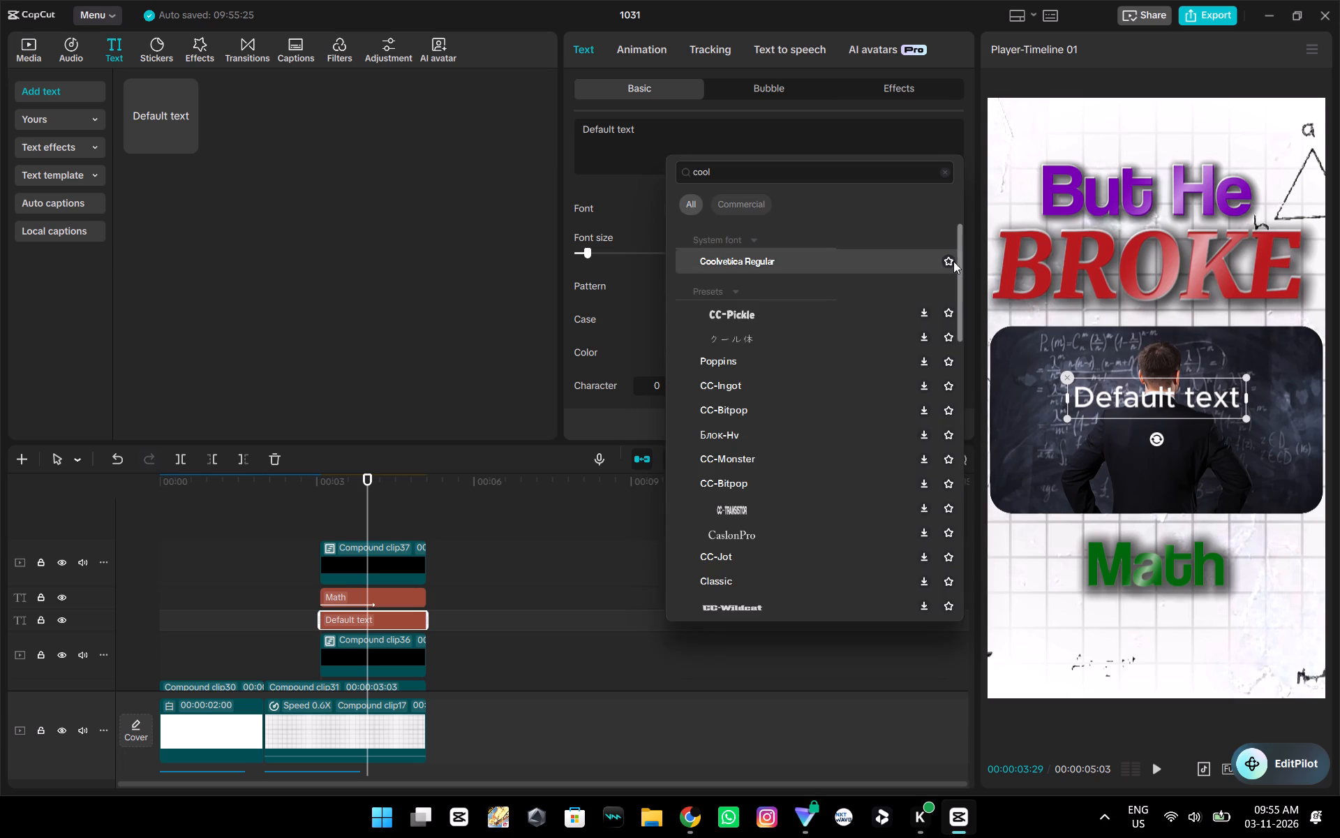
click(947, 262)
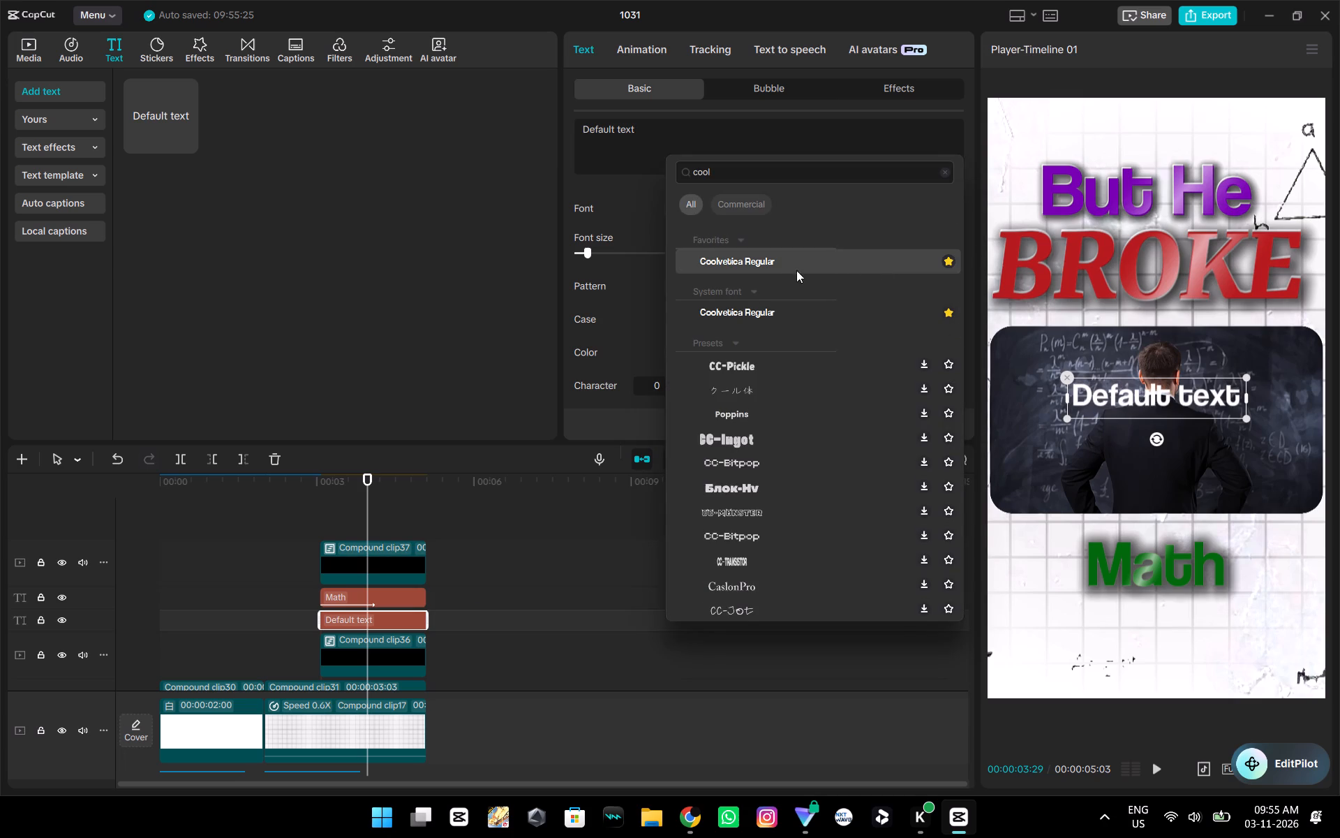
click(779, 263)
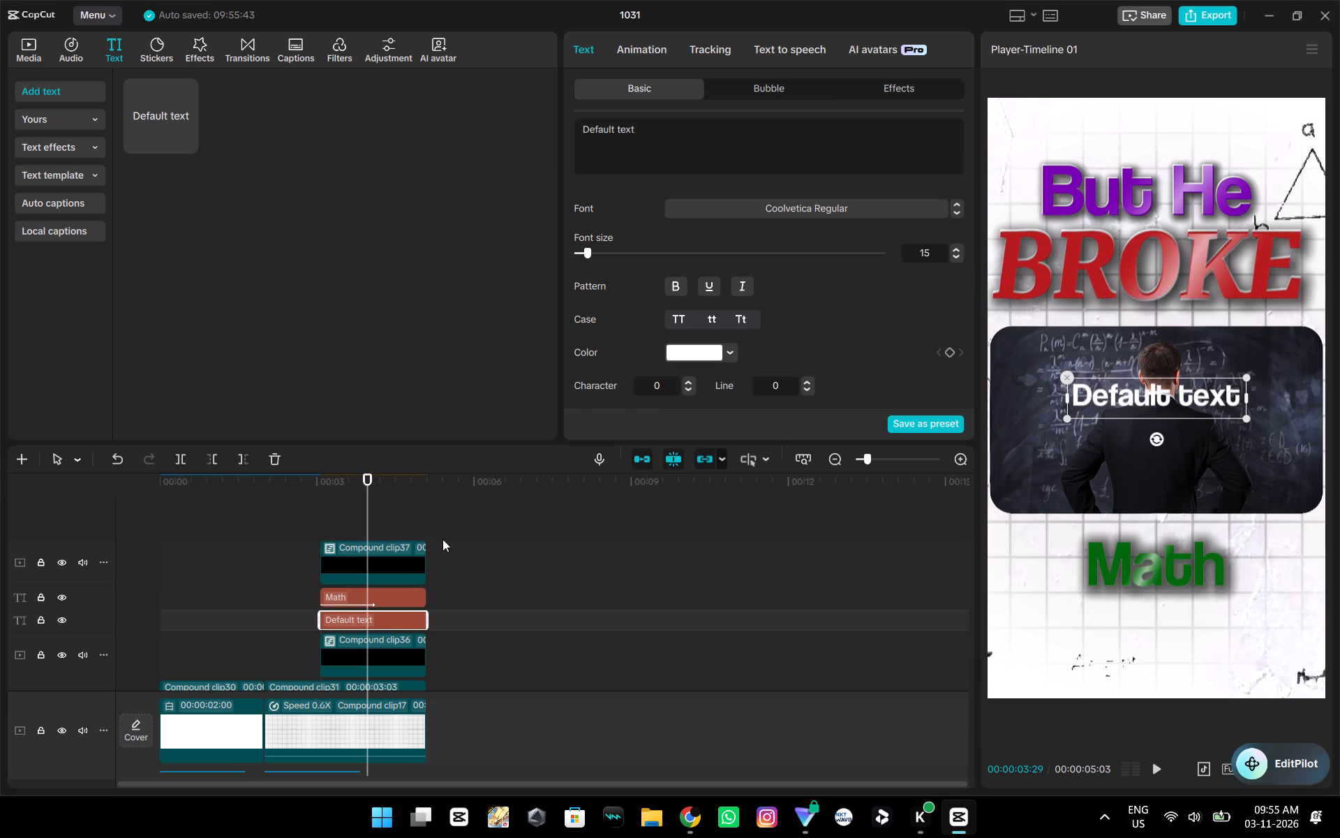
Set the new text's font size to 30 and replace its wording with Math.
drag(938, 253, 826, 258)
text(30)
key(Return)
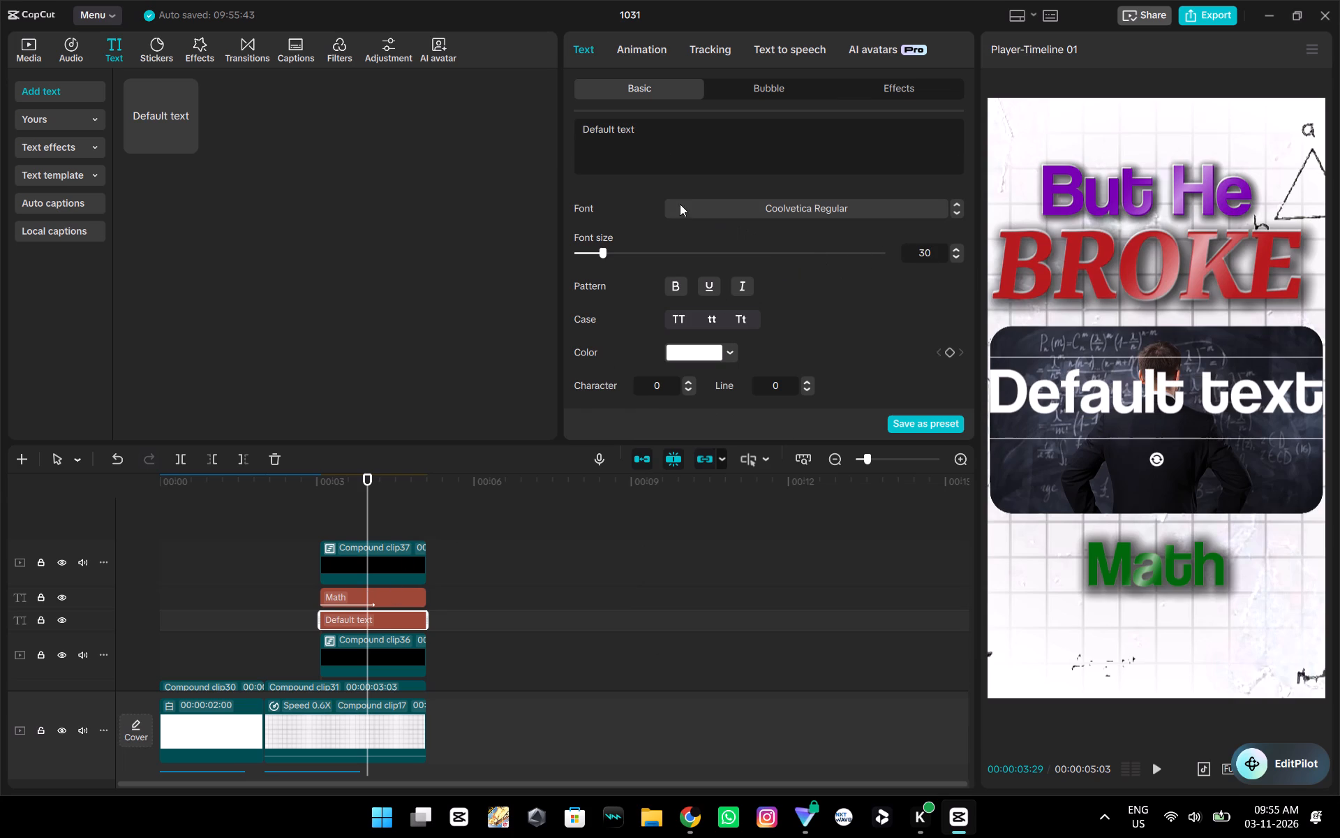
drag(702, 132, 129, 128)
text(Math)
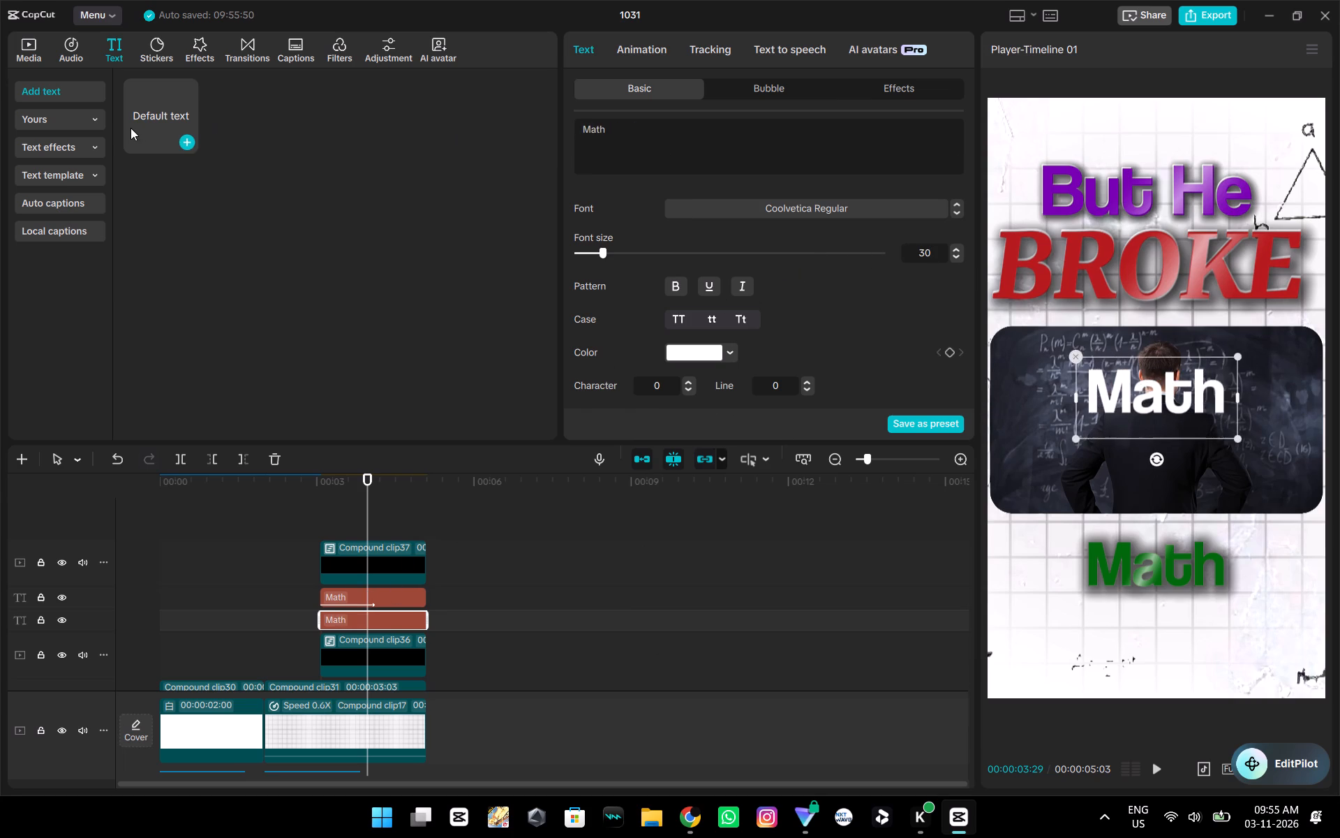
key(Return)
key(BackSpace)
Recolour the new Math text on the lower text track dark green, picking hex 004A09.
click(364, 594)
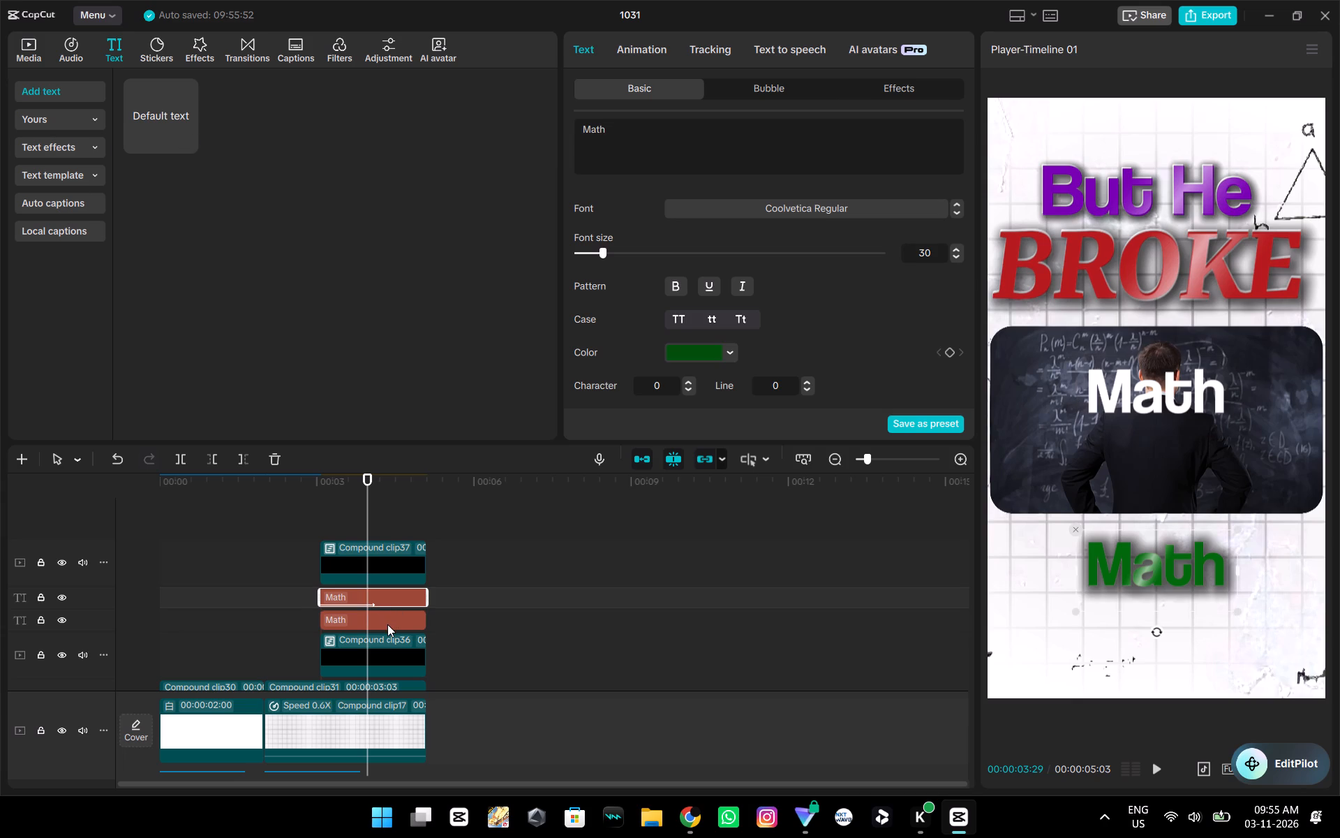
click(387, 624)
click(727, 348)
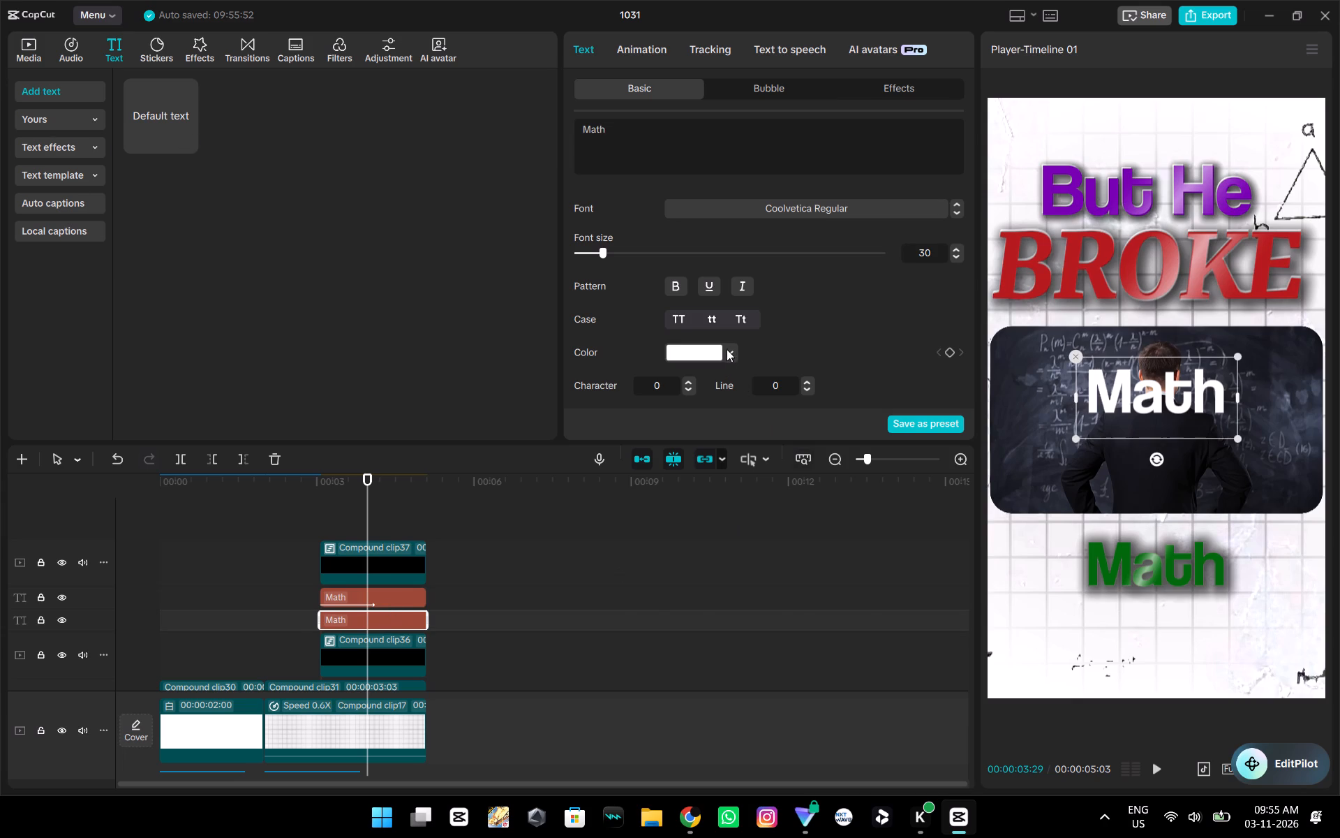
click(820, 443)
drag(817, 447, 811, 450)
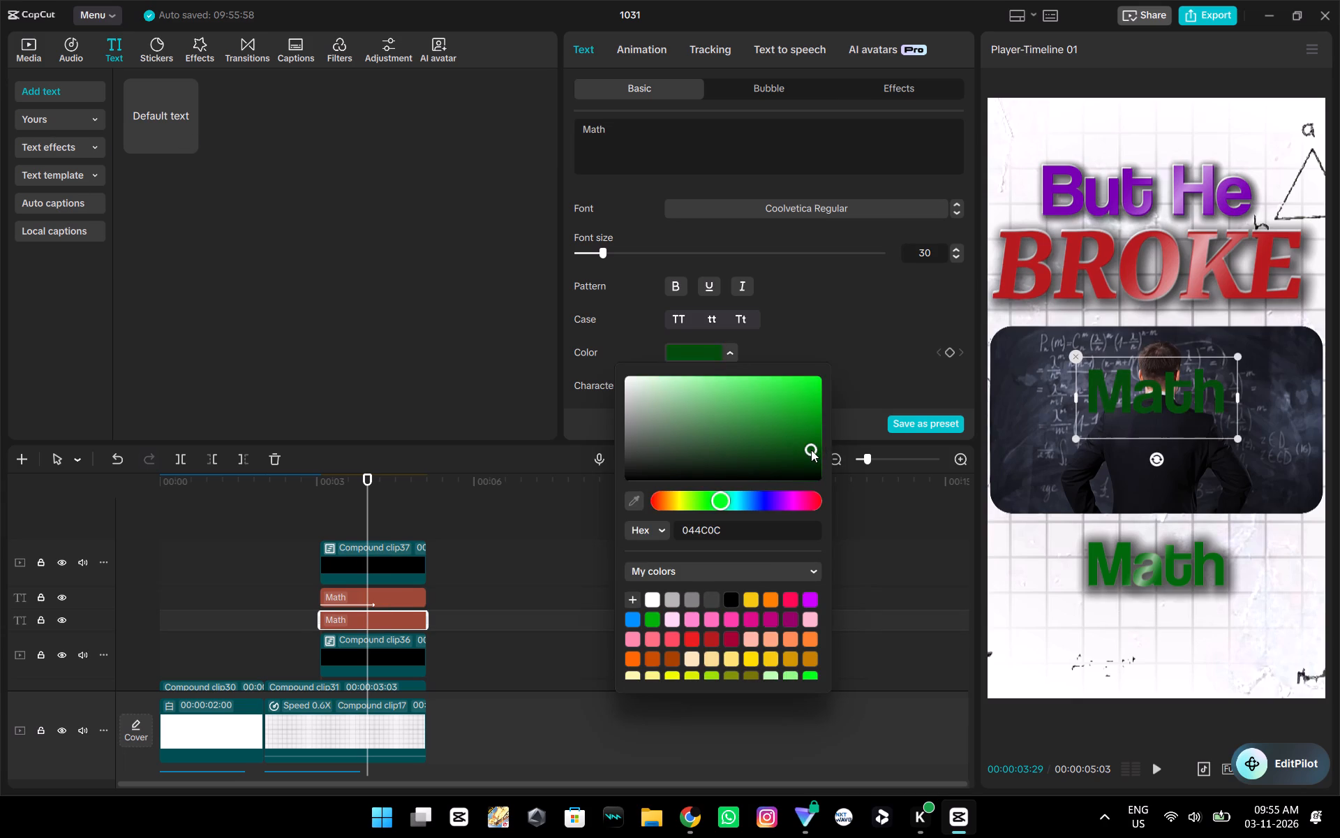
drag(811, 450, 848, 450)
Copy the original Math text's hex colour 004A09 onto the new Math text on the lower text track.
click(368, 597)
click(687, 348)
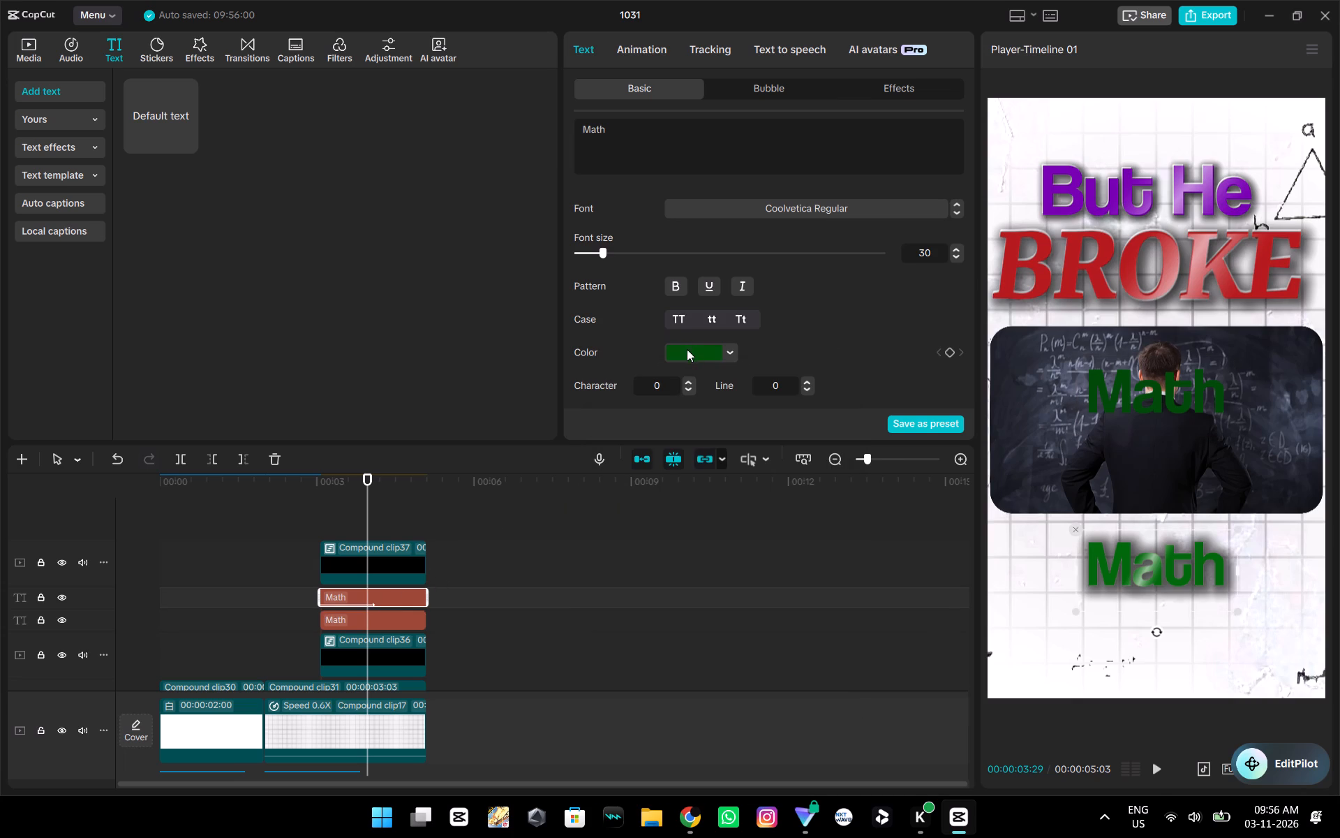
drag(728, 527, 655, 529)
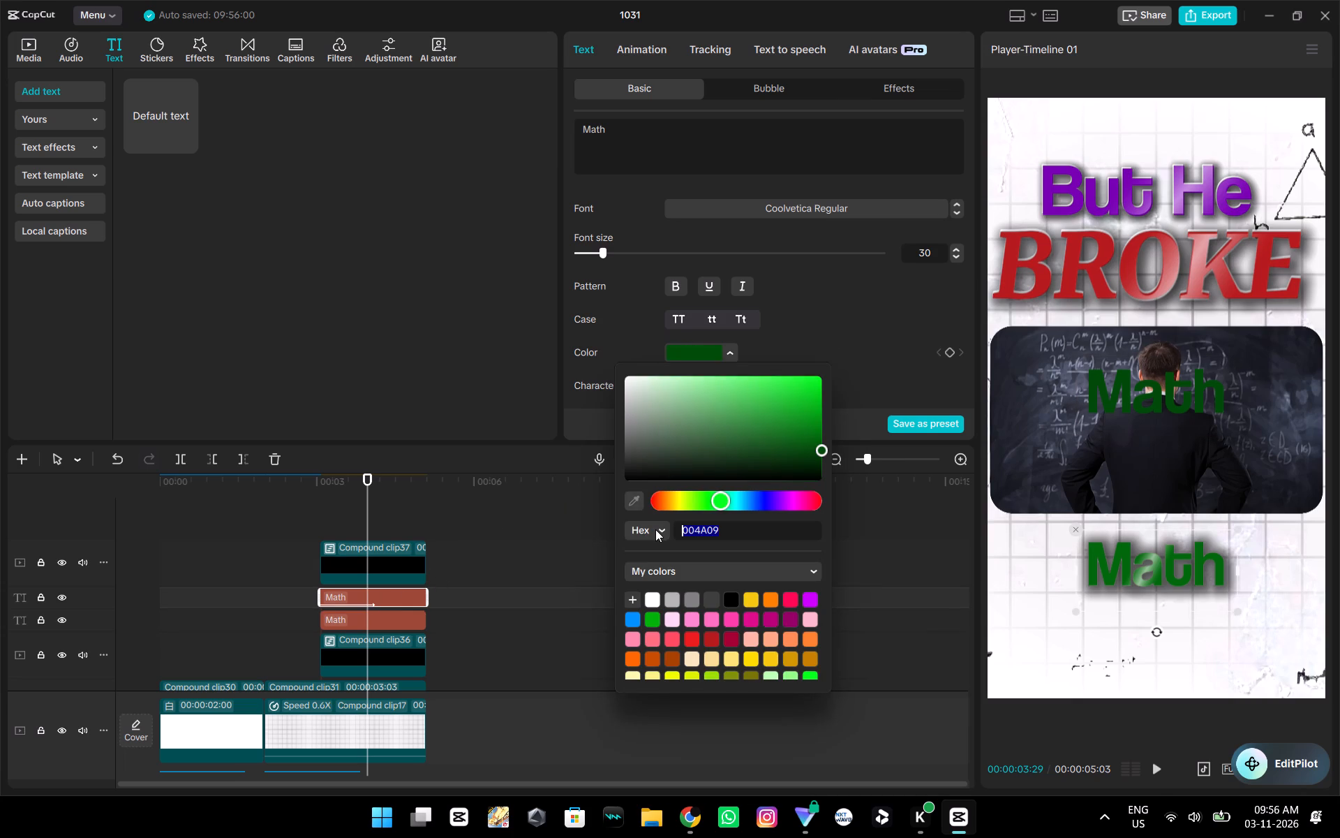
key(ctrl+c)
click(373, 622)
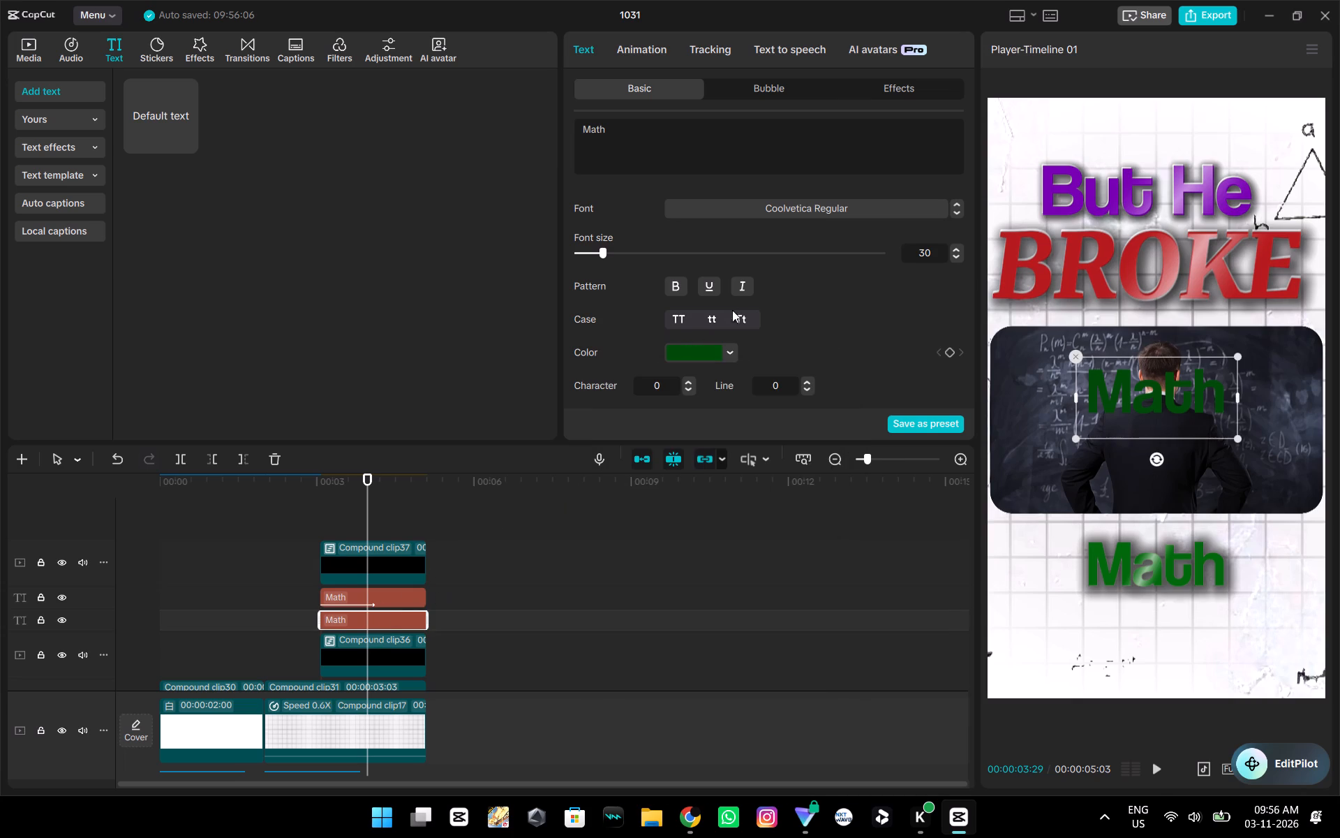
click(722, 350)
click(730, 525)
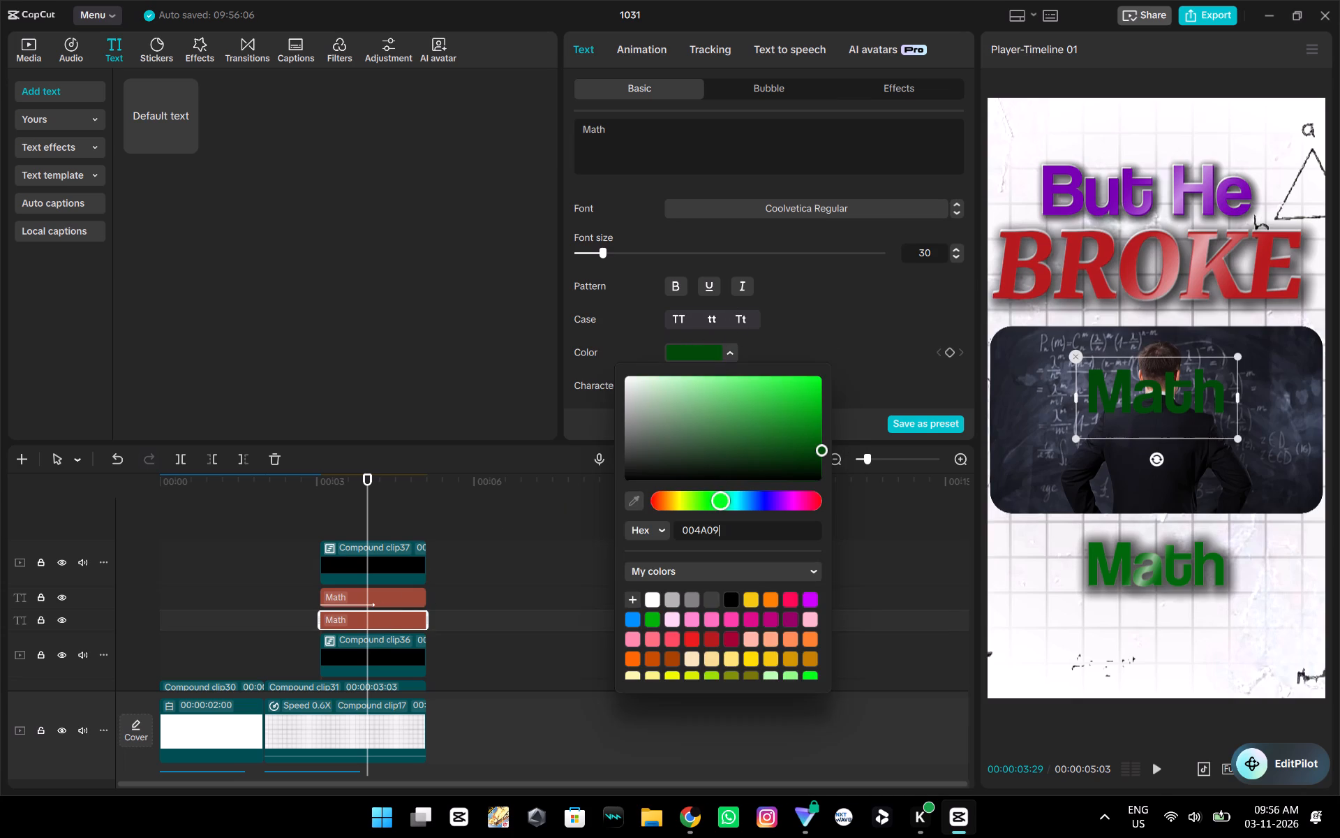
key(BackSpace)
key(BackSpace)
key(BackSpace)
key(BackSpace)
key(BackSpace)
key(BackSpace)
key(BackSpace)
key(ctrl+v)
key(Return)
key(Return)
key(Return)
key(Return)
key(Return)
key(Return)
key(Return)
key(Return)
key(Return)
click(840, 346)
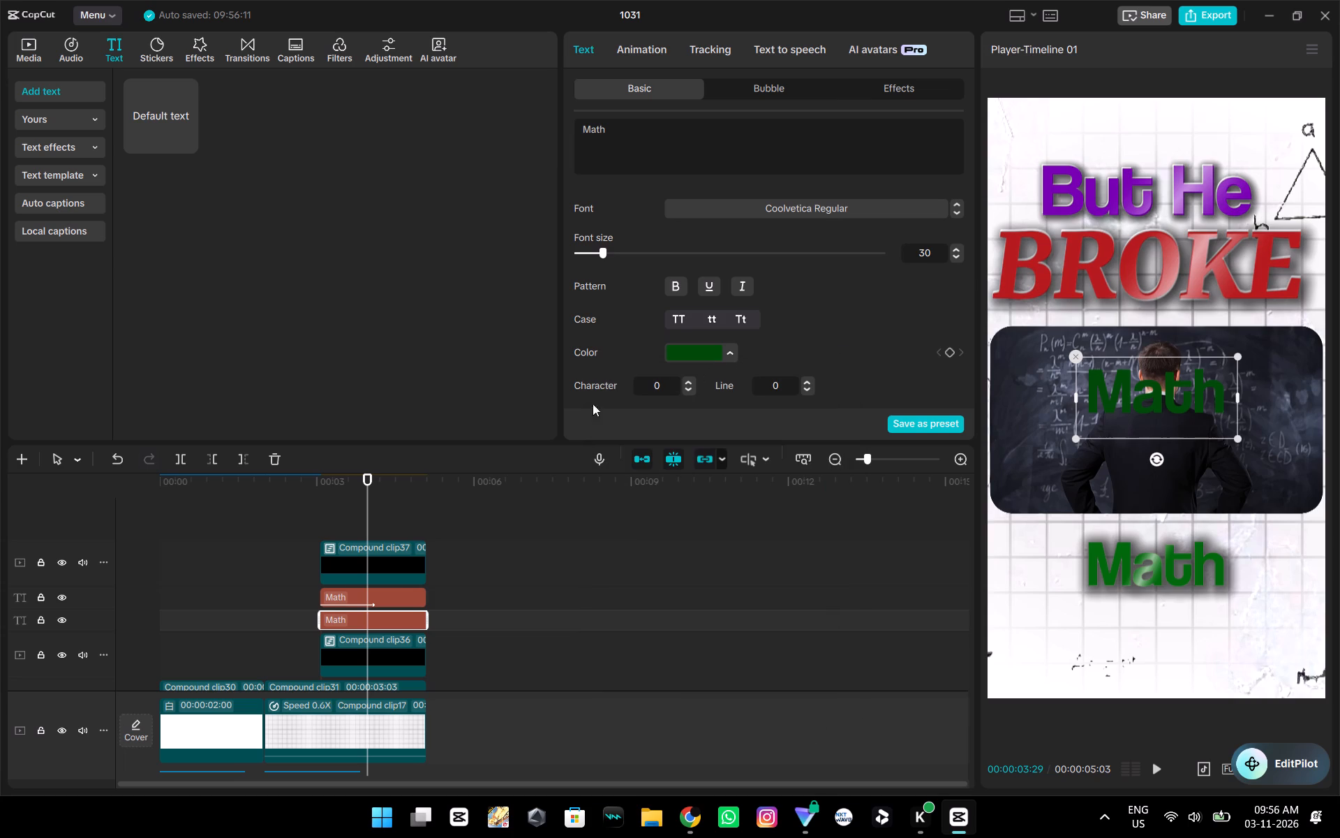
Compare the text settings and colour of the original and new Math texts by alternating between them.
click(399, 596)
click(396, 617)
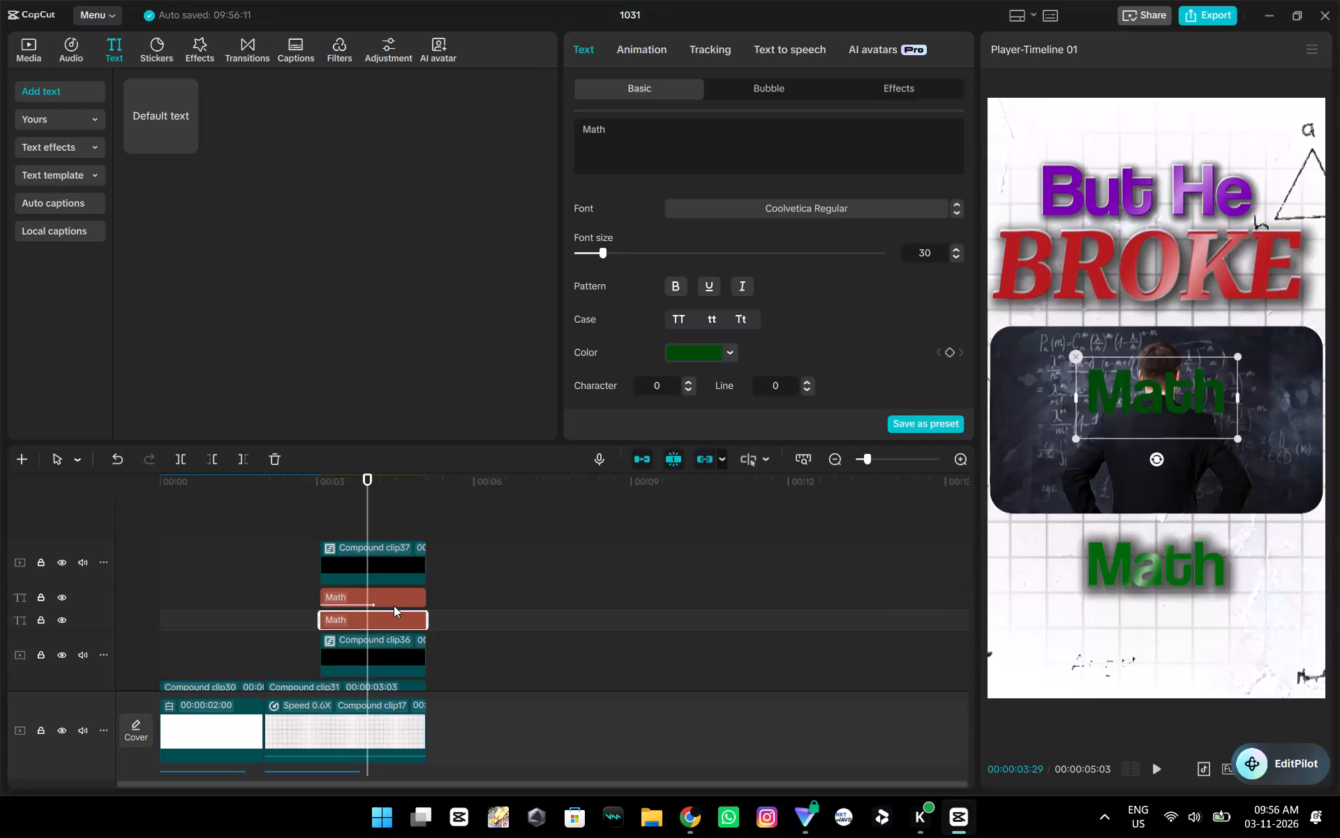
click(394, 601)
click(394, 612)
click(387, 595)
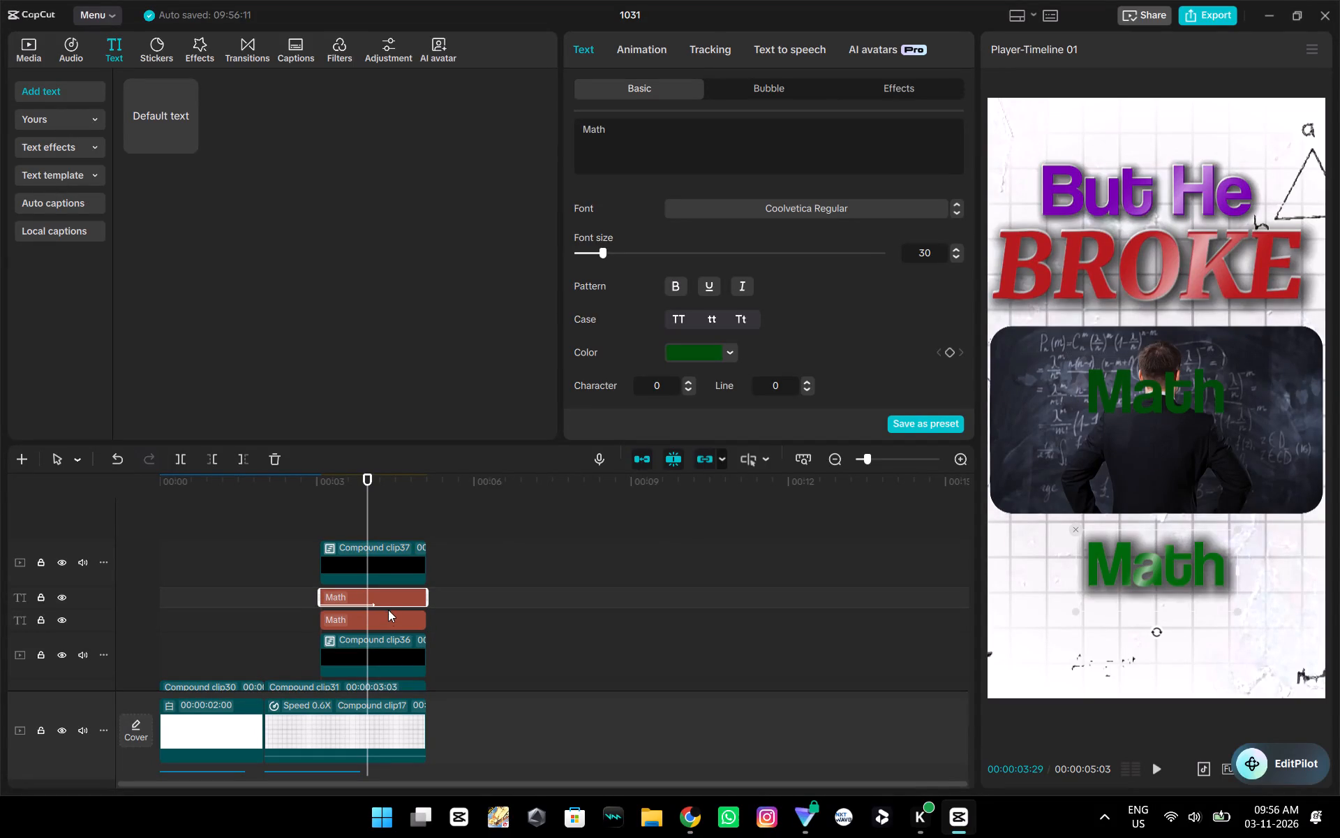
click(388, 613)
click(380, 597)
click(391, 624)
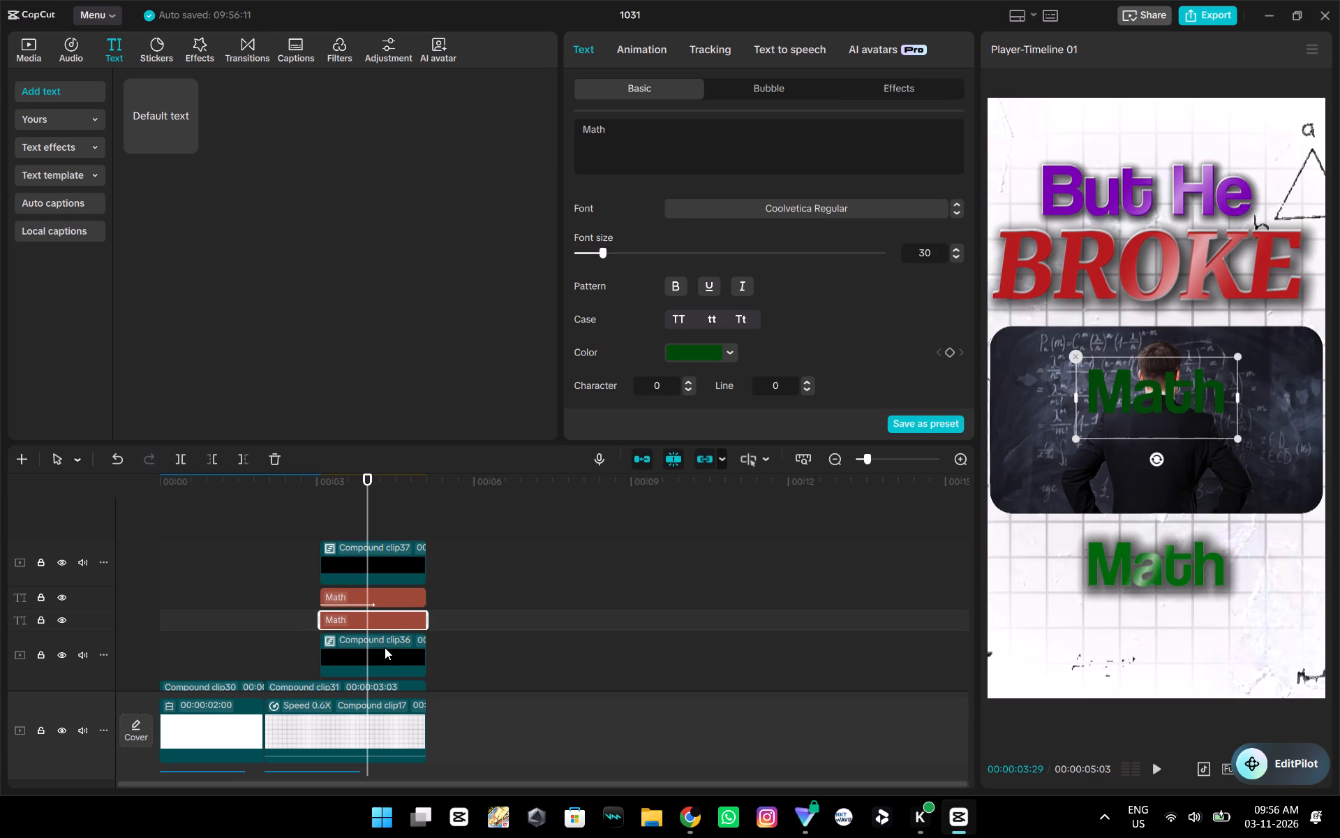
click(383, 603)
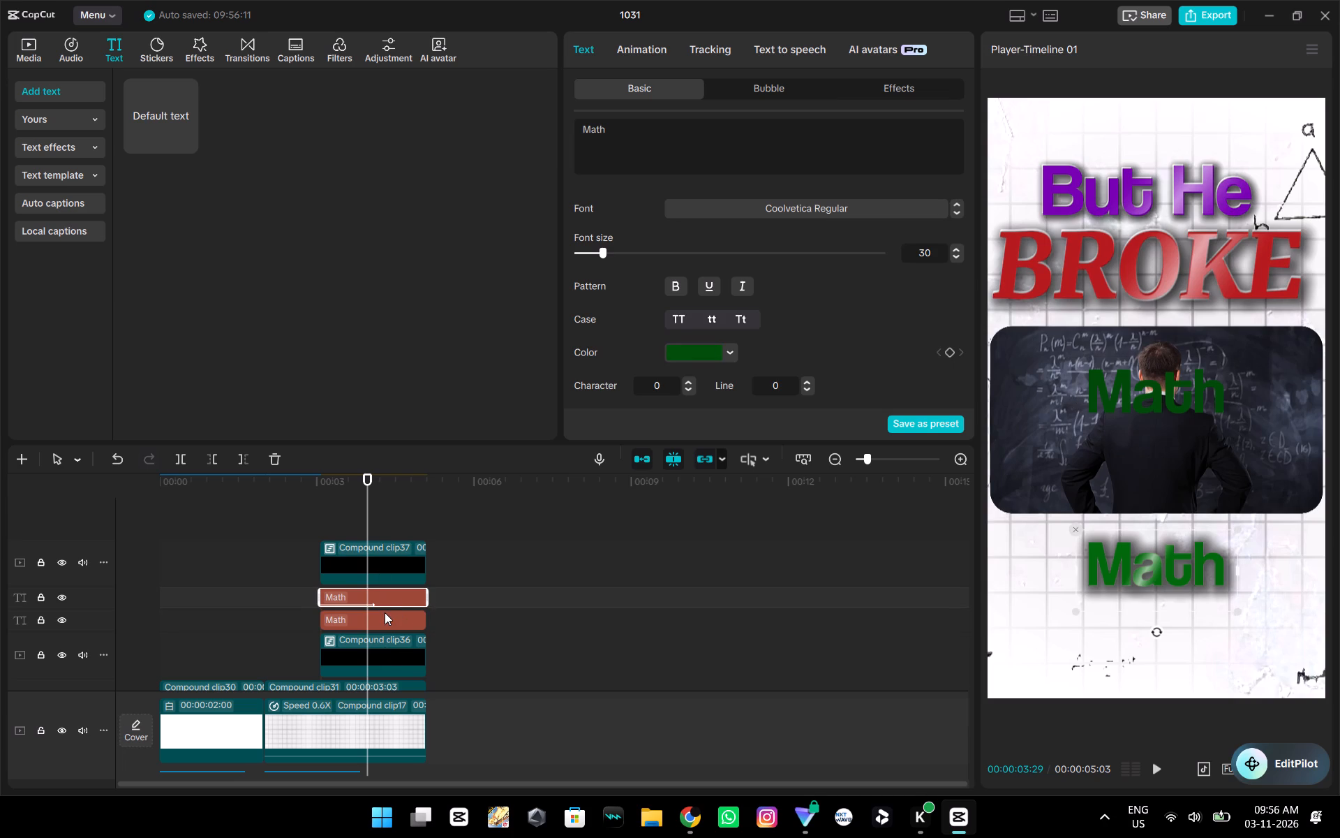
click(385, 612)
Match the new Math text's vertical placement to the original by setting its Y position to -1105.
scroll(682, 324, down, 7)
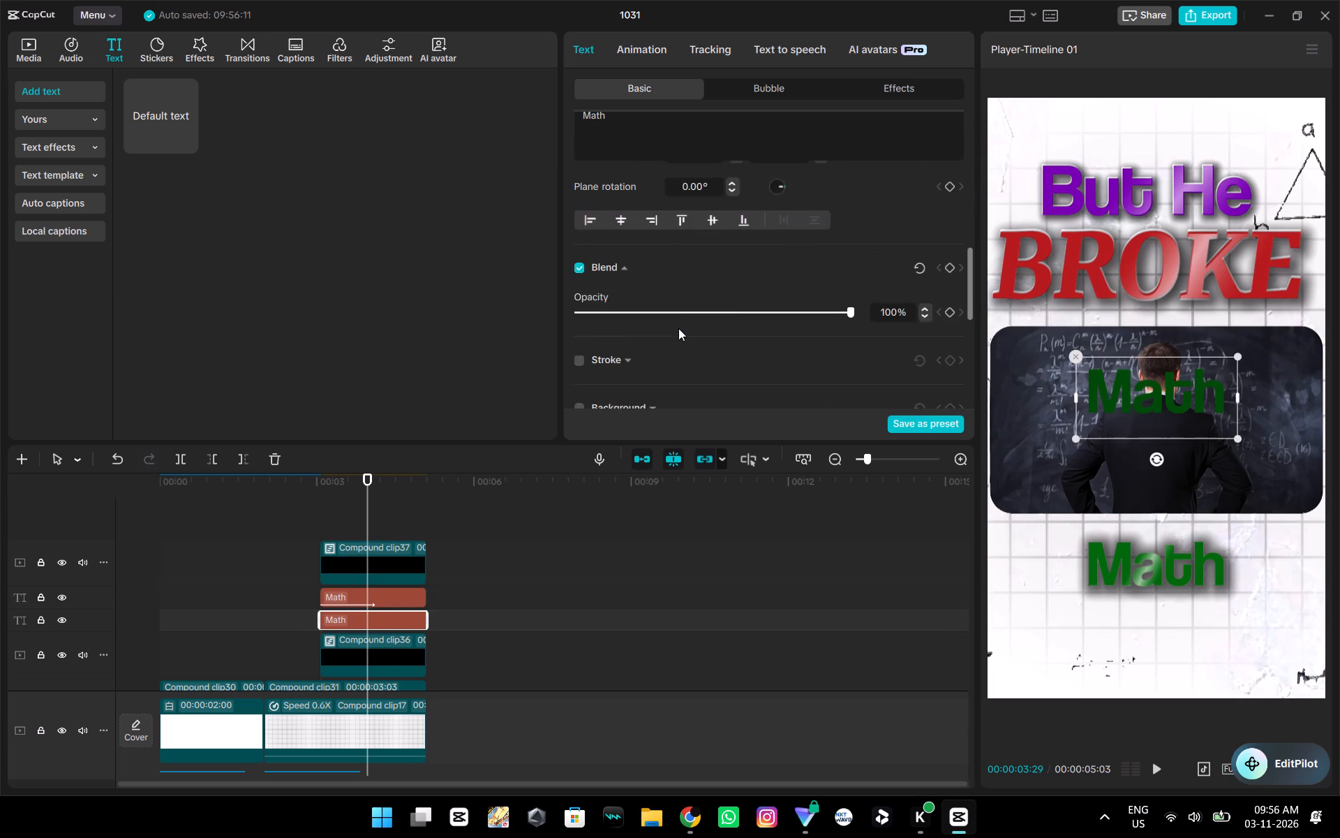
scroll(678, 328, up, 1)
click(399, 595)
click(399, 617)
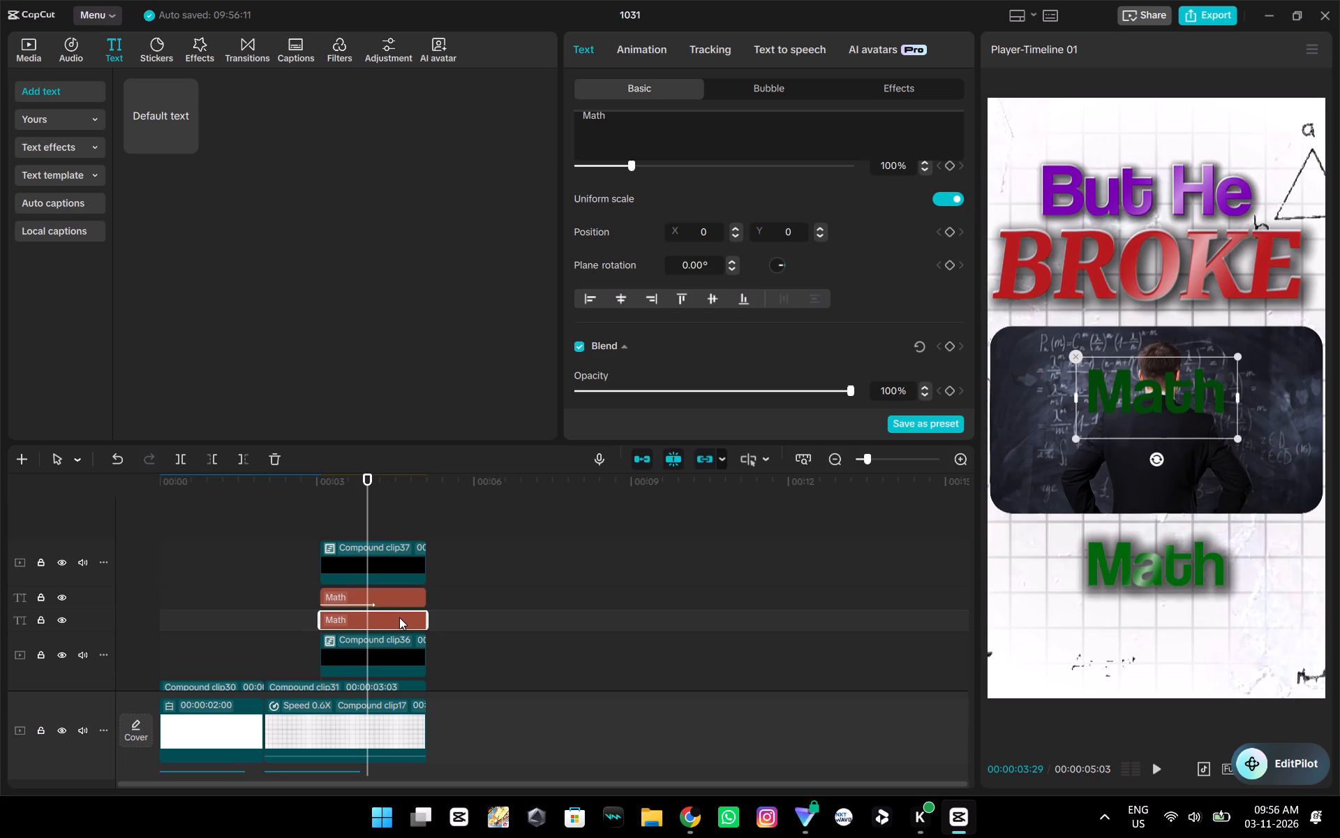
click(401, 611)
click(396, 603)
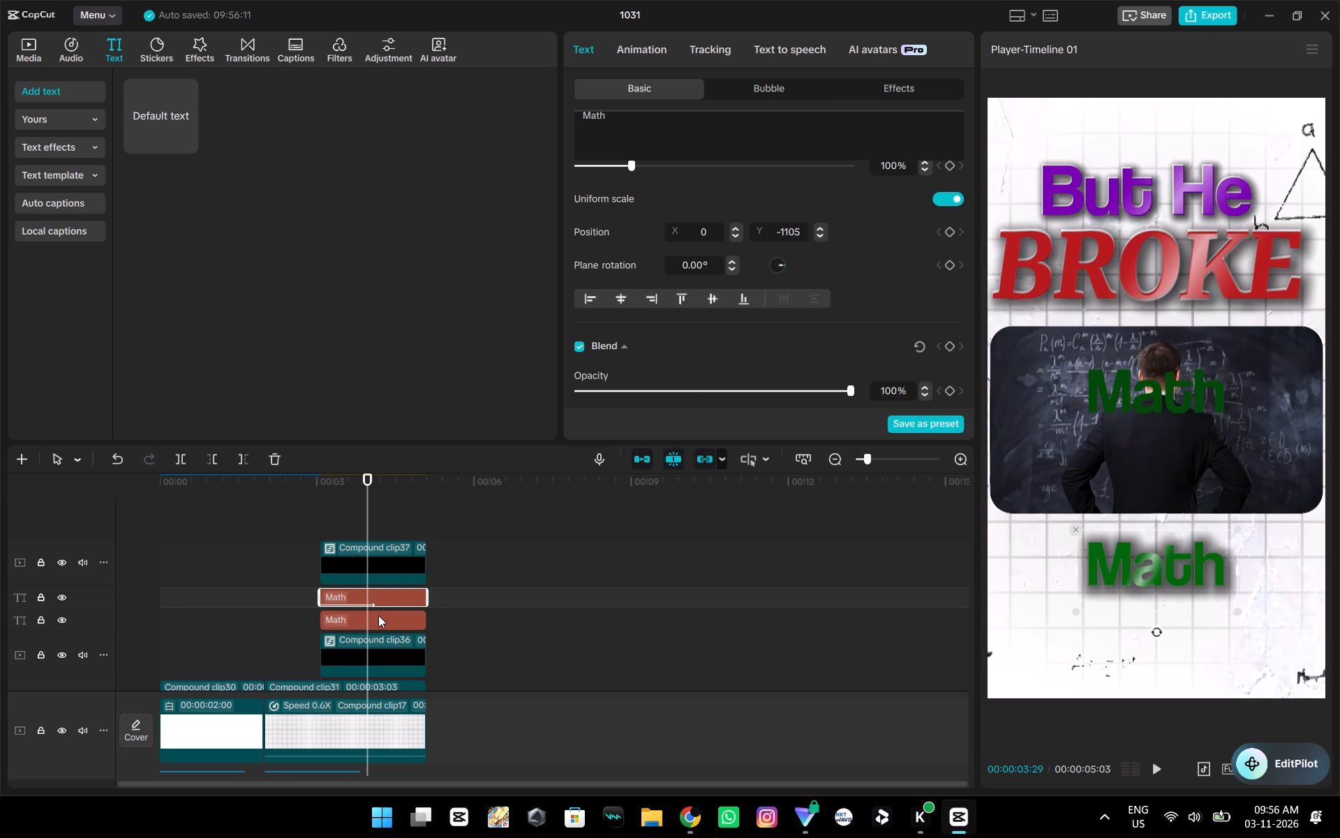
click(378, 615)
click(791, 232)
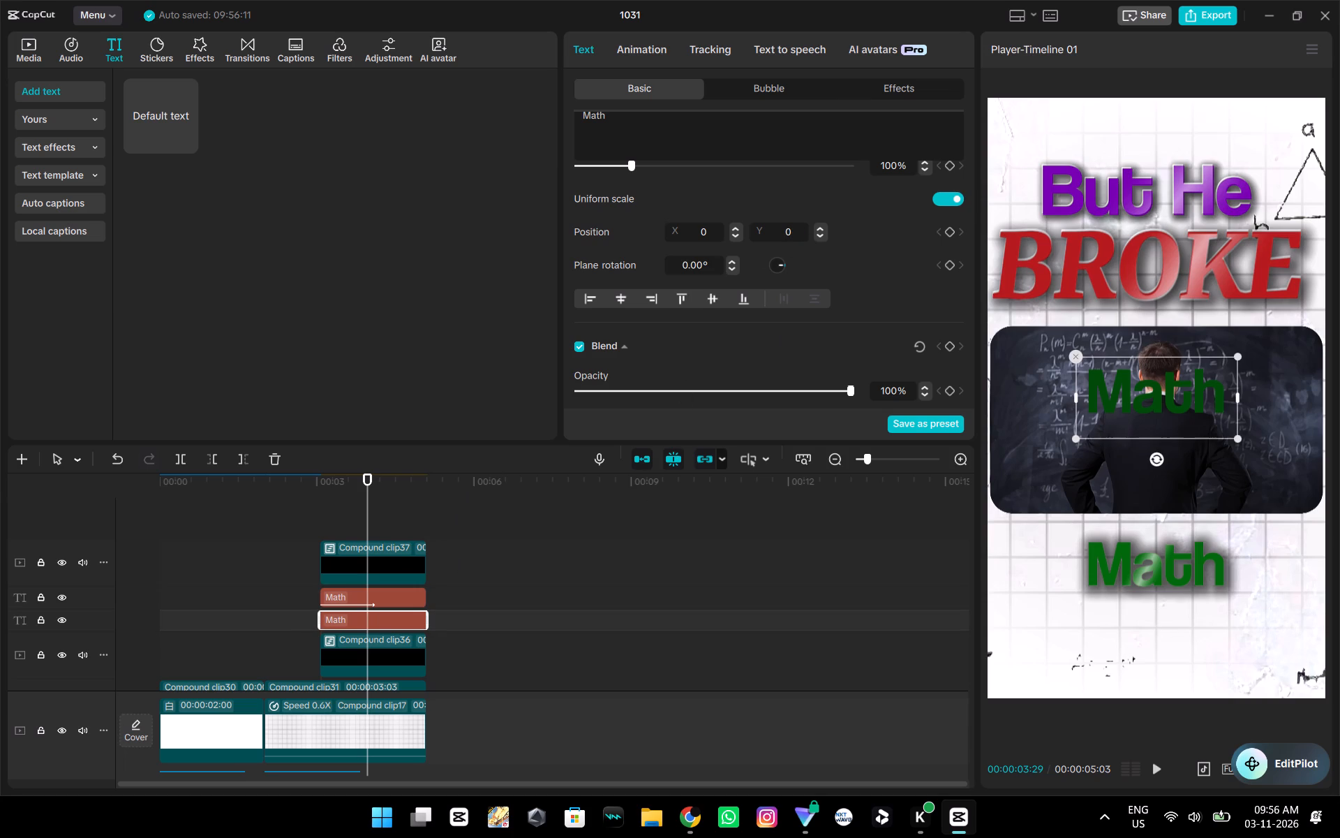
key(BackSpace)
text(-1105)
key(Return)
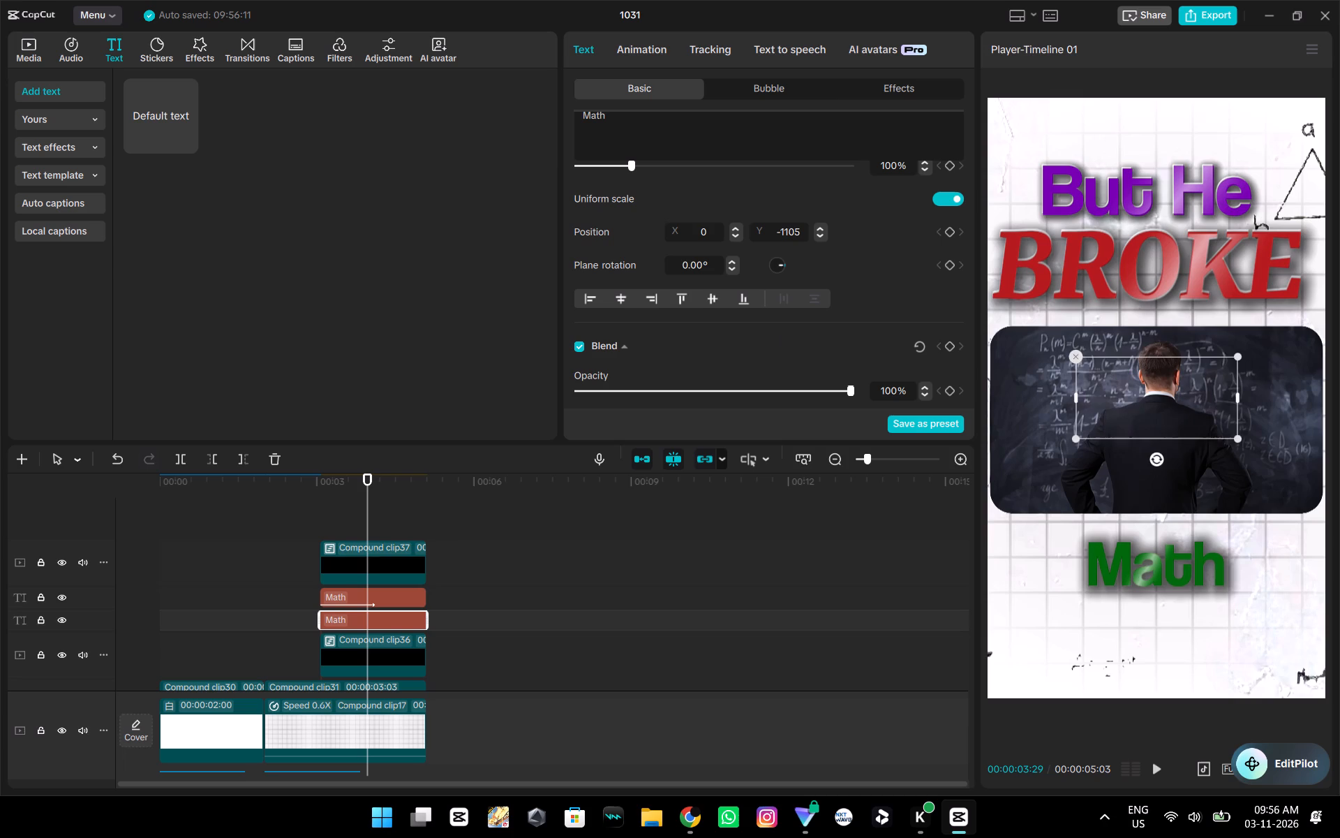
Delete the original Math text on the upper text track.
click(371, 600)
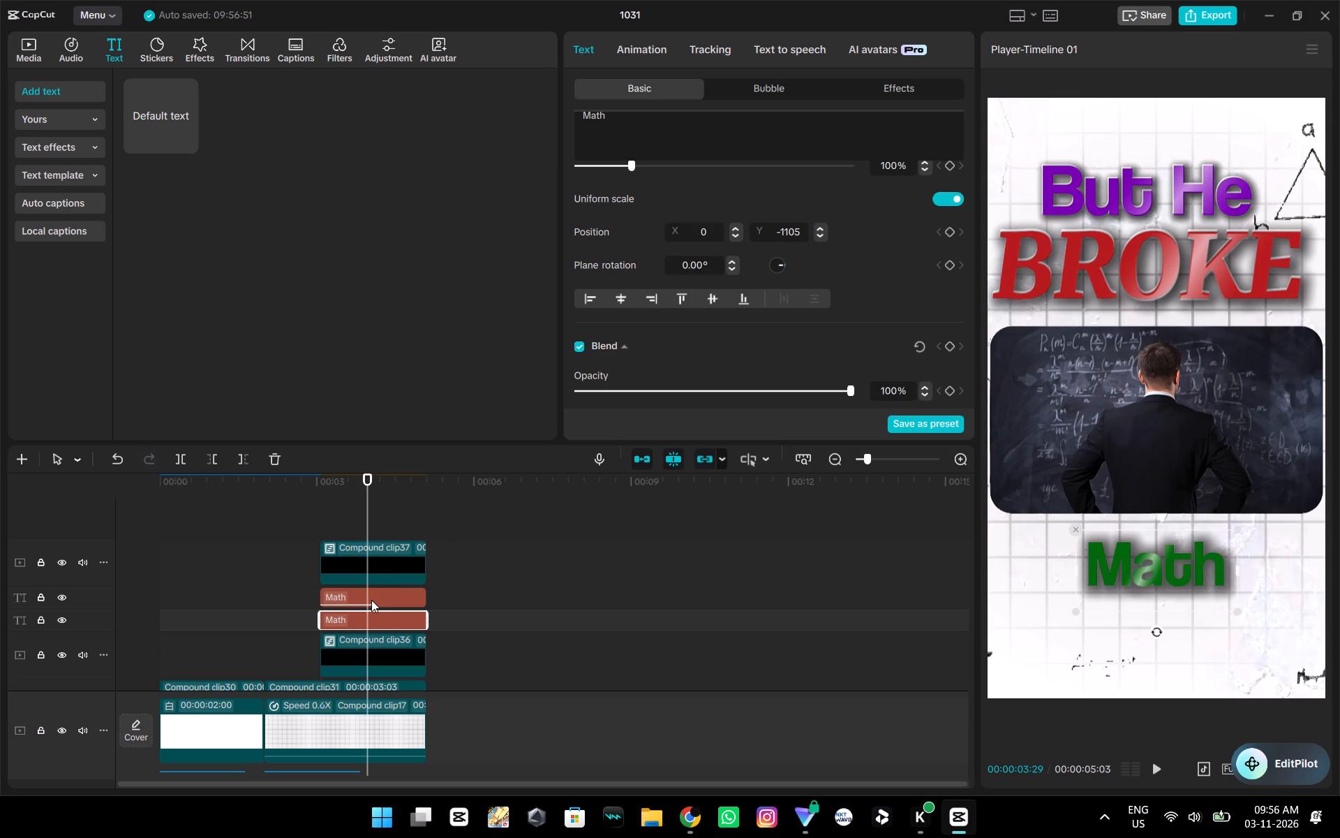
key(BackSpace)
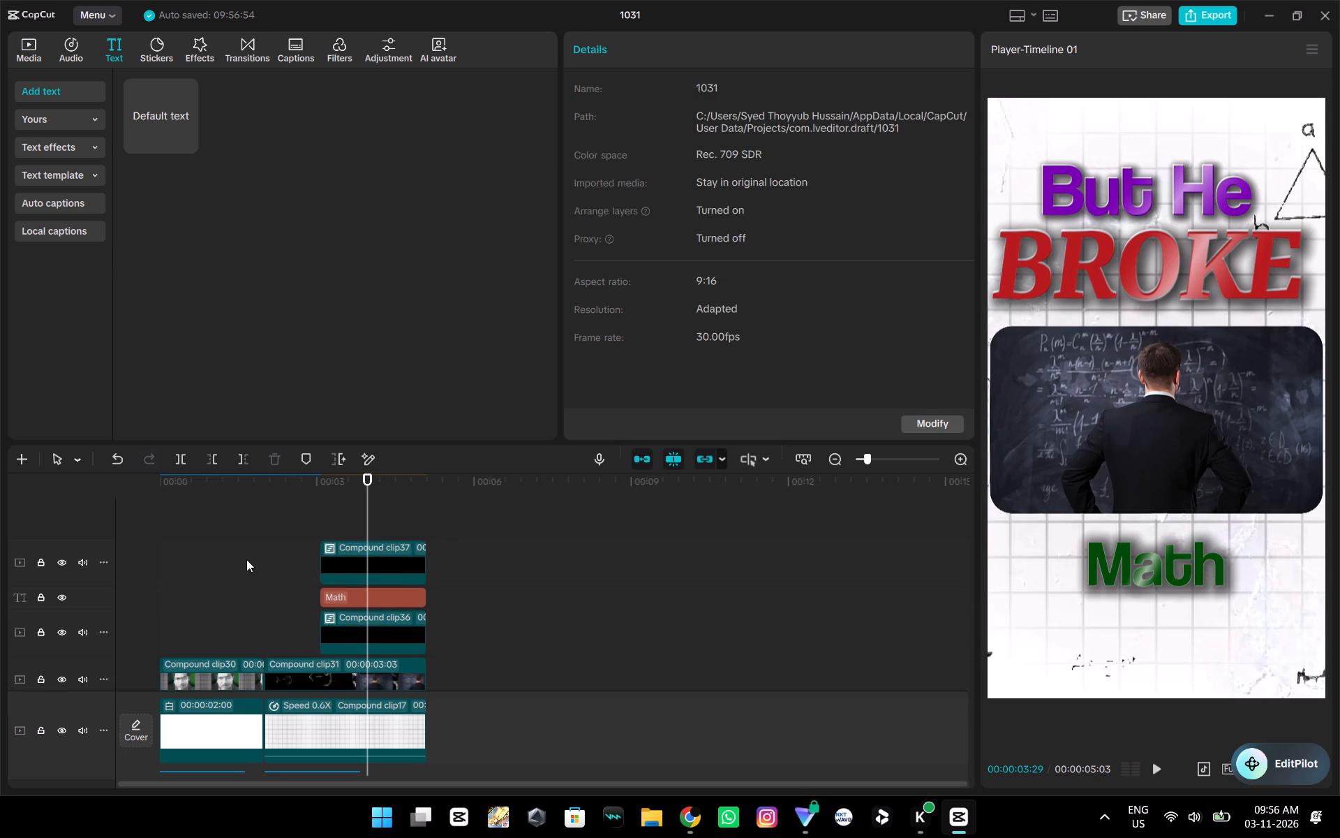
Play back the section from the start of the Math text to review the title.
click(298, 513)
key(space)
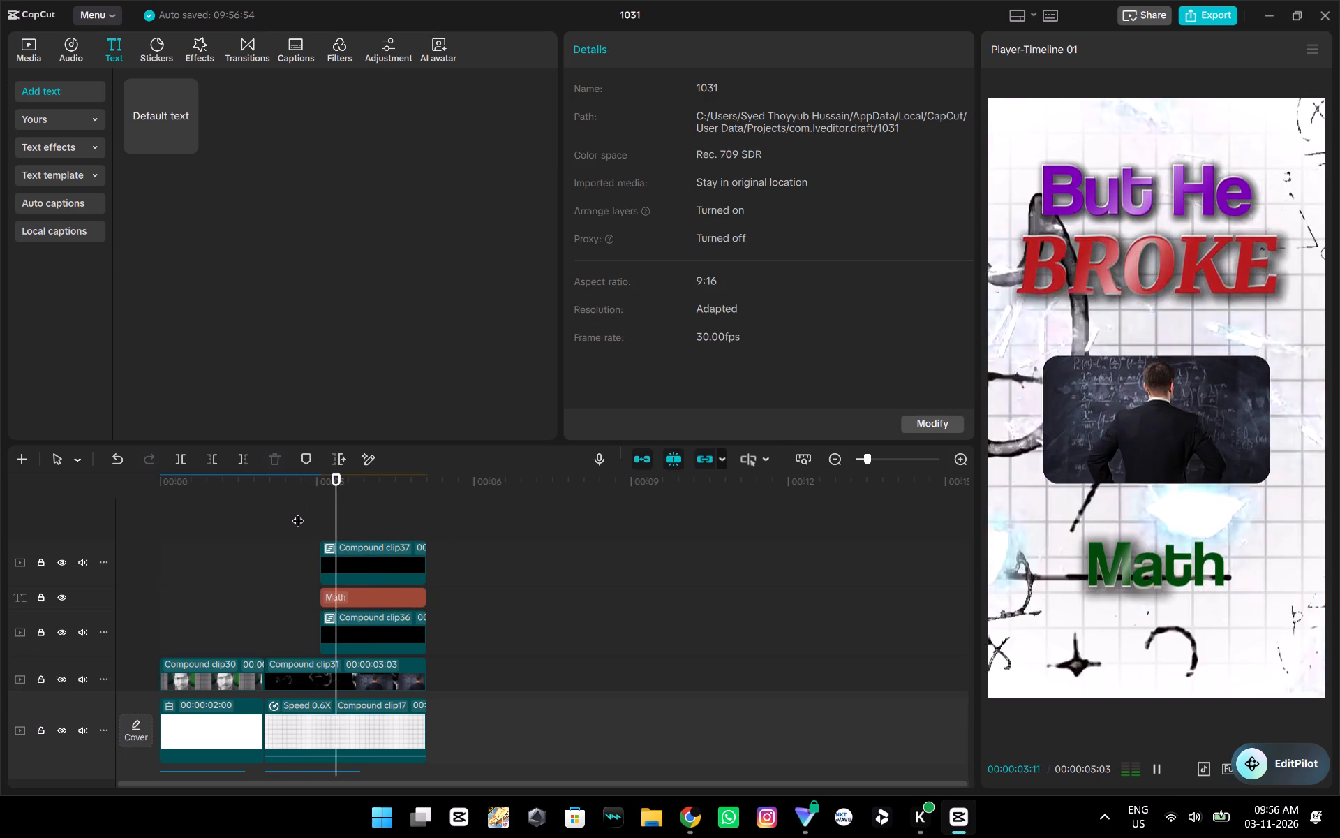
key(space)
click(332, 519)
drag(332, 519, 323, 519)
key(space)
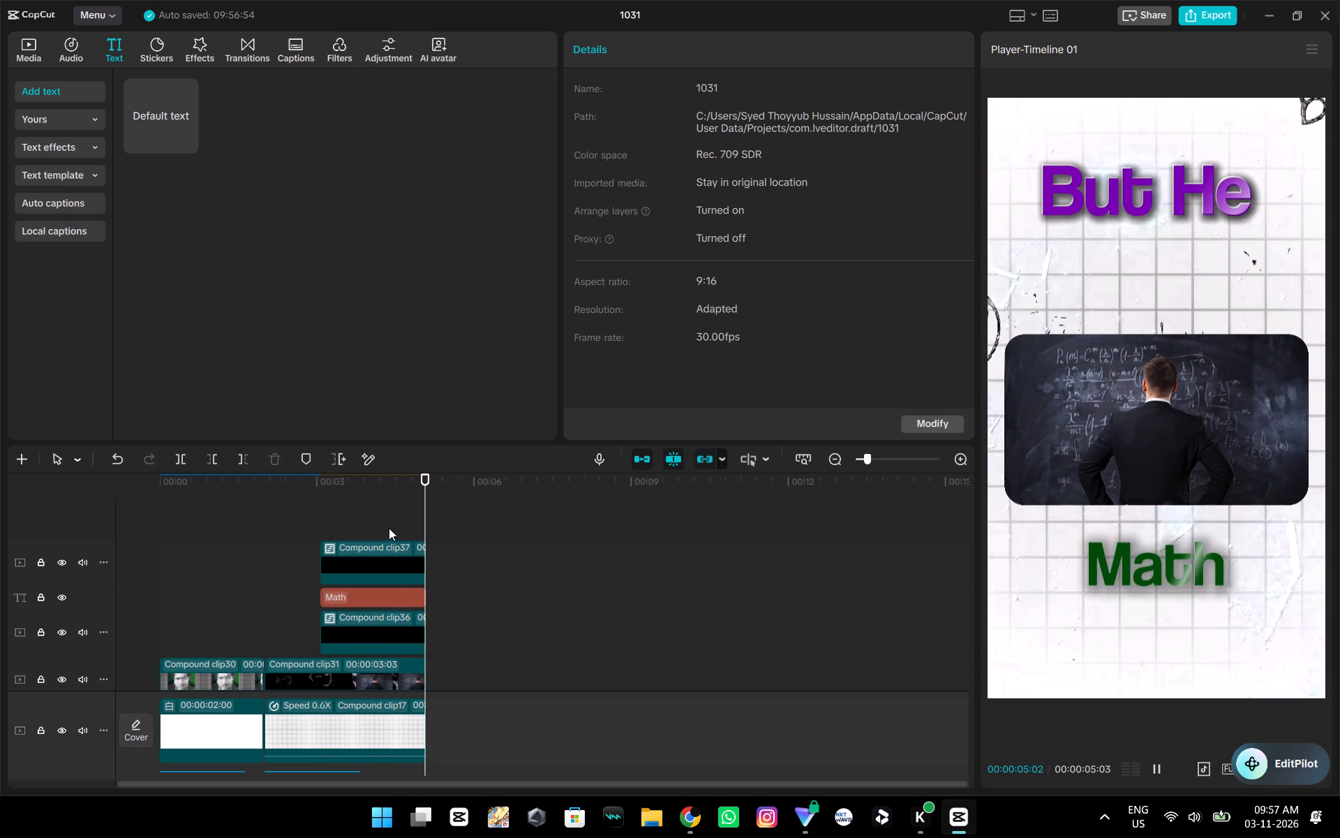
Ungroup Compound clip37 above the green Math text.
click(373, 562)
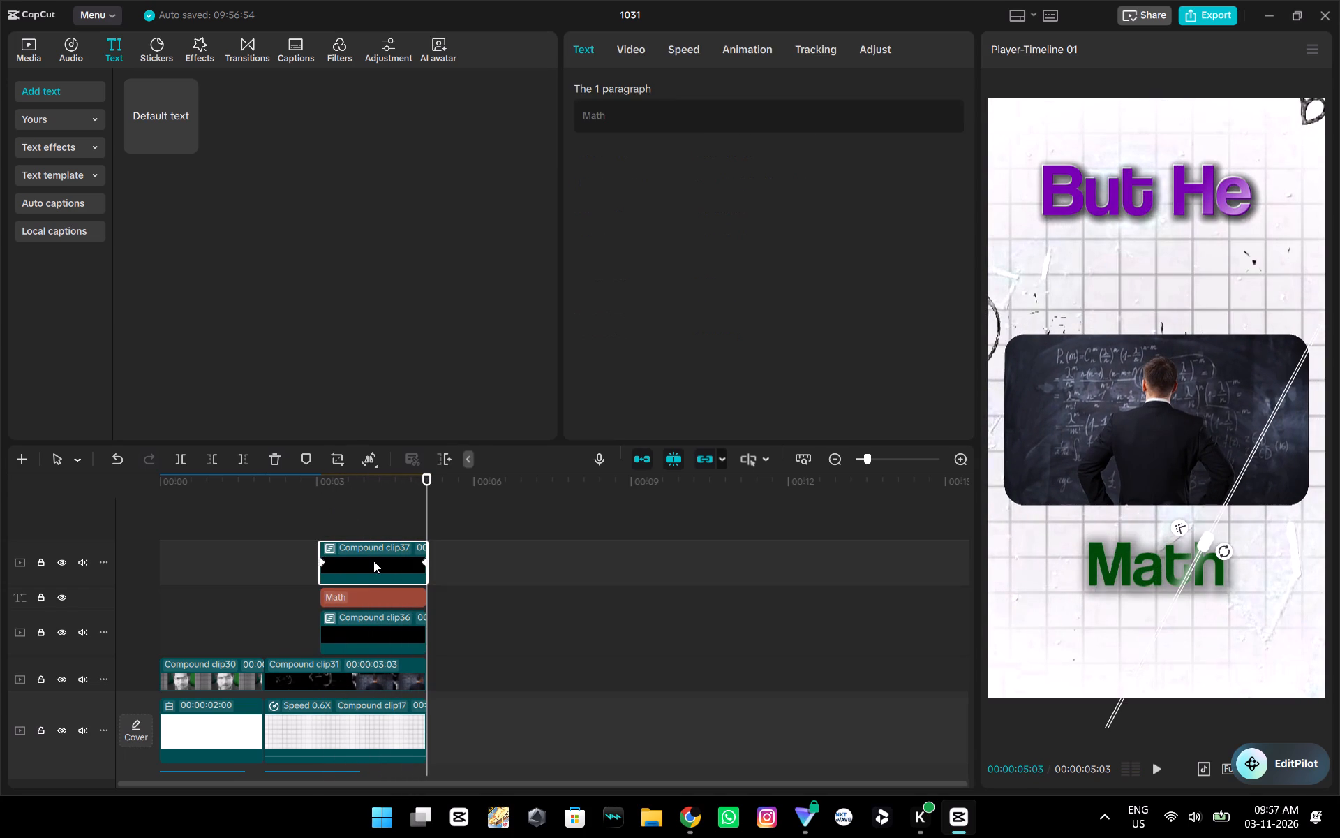
key(alt+shift+g)
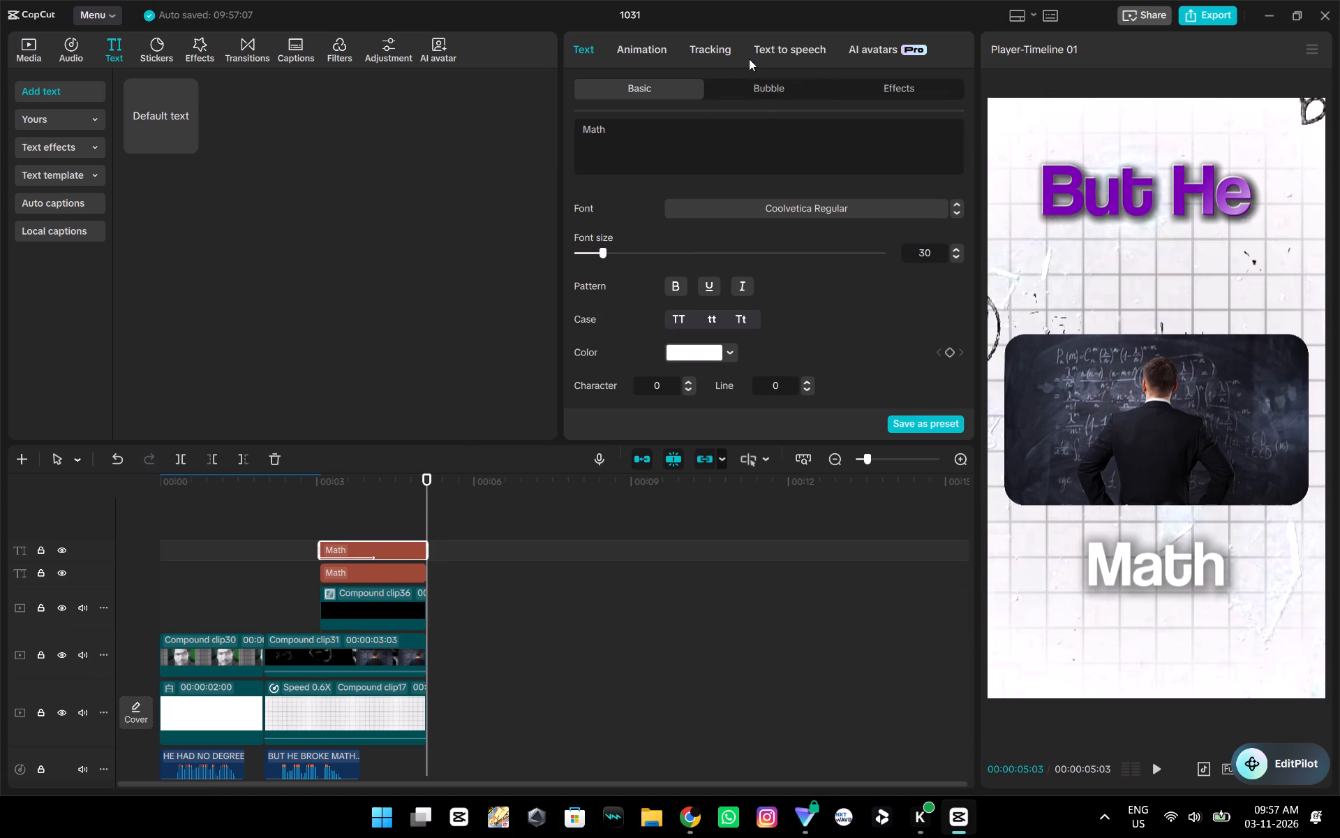
Examine the ungrouped white Math text's In, Out and Loop animations and its transform settings.
click(656, 42)
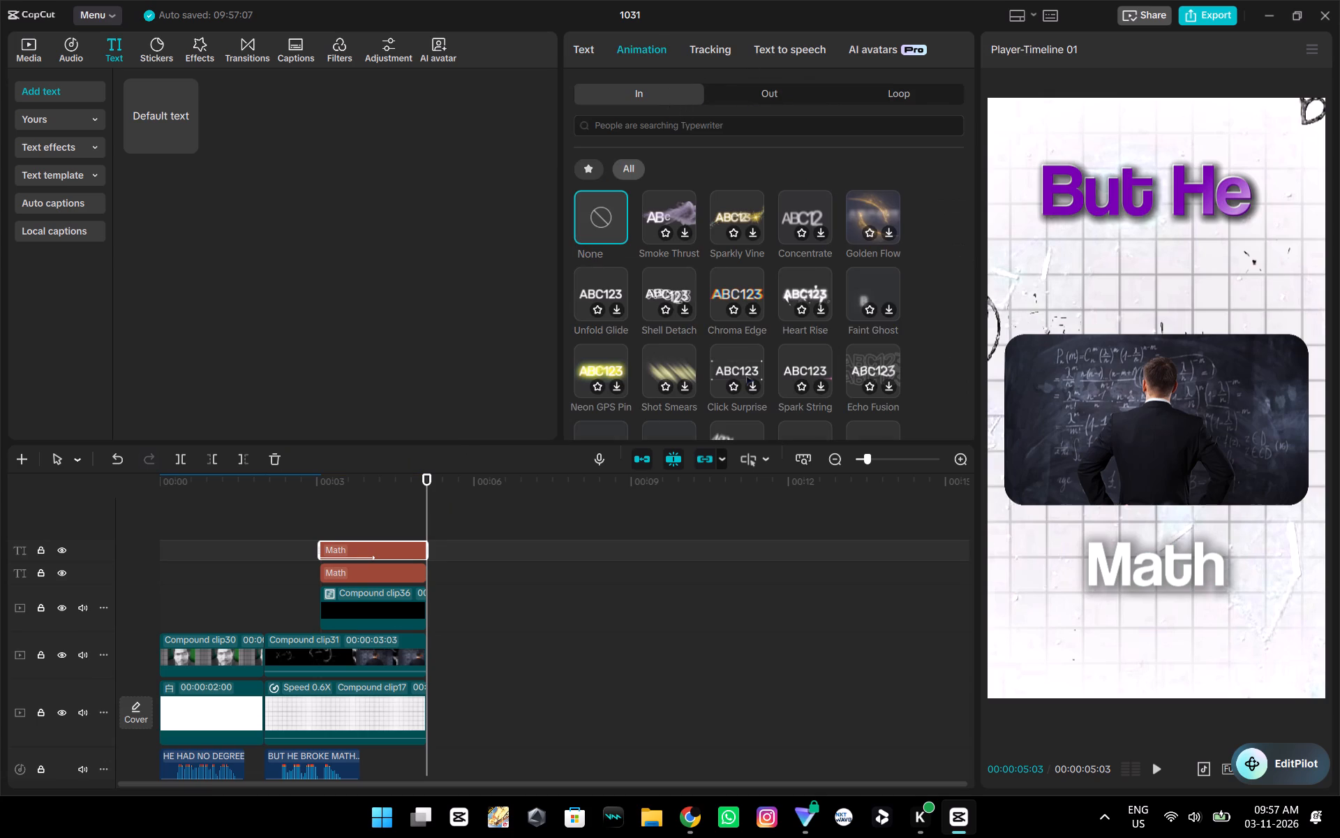
click(727, 92)
click(882, 91)
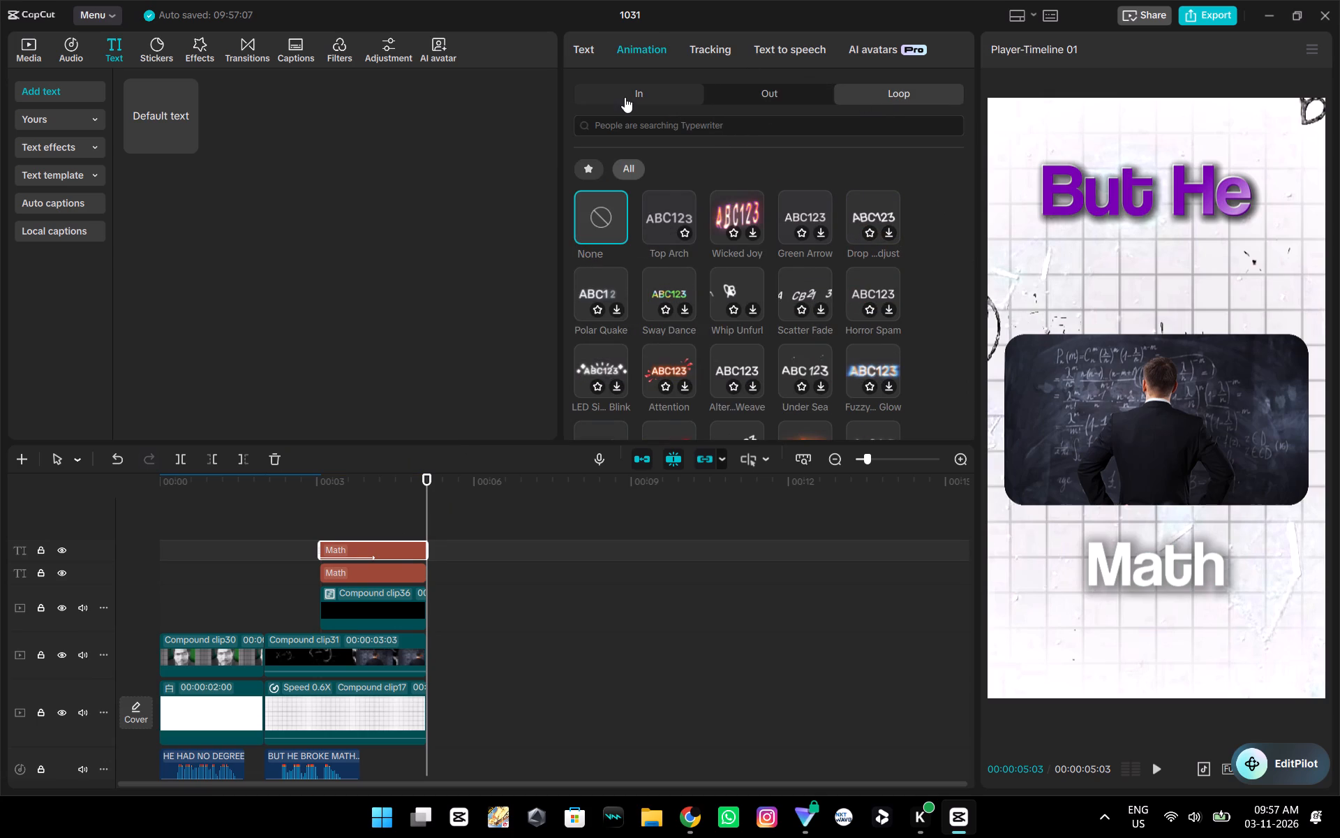
click(625, 97)
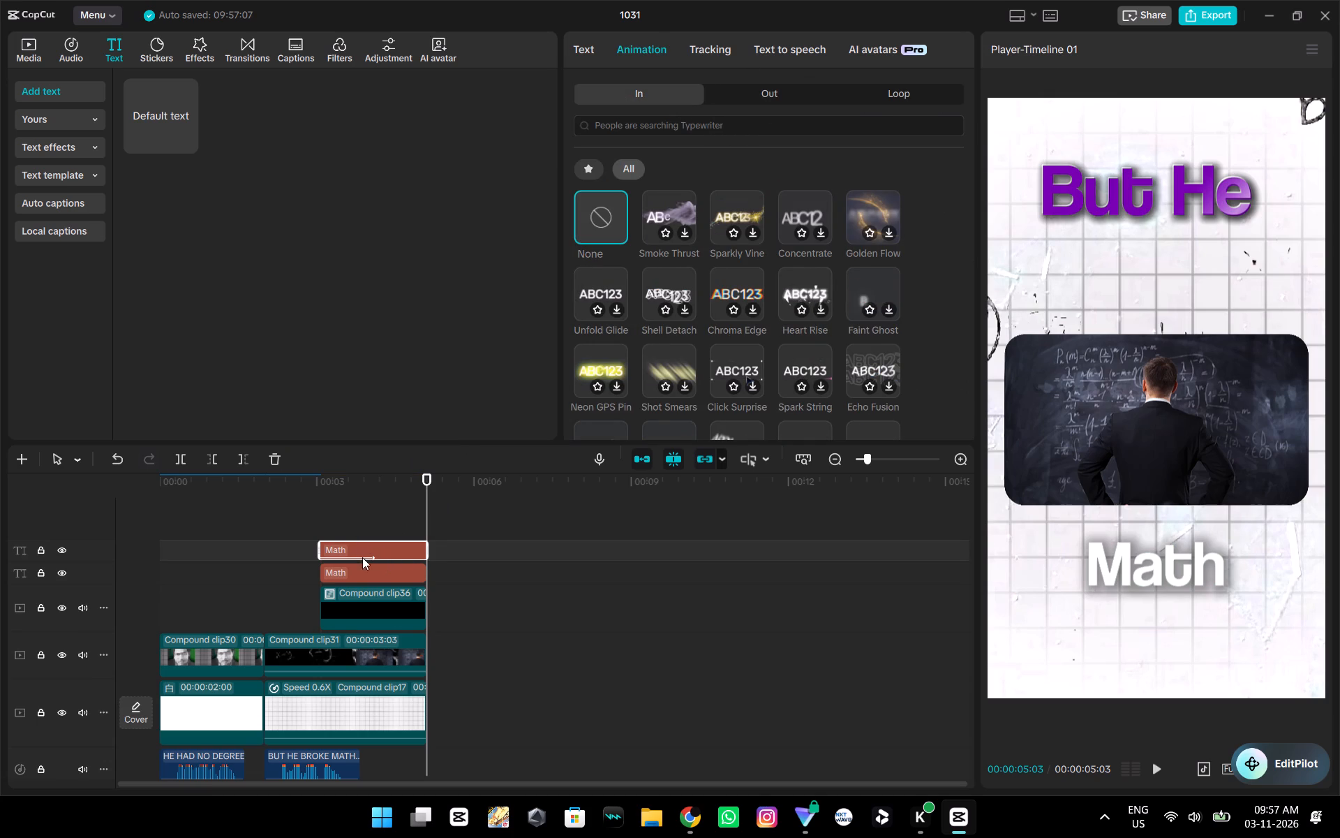
click(590, 50)
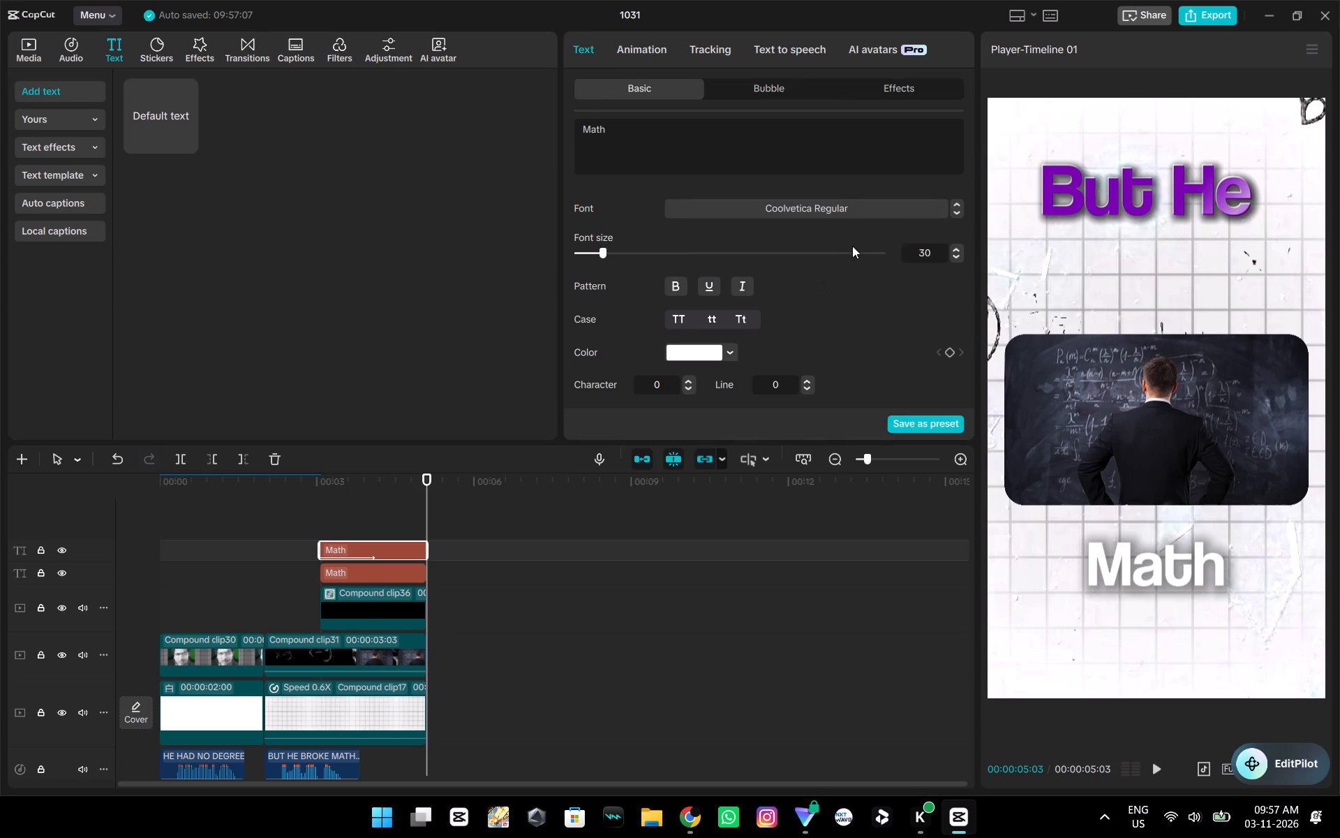
scroll(814, 316, down, 4)
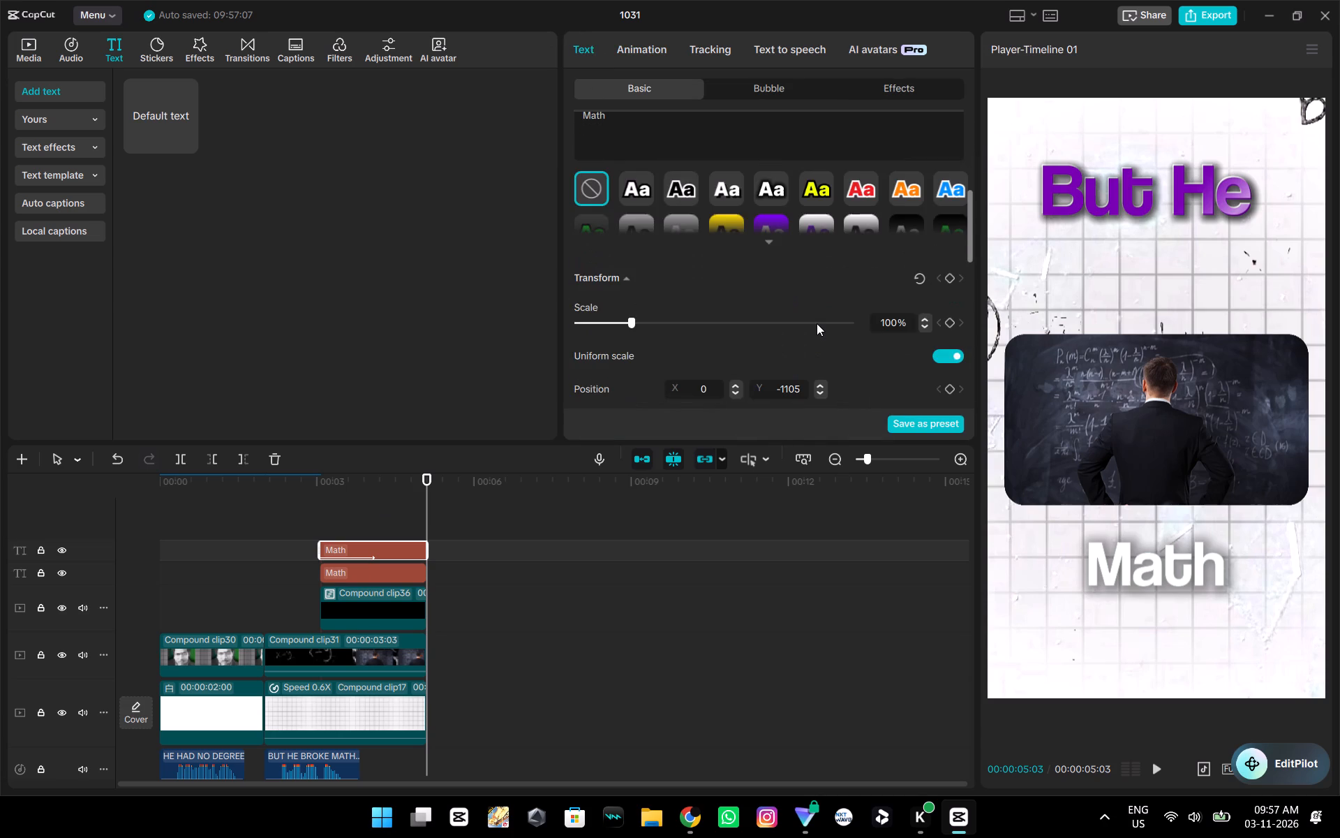
scroll(817, 323, down, 2)
Duplicate the green Math text and place the copy directly above it, under the ungrouped white Math text, aligned to the same start.
click(391, 577)
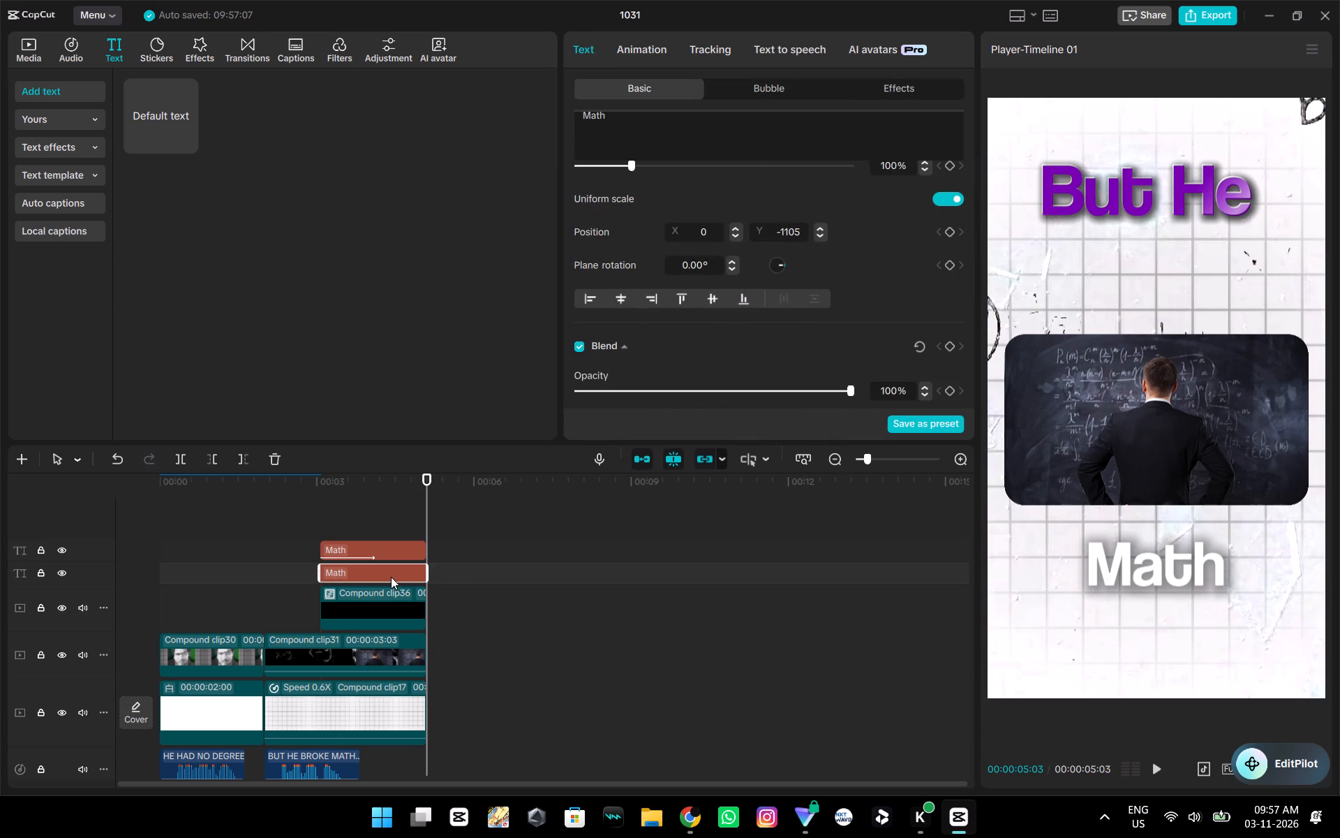
key(ctrl+c)
key(ctrl+v)
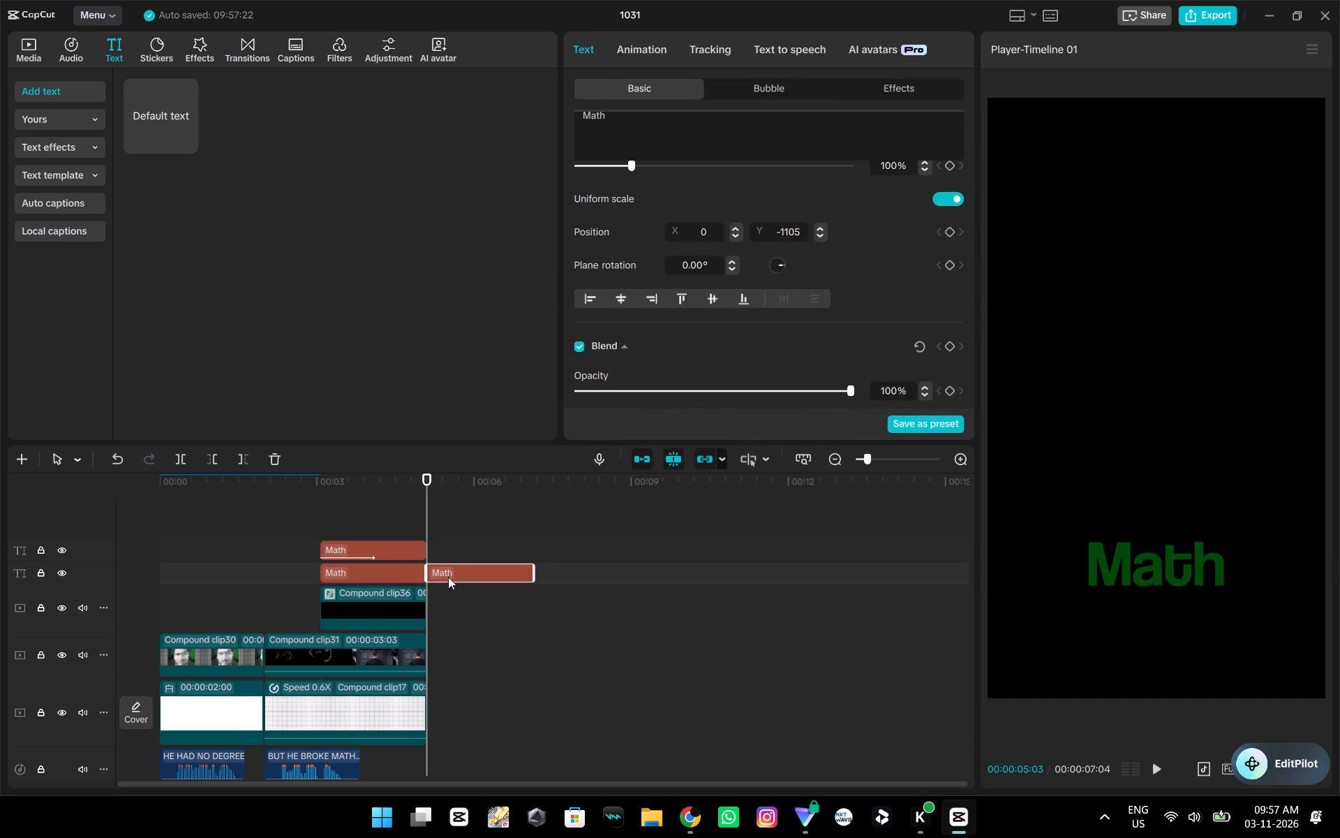
drag(448, 573, 353, 568)
drag(369, 574, 366, 573)
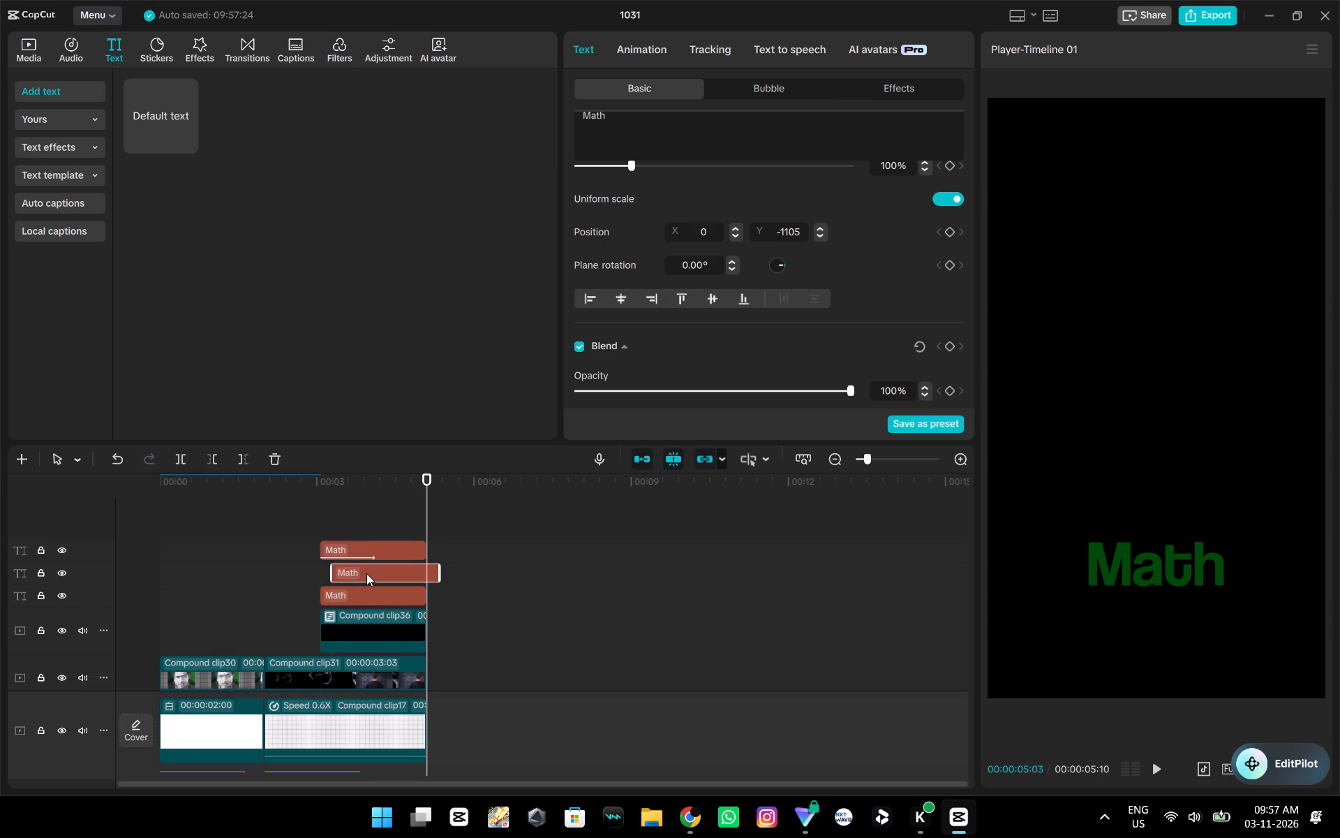
drag(366, 573, 359, 572)
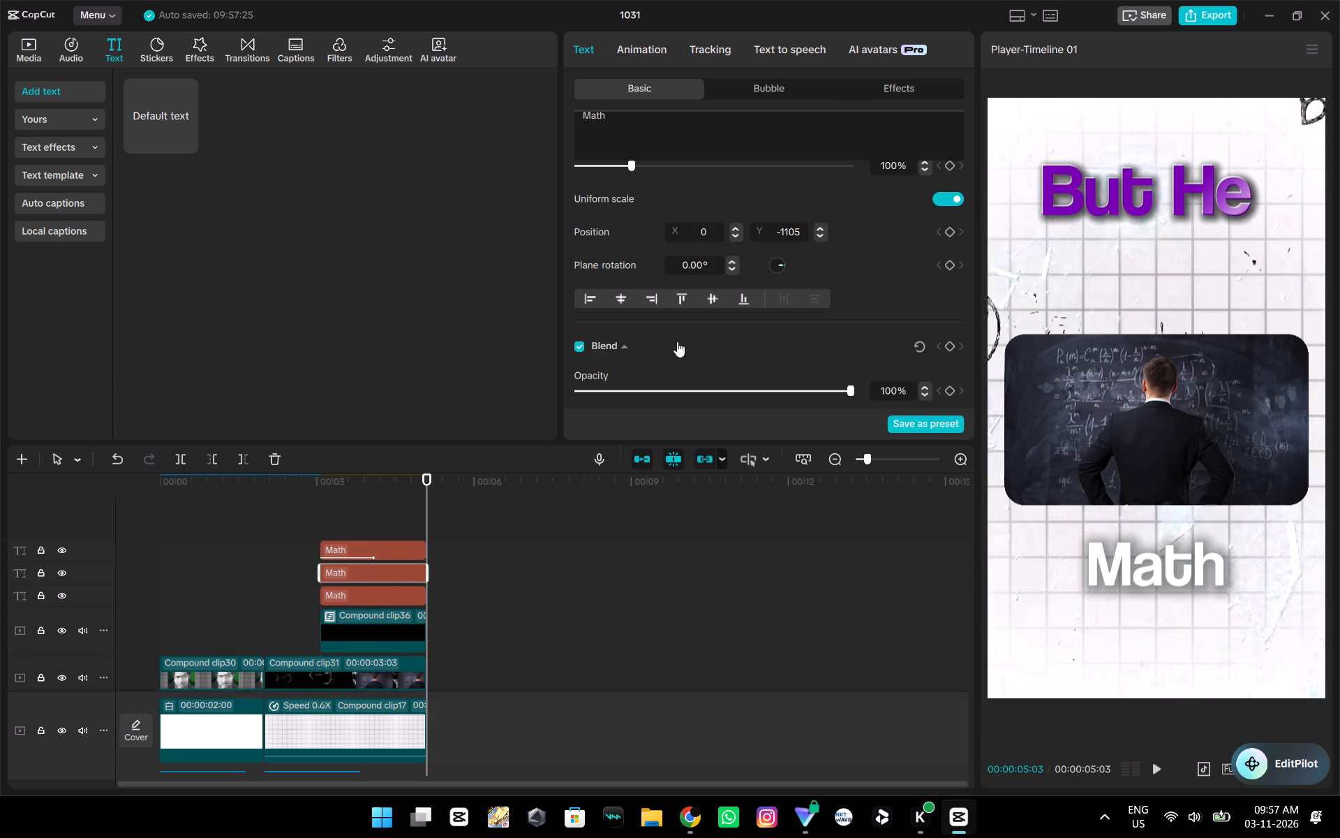
Recolour the duplicated Math text white, hex FFFFFF.
scroll(731, 255, up, 6)
click(705, 349)
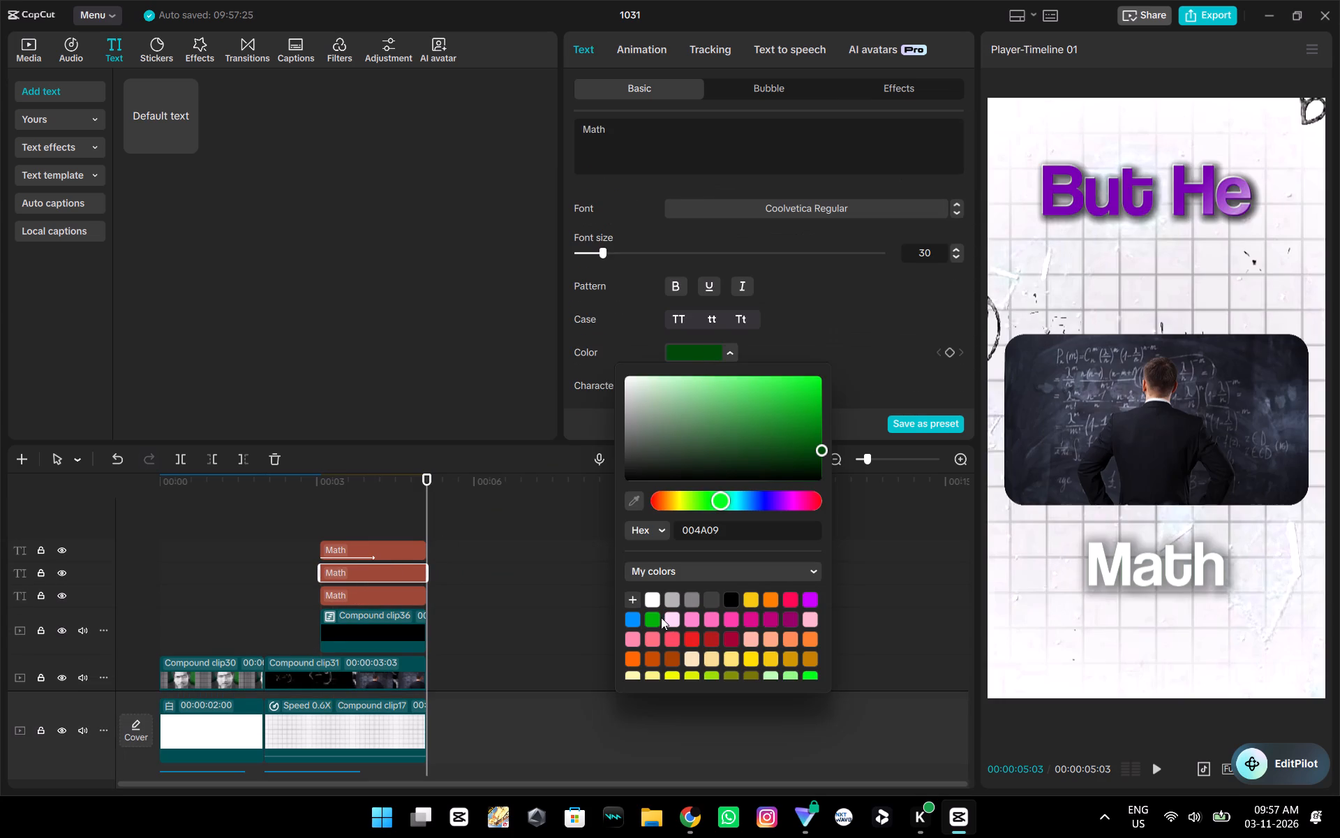
click(652, 603)
double_click(651, 603)
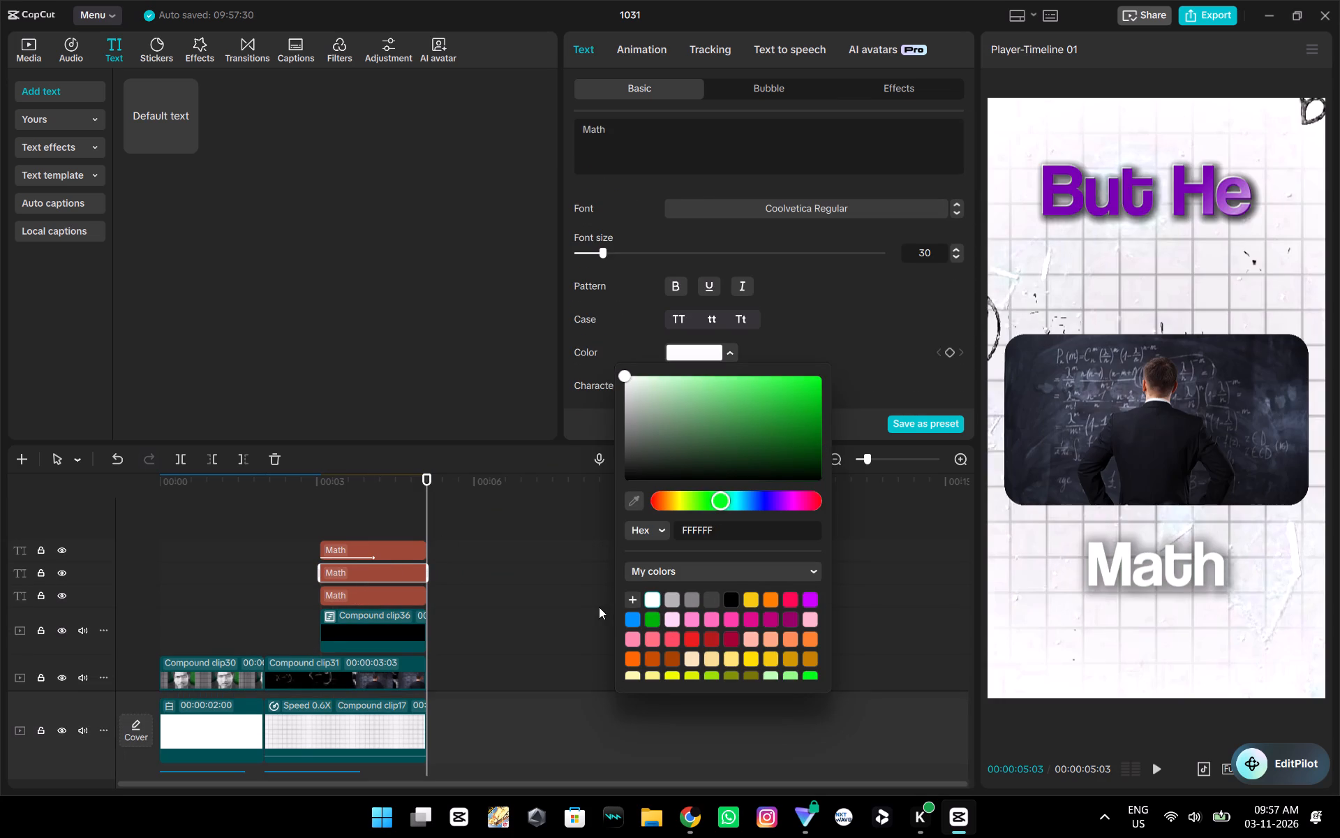
Delete the topmost animated white Math text layer.
click(380, 552)
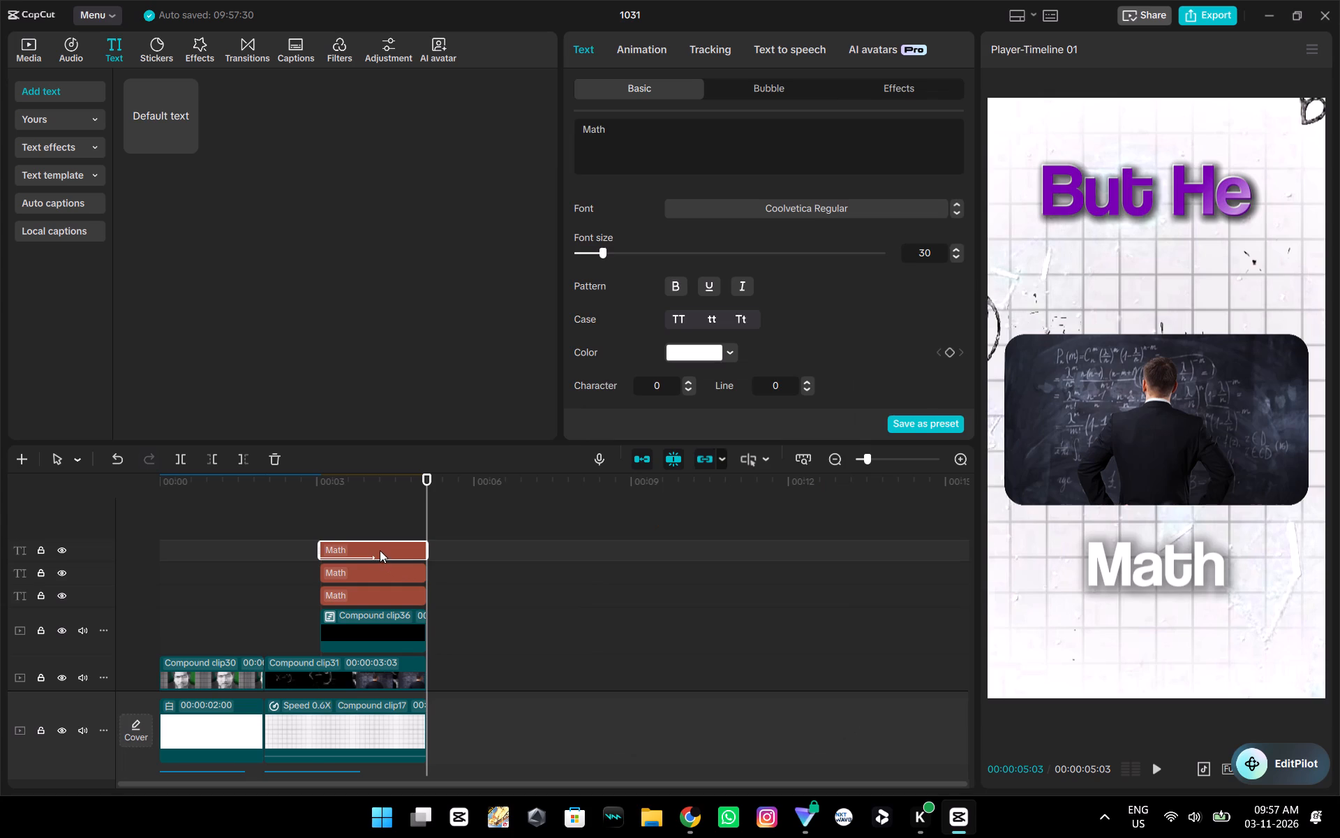
key(BackSpace)
Group the remaining white Math text above the green one into a compound clip, with the playhead at its start.
click(346, 522)
drag(346, 522, 322, 519)
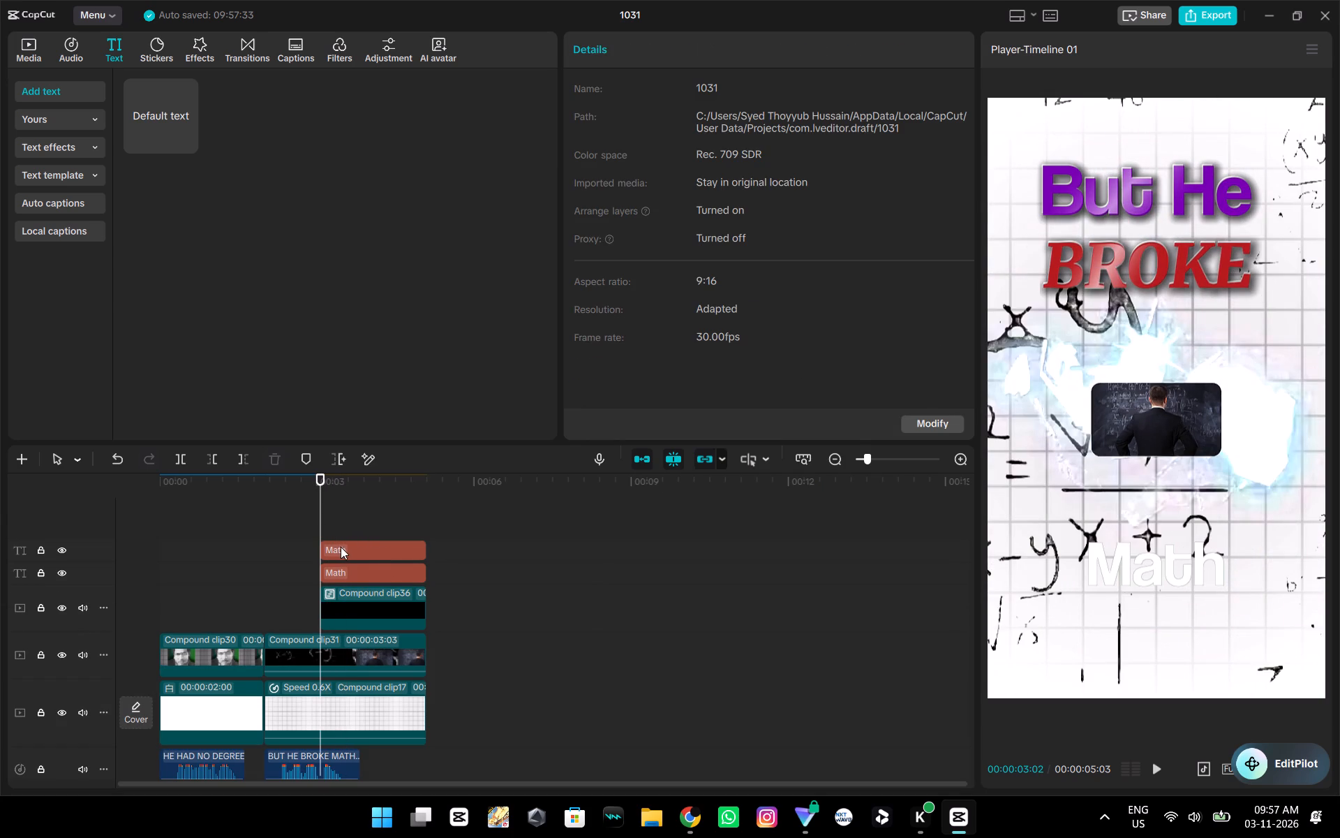
click(342, 547)
click(639, 46)
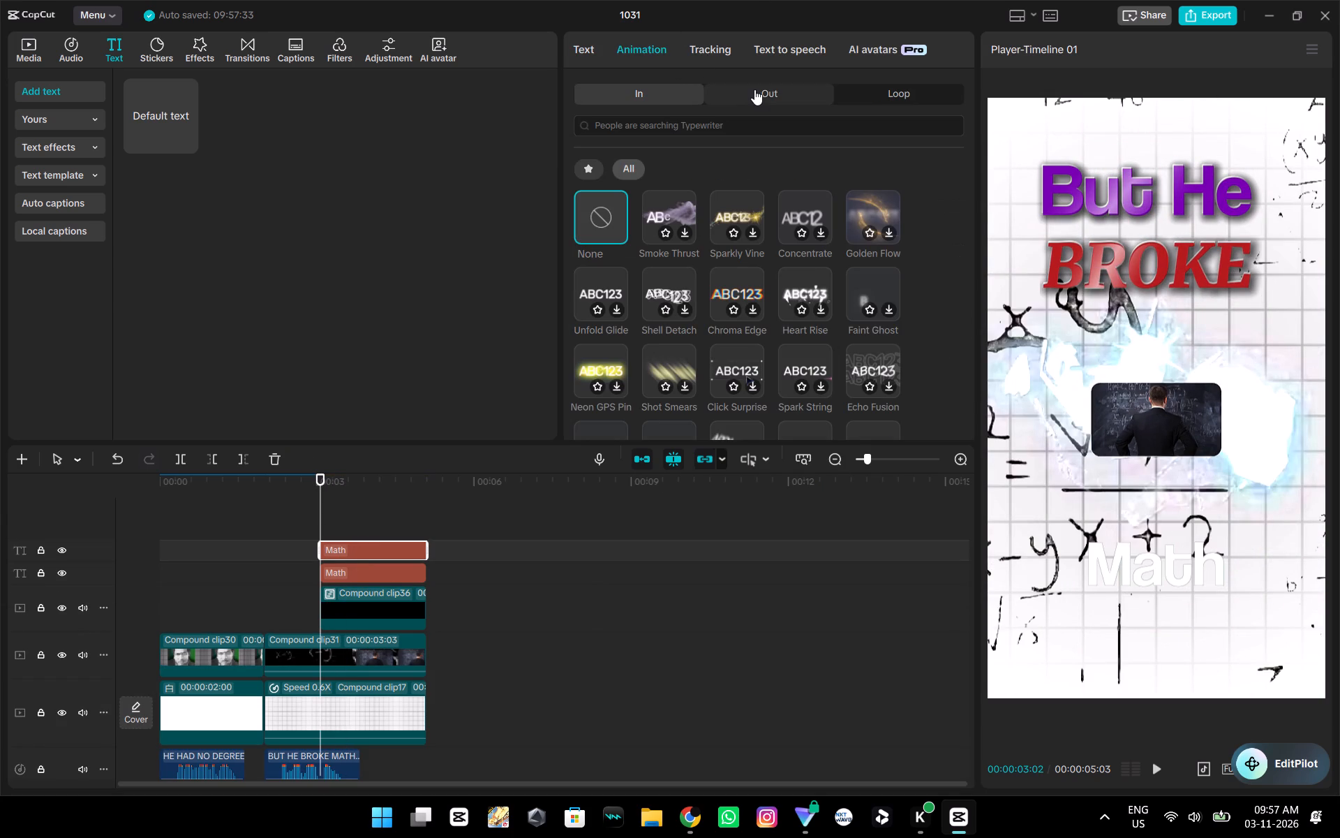
click(581, 47)
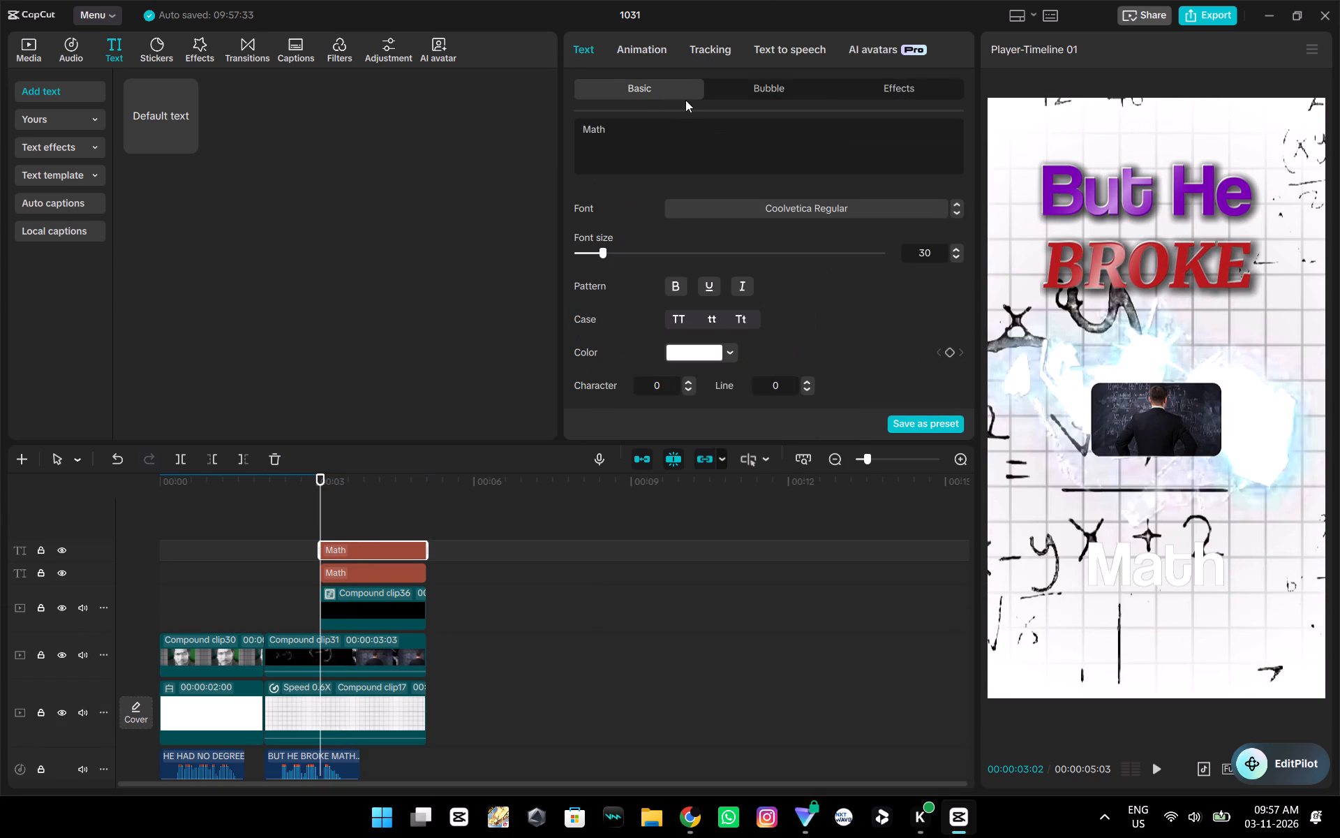
key(alt+g)
Add a Filmstrip mask to the white Math compound clip and narrow it to a thin band.
click(633, 47)
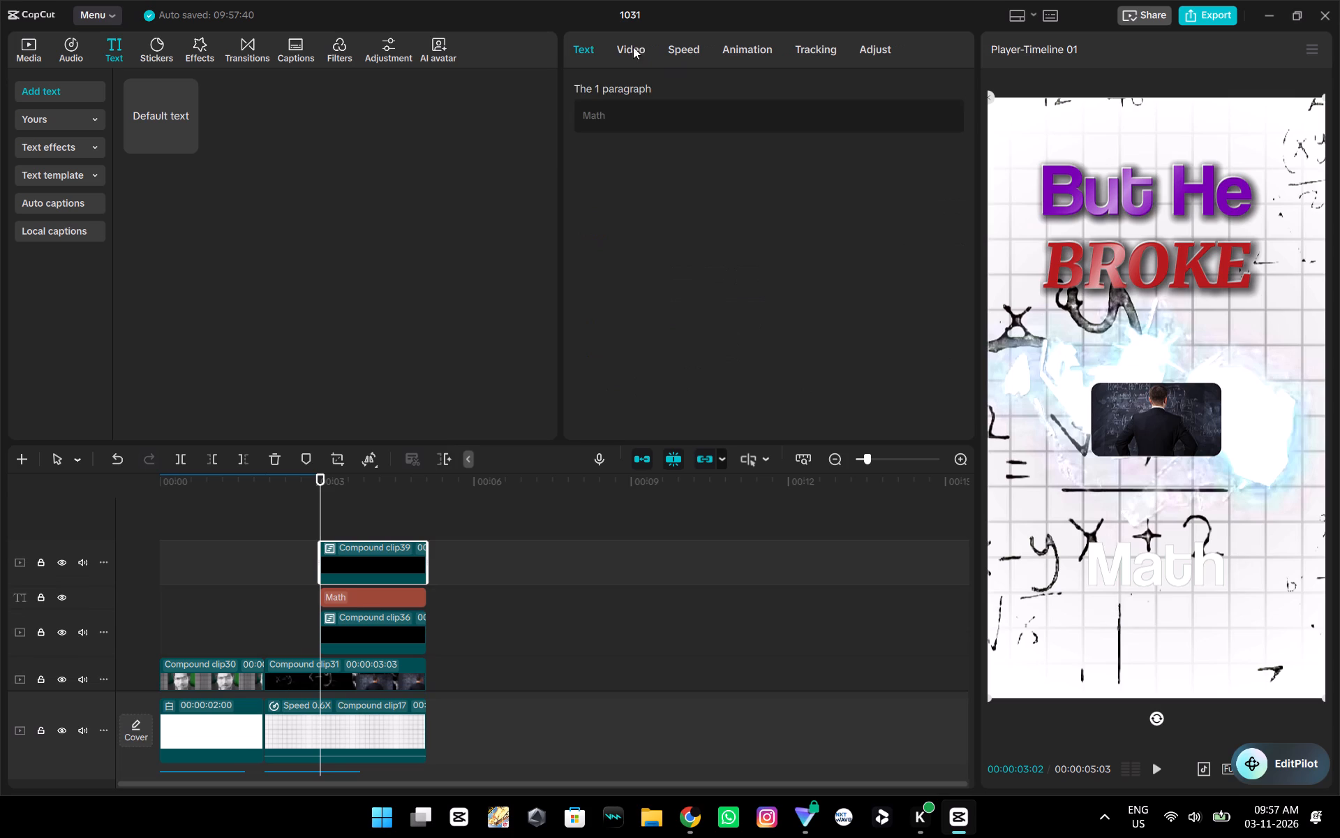
click(805, 85)
click(615, 163)
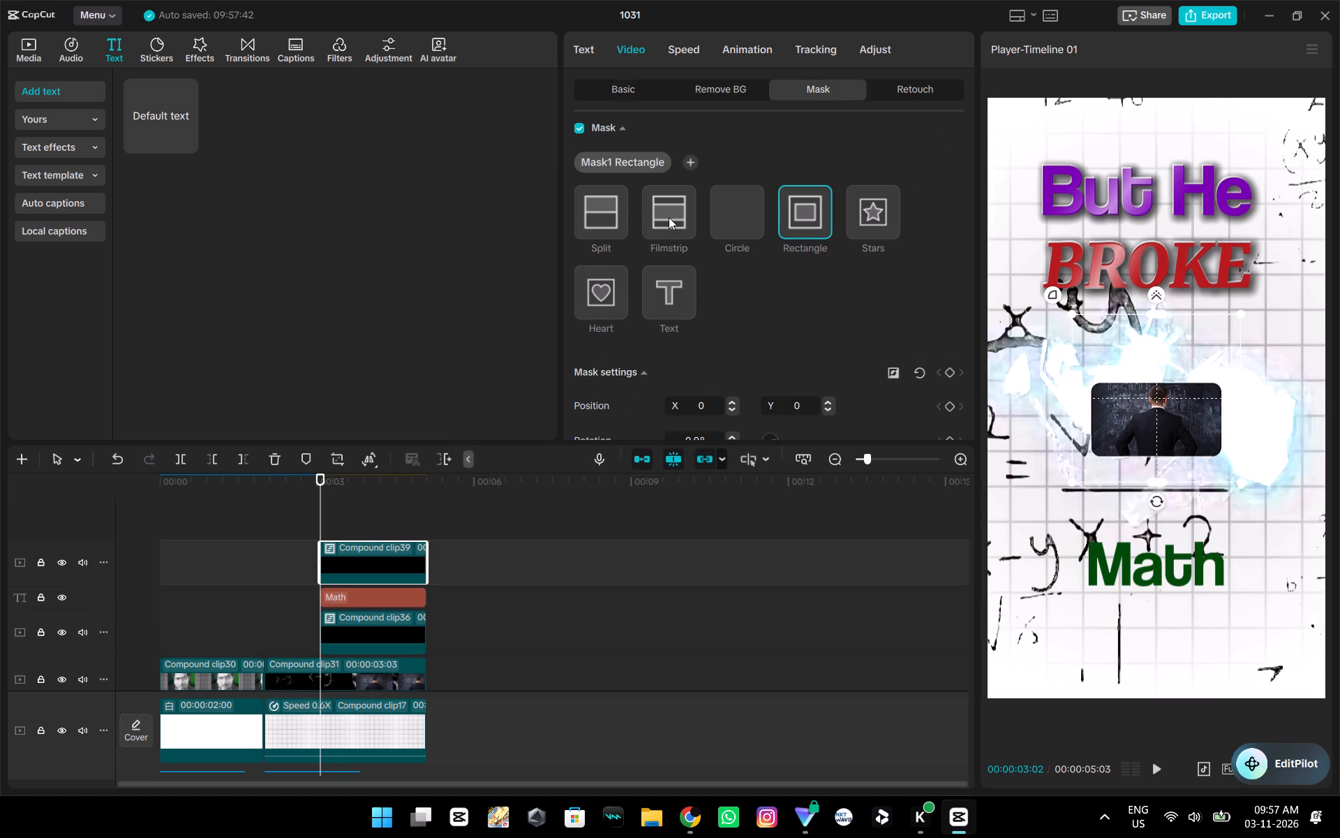
click(669, 217)
drag(1156, 314, 1159, 342)
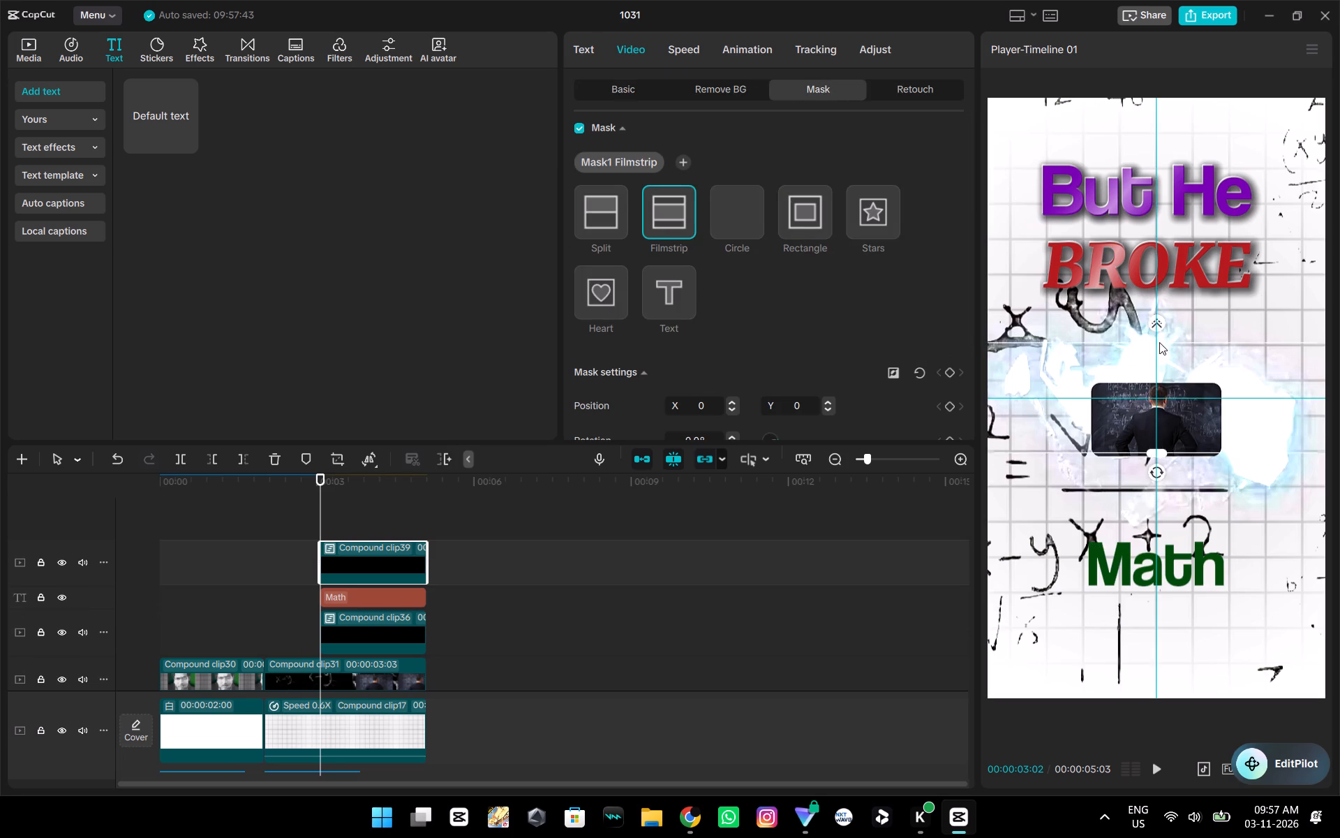
drag(1159, 342, 1159, 397)
click(1161, 395)
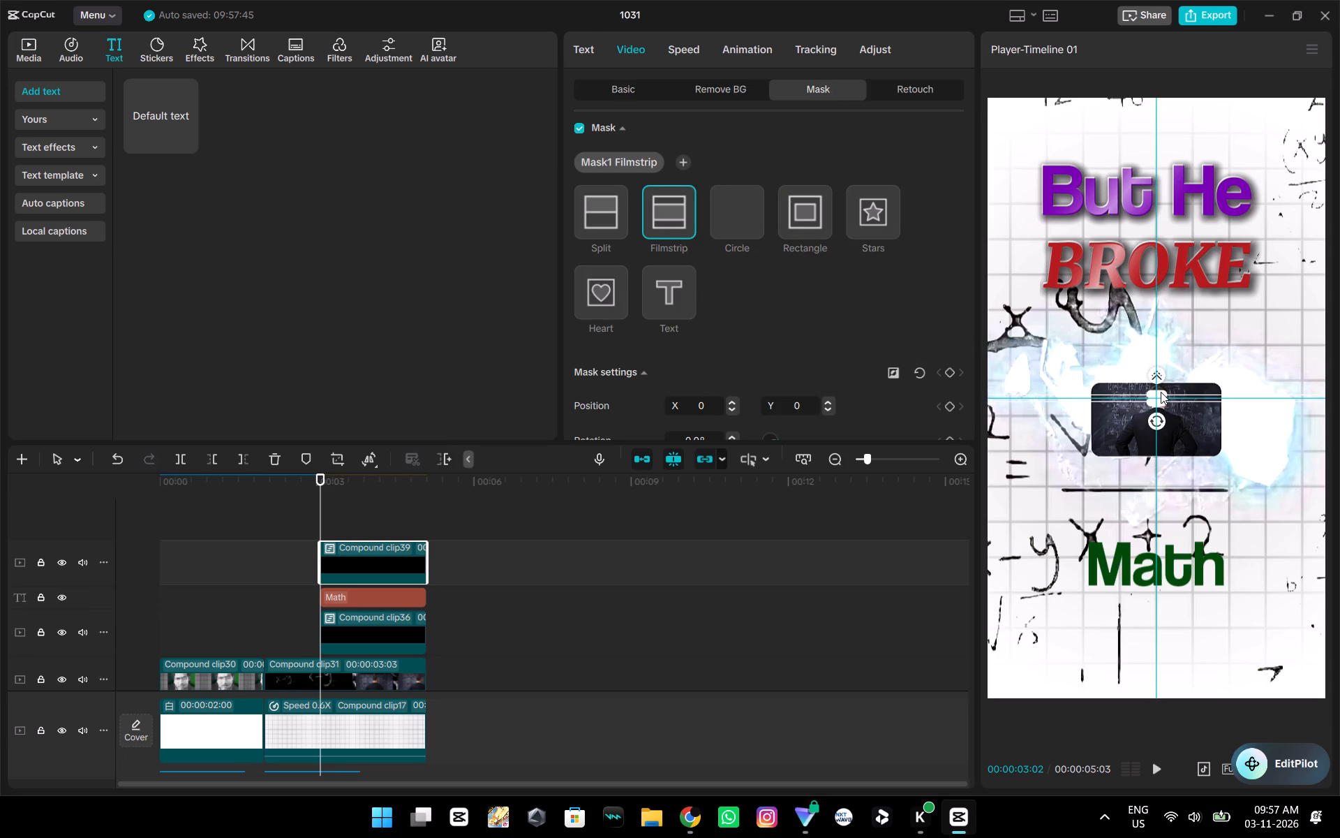
Move the Filmstrip mask onto the Math text, tilt it diagonally and place it by the M at about X -136, Y -424.
drag(1172, 397, 1161, 564)
drag(1145, 538, 1142, 522)
drag(1143, 582, 1160, 578)
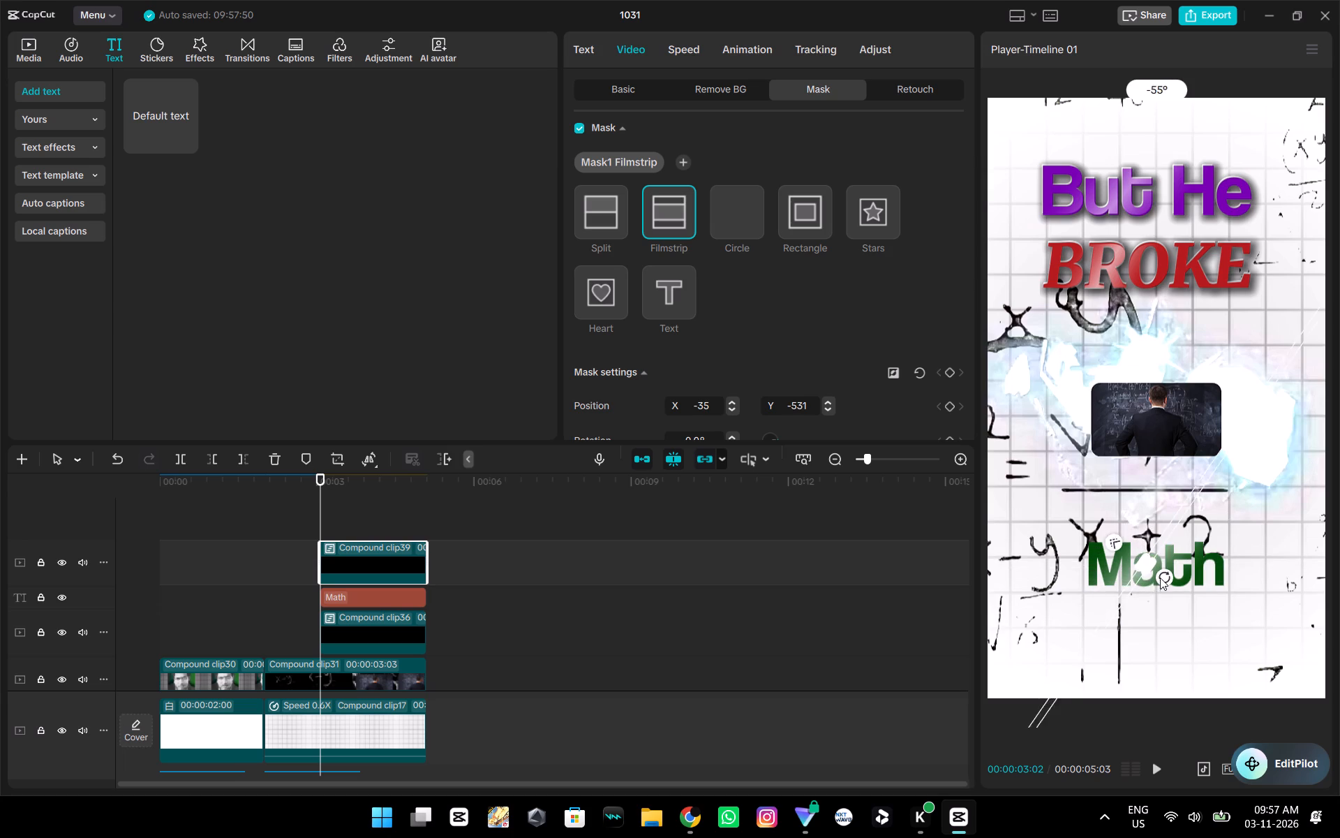
drag(1160, 578, 1161, 575)
click(1138, 566)
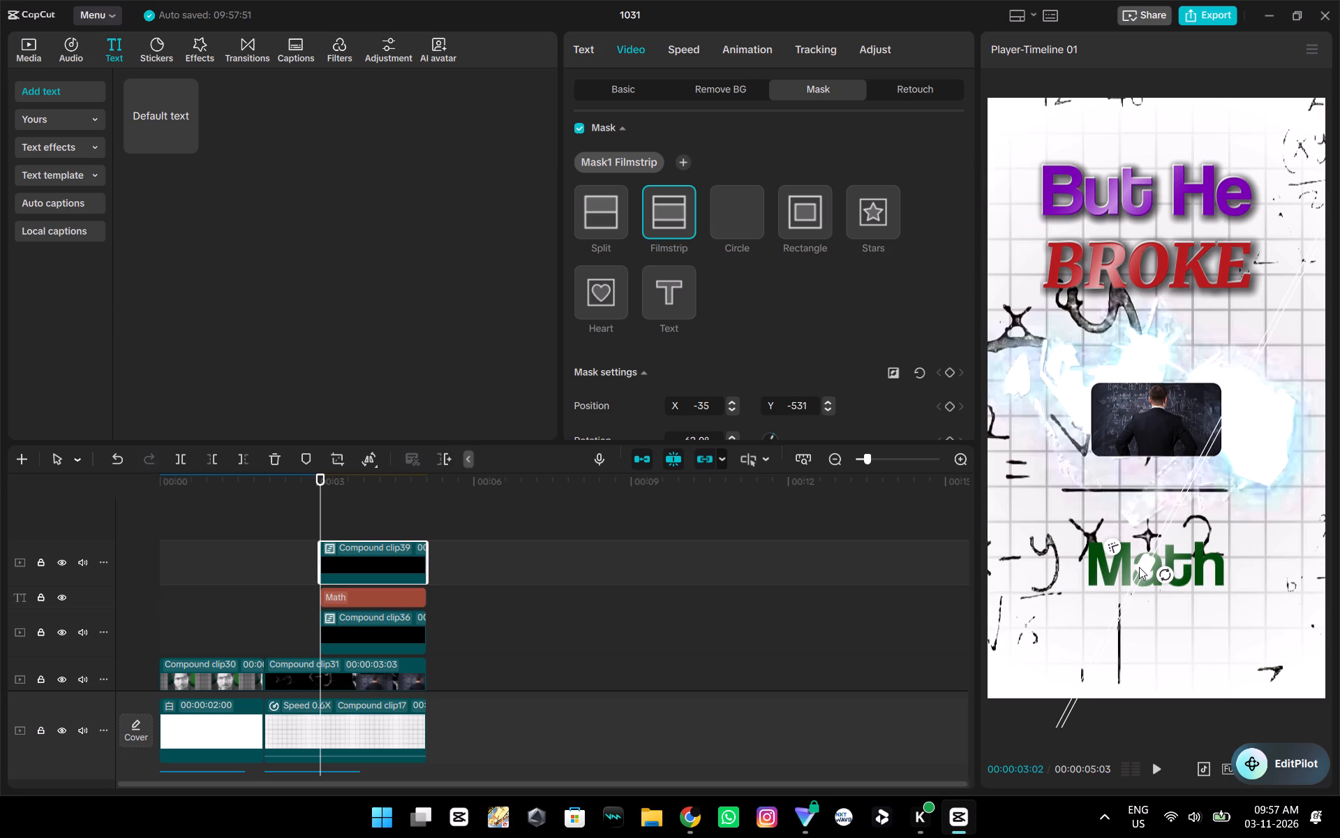
drag(1124, 600, 1098, 579)
drag(1089, 529, 1091, 537)
drag(1092, 589, 1087, 577)
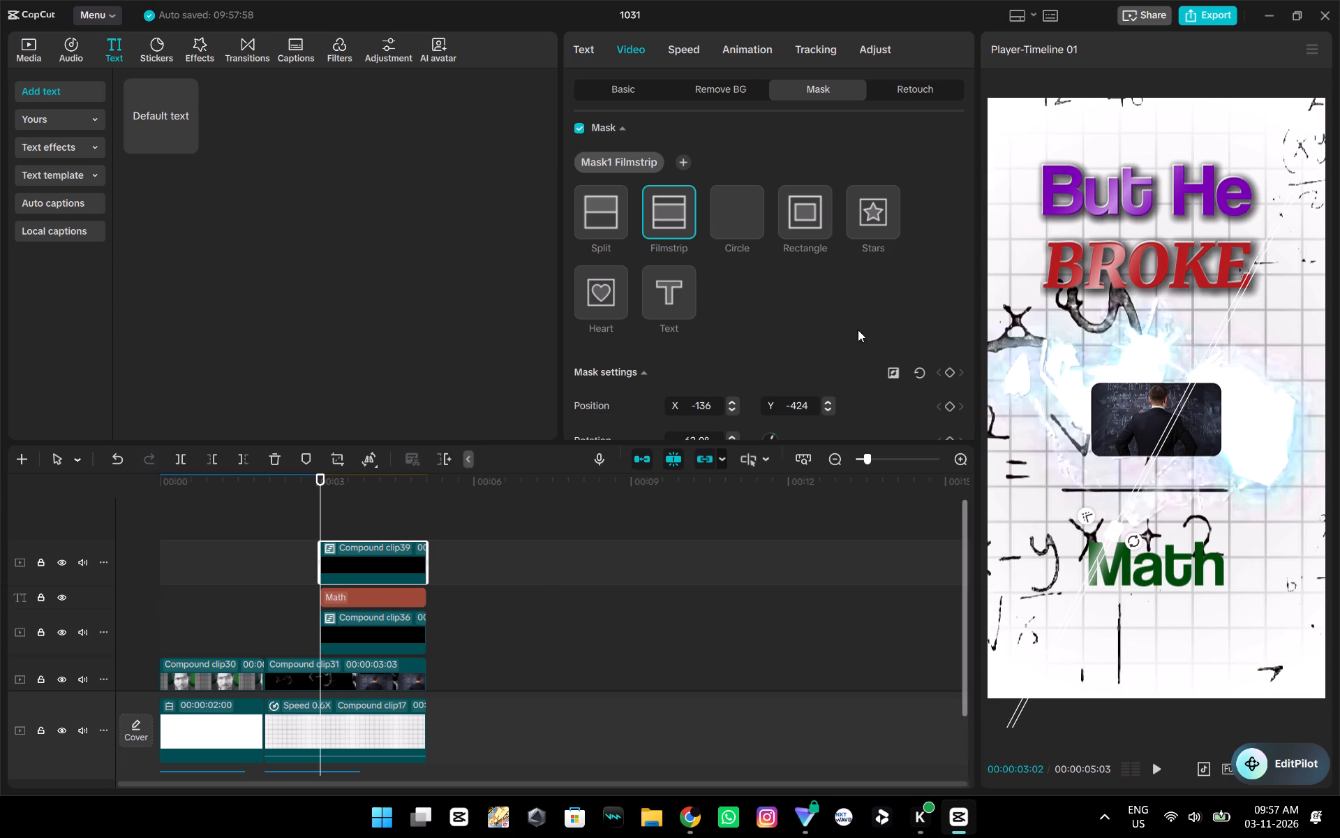
Keyframe the mask settings at 00:00:03:02 and reposition the mask to about X -71, Y -281, across the start of the word.
click(949, 372)
drag(1067, 612, 1166, 627)
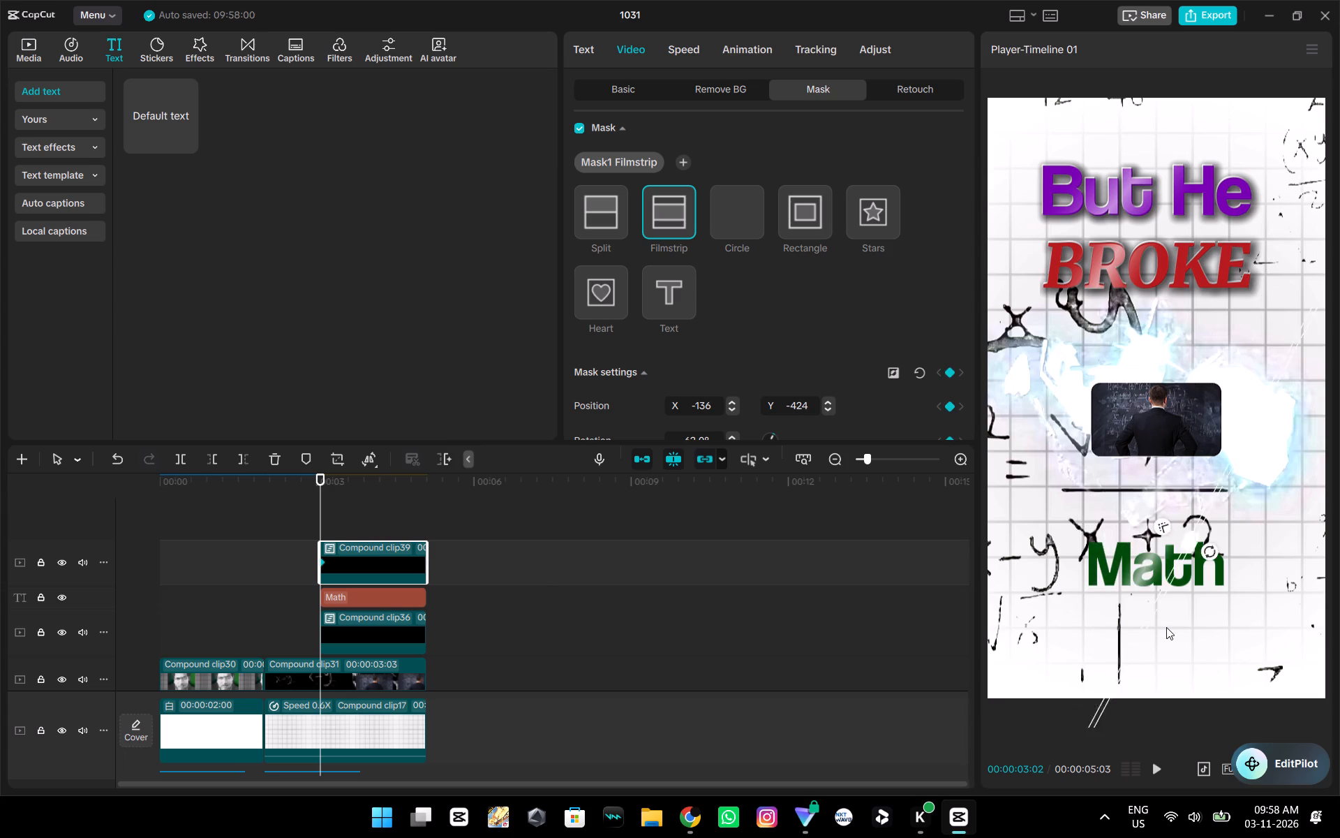
drag(1166, 627, 1165, 627)
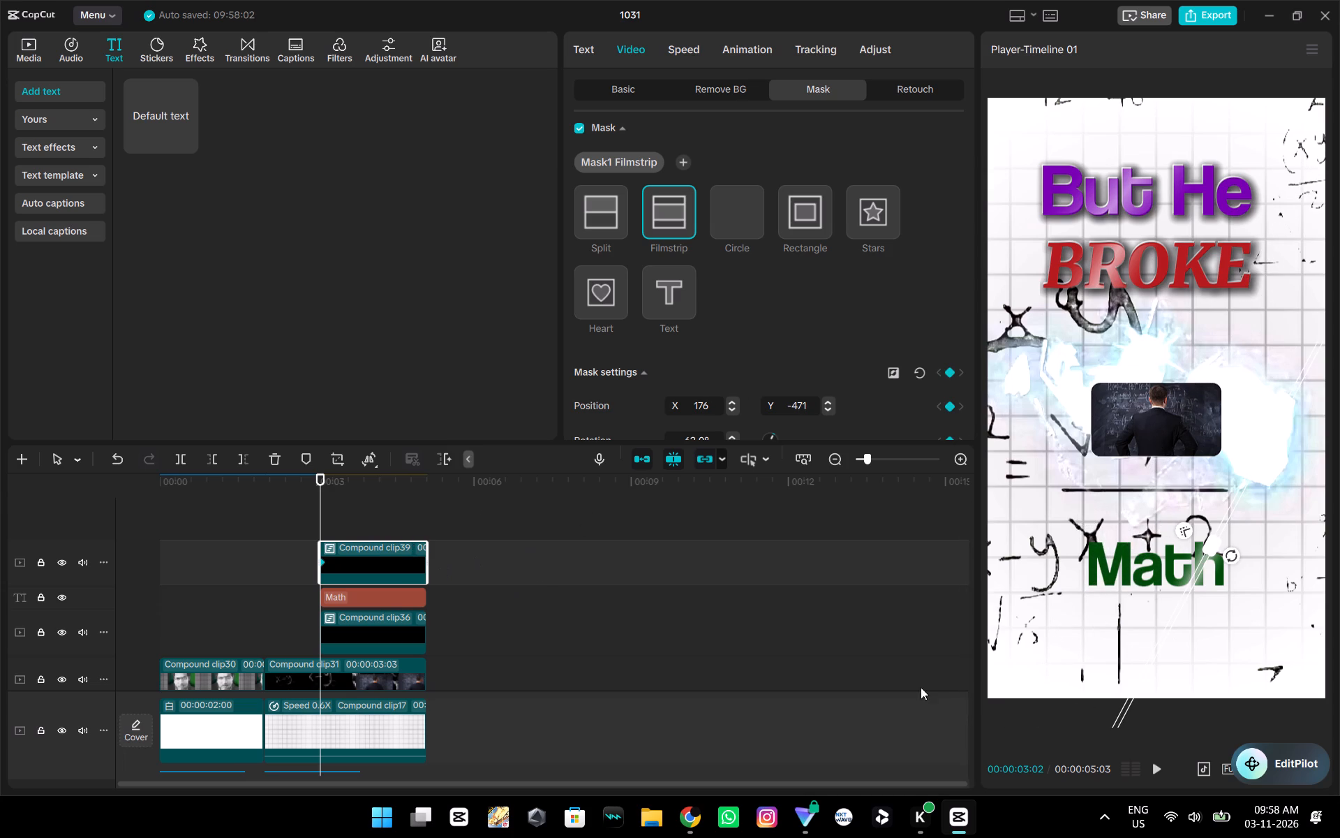
drag(1133, 695, 1055, 635)
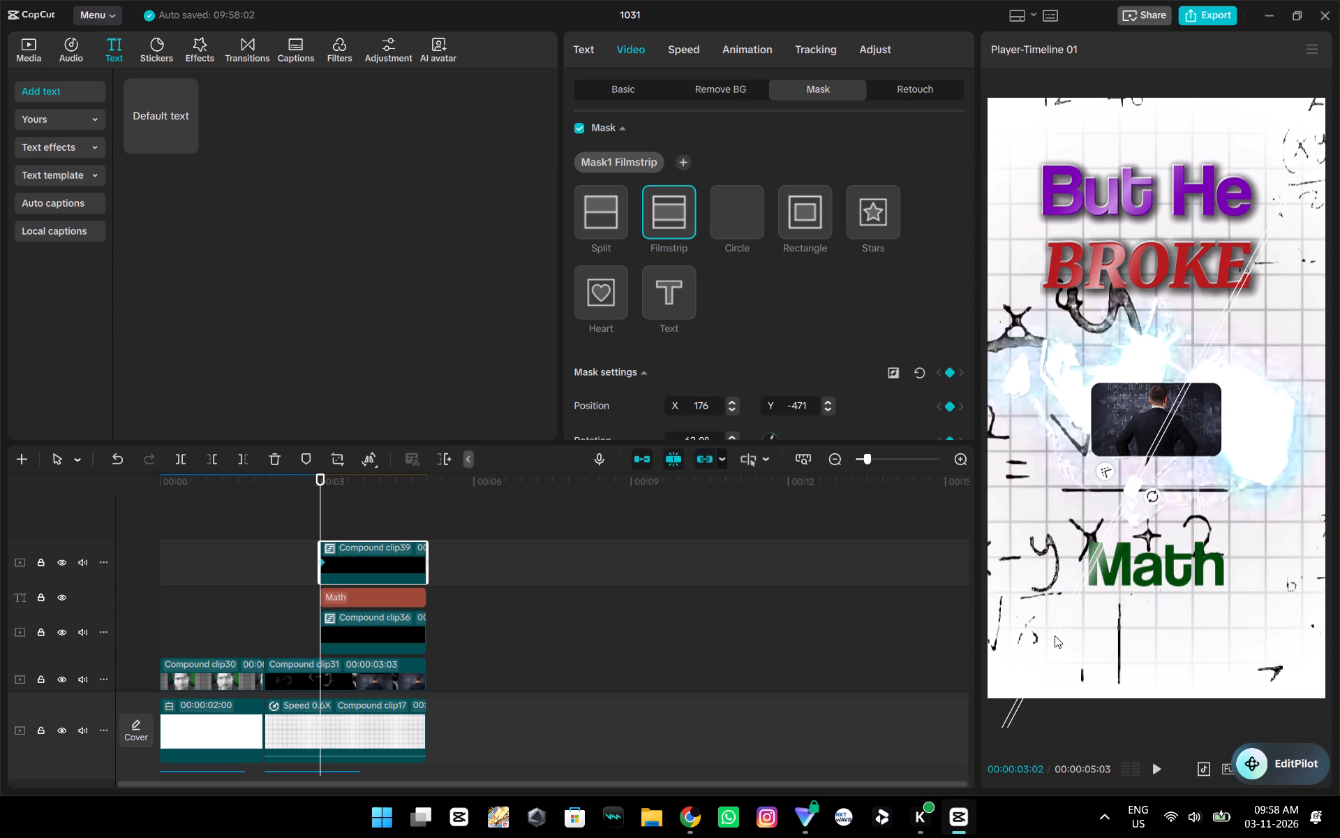
drag(1055, 635, 1056, 635)
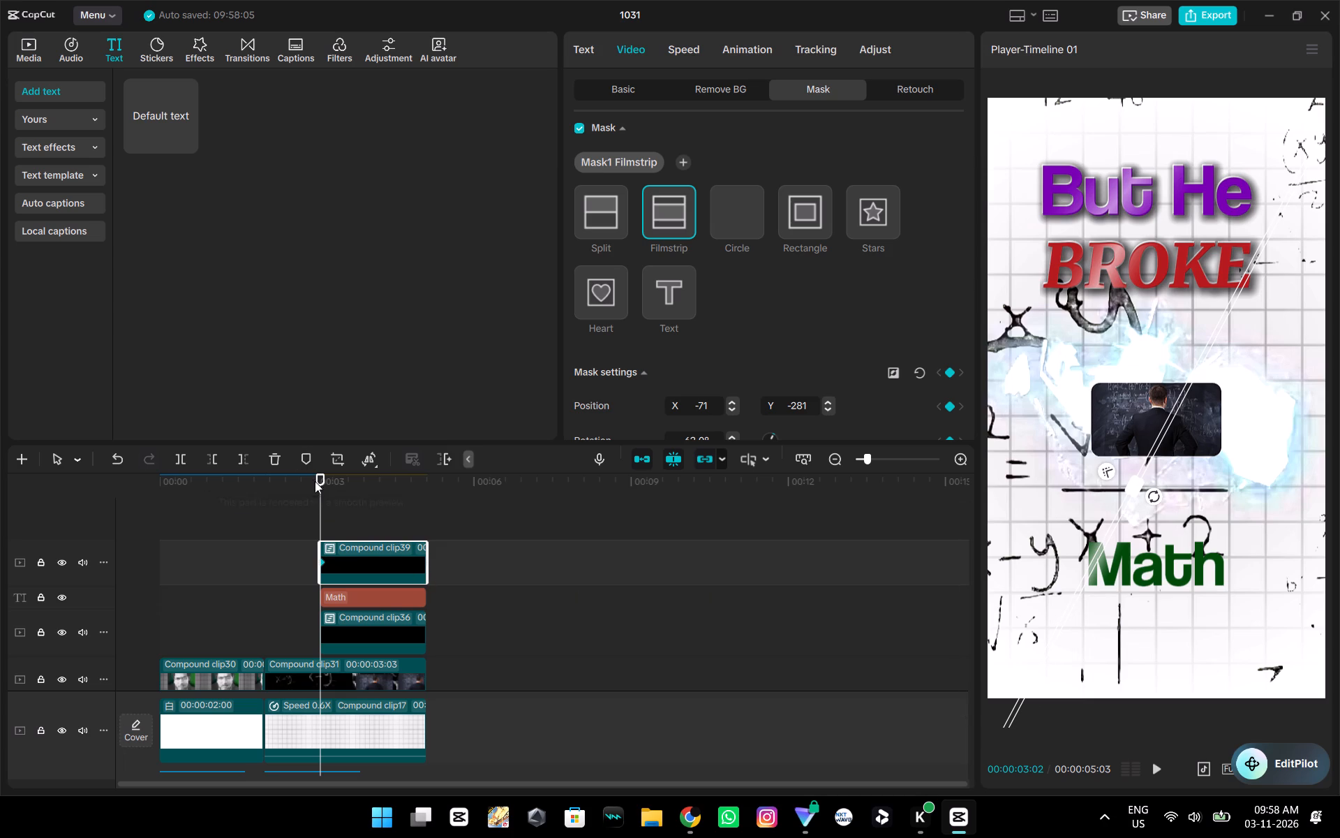
At 00:00:04:23, move the mask to the end of Math, about X 256, Y -308, and play back the shine.
drag(318, 481, 403, 501)
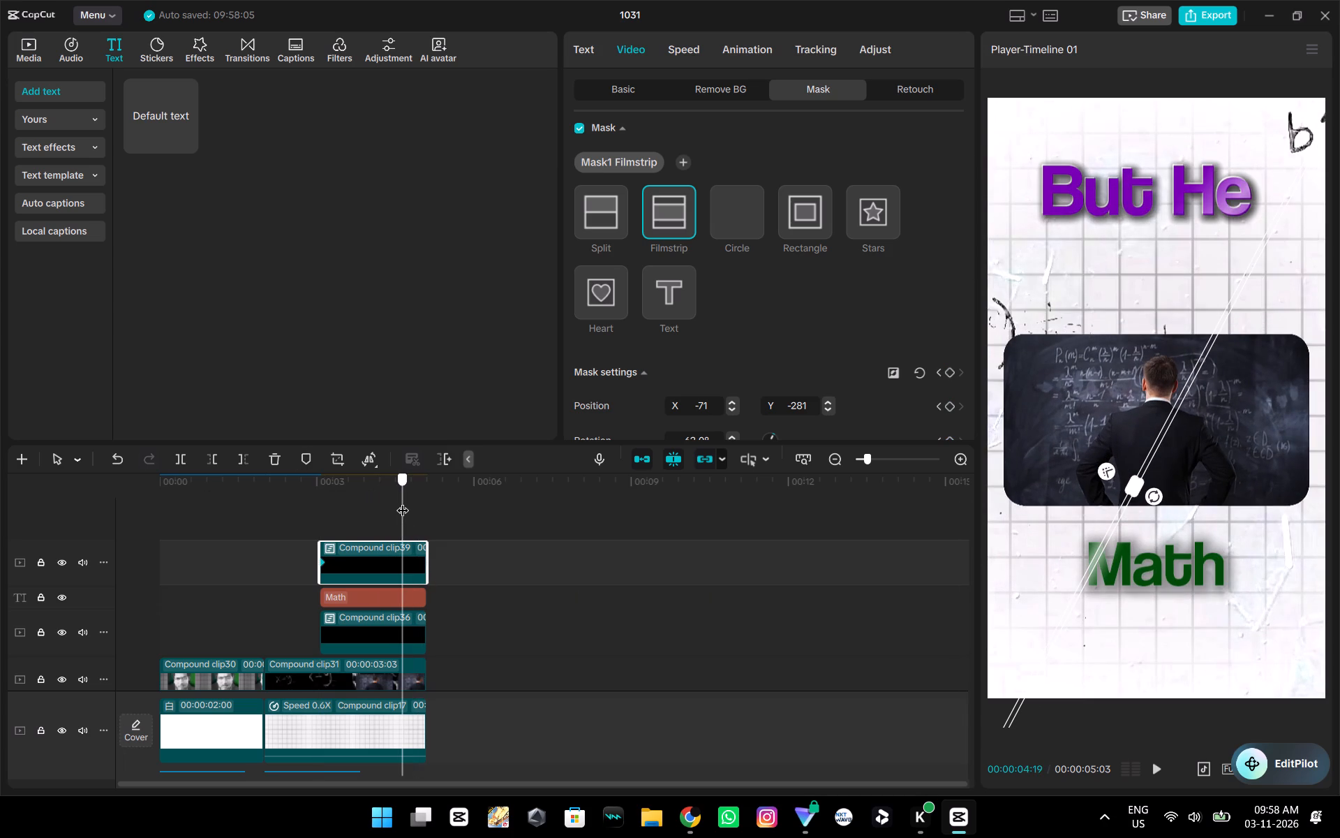
drag(403, 501, 410, 503)
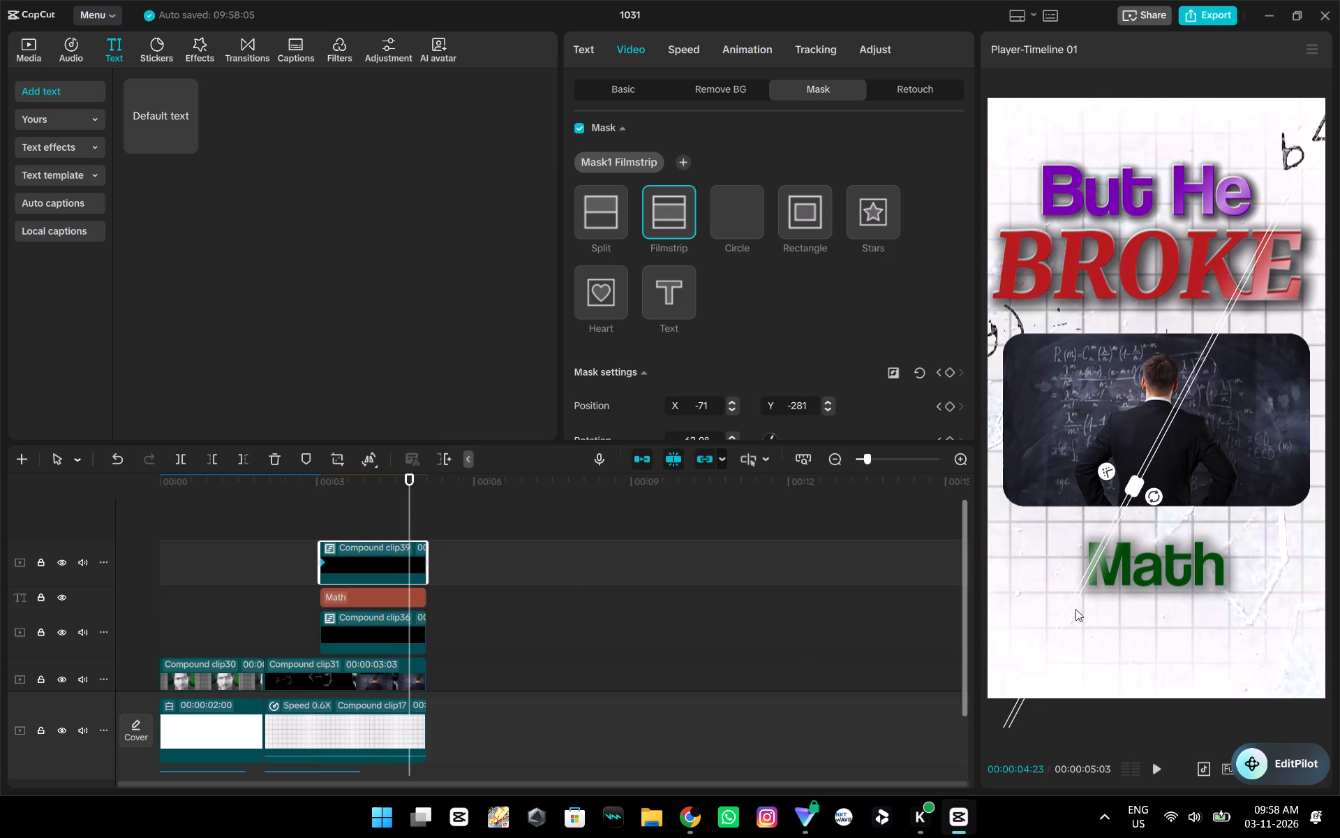
drag(1070, 605, 1172, 614)
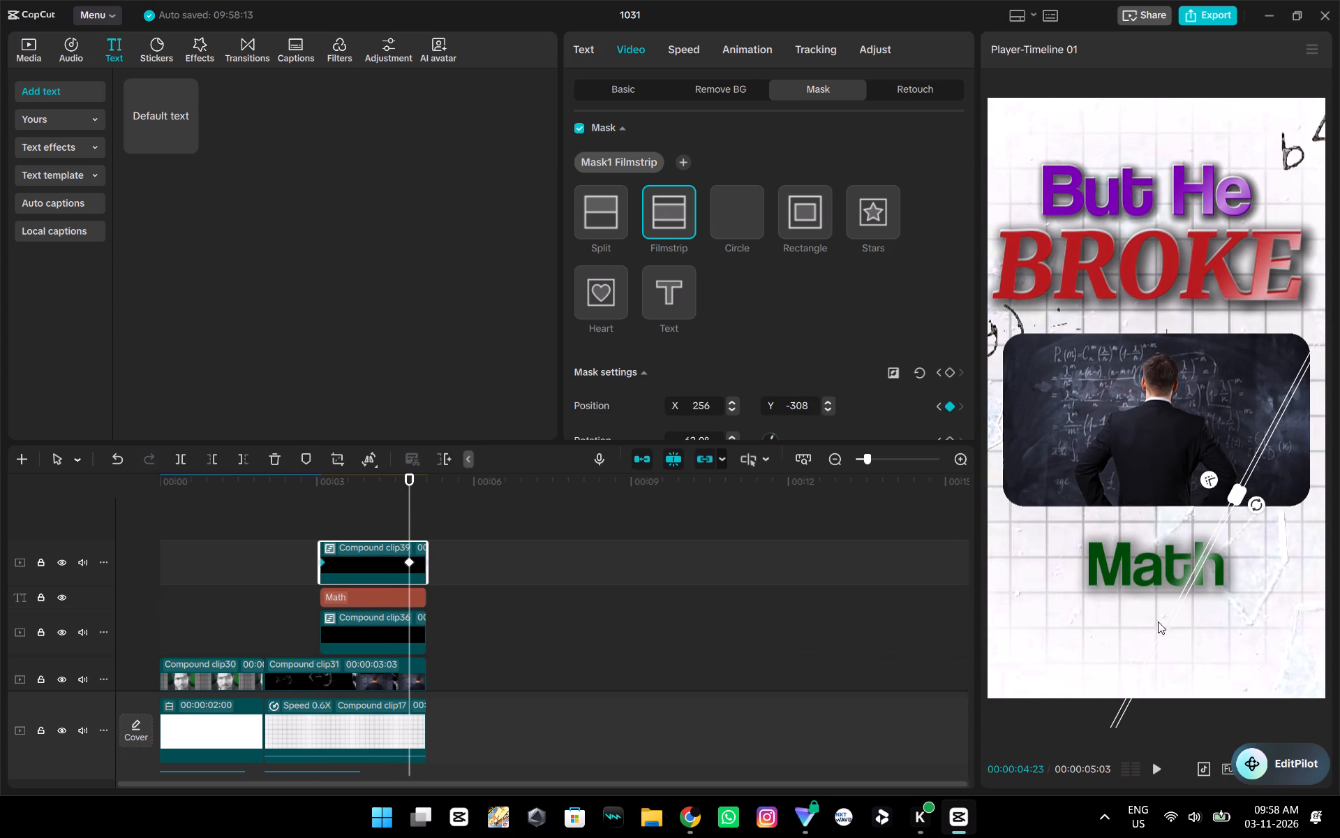
double_click(322, 517)
key(space)
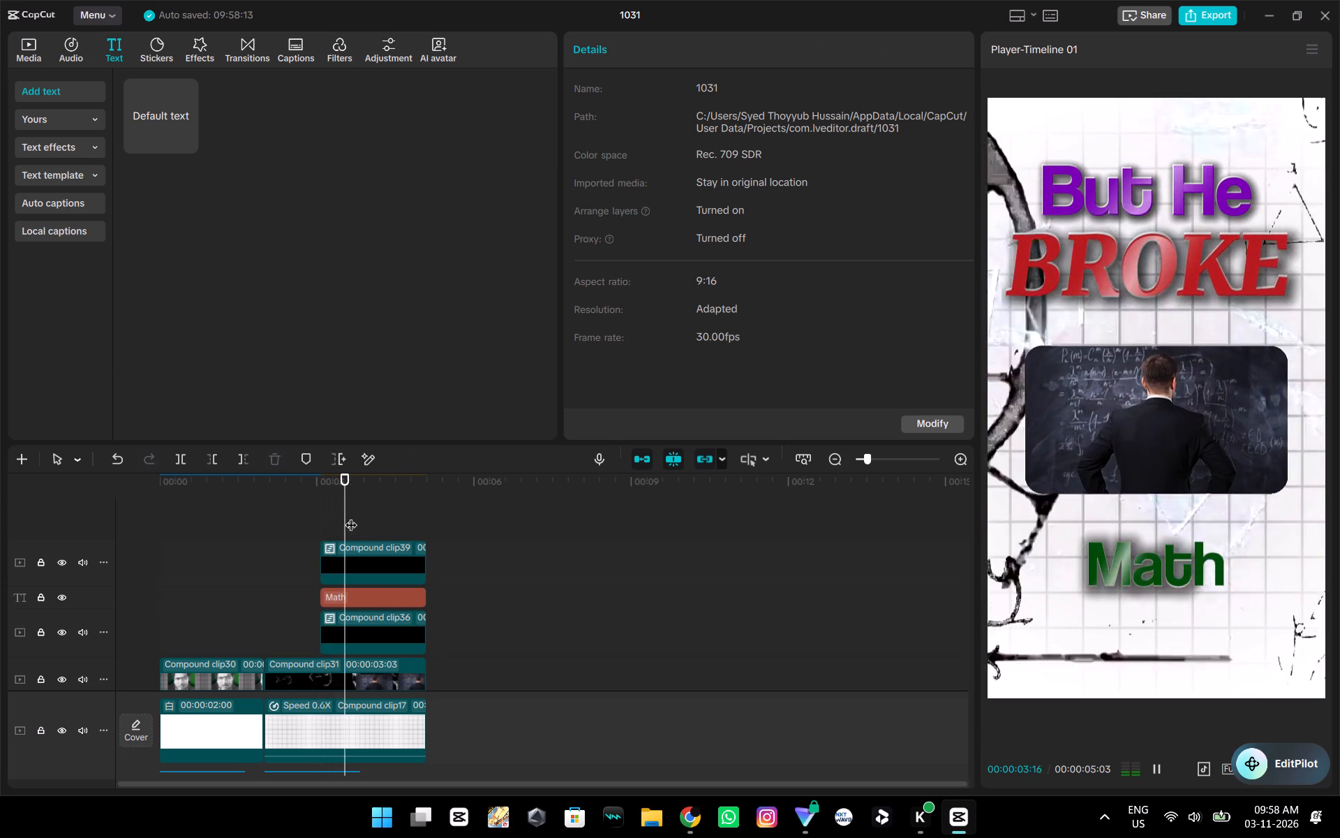
key(space)
Ungroup Compound clip36 below the green Math text.
click(364, 635)
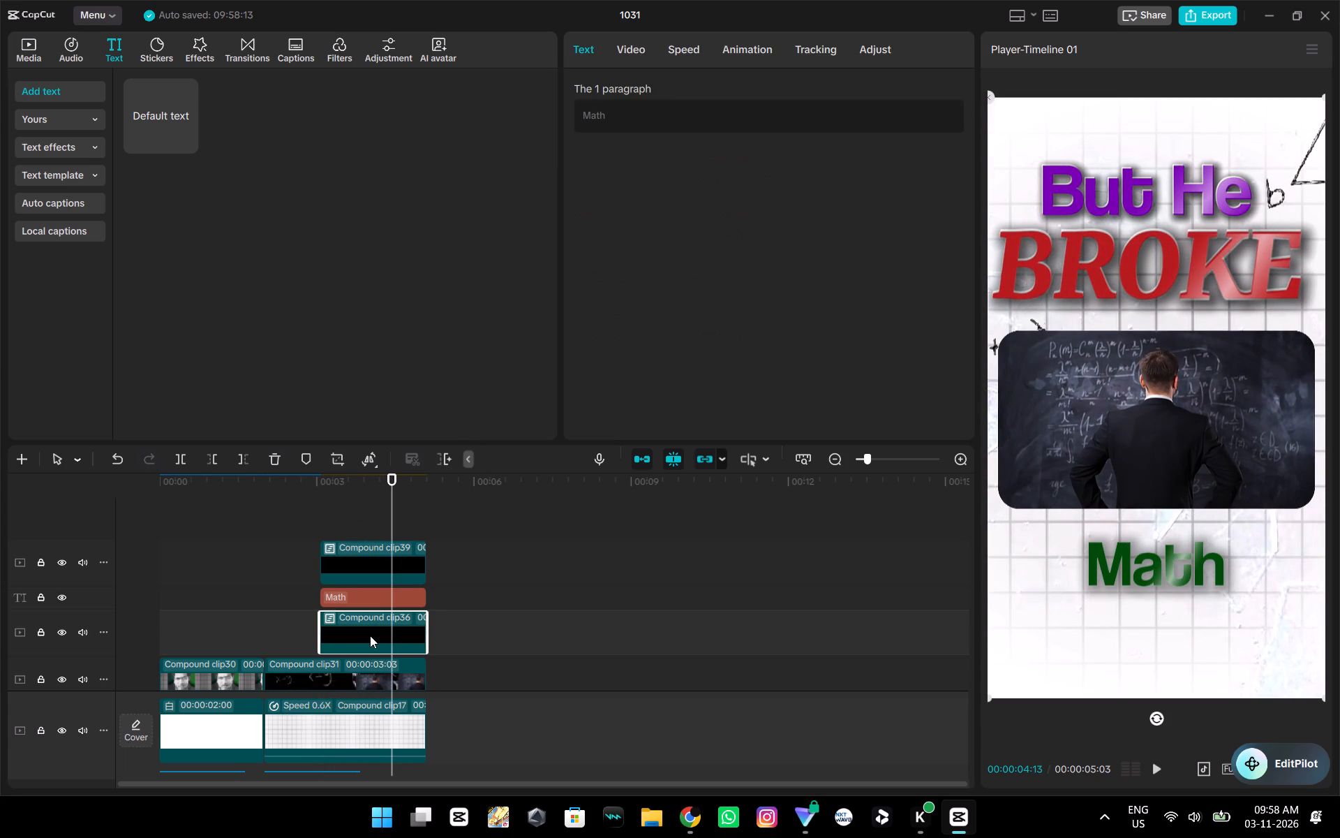
key(alt+shift+g)
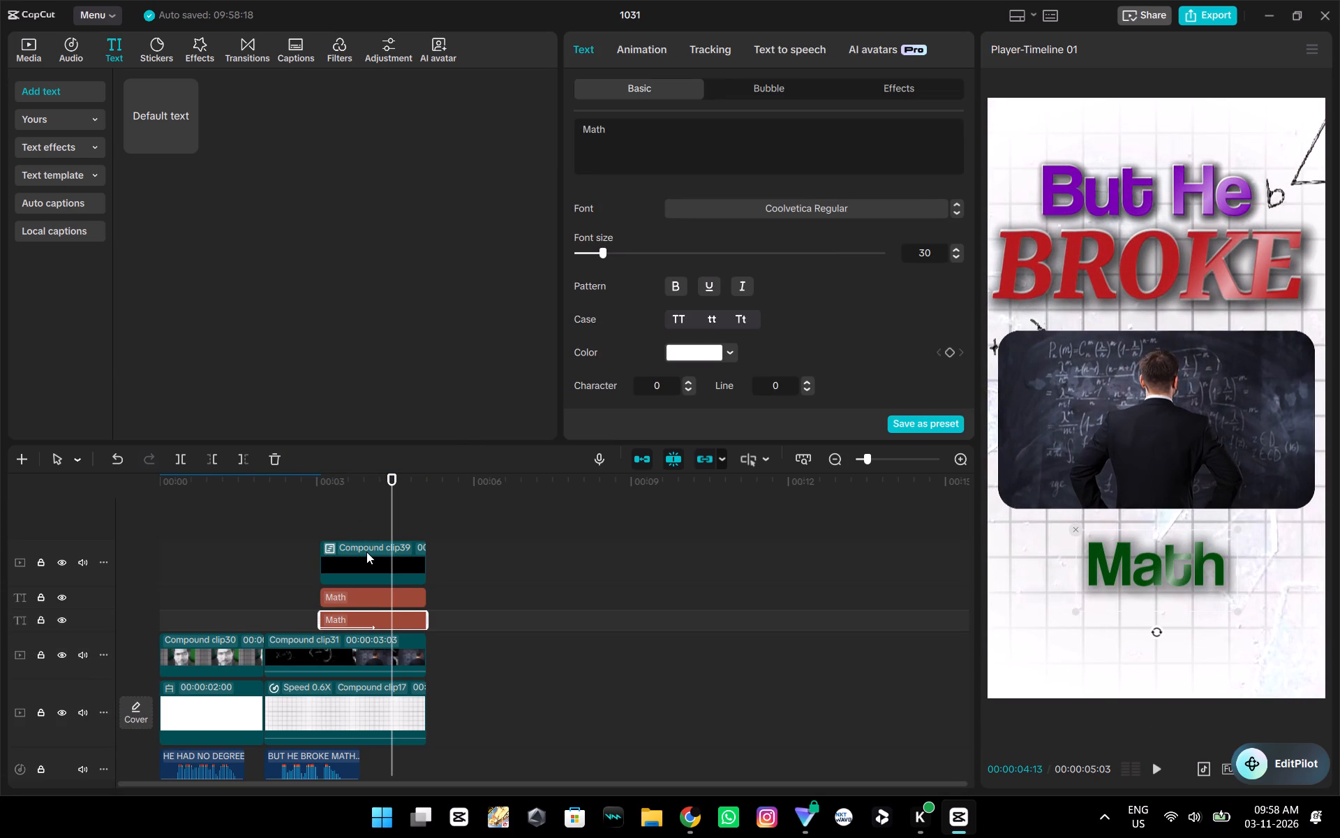
Duplicate the green Math text and place the copy directly below it, above the ungrouped white Math text, aligned to the same start.
click(366, 552)
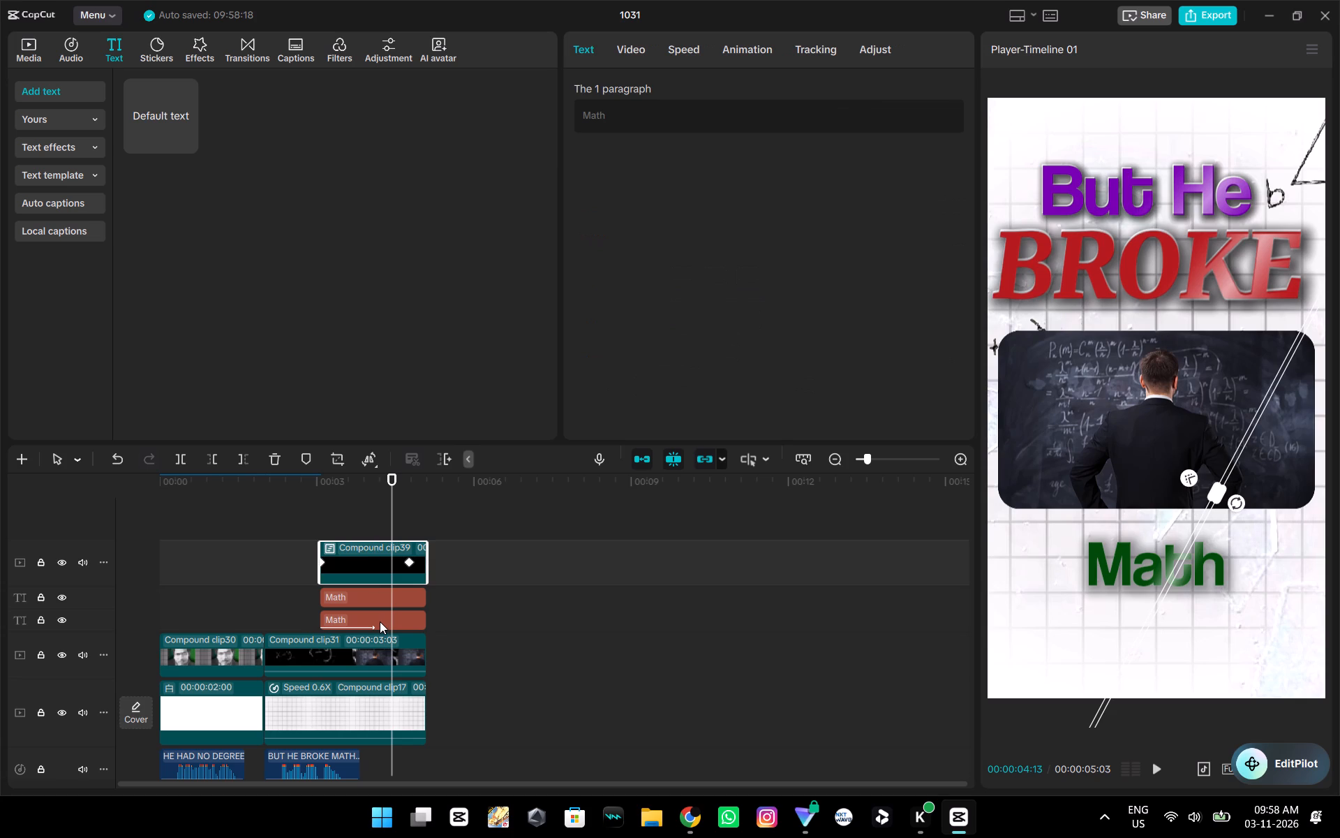
click(380, 622)
click(377, 598)
key(ctrl+c)
key(ctrl+v)
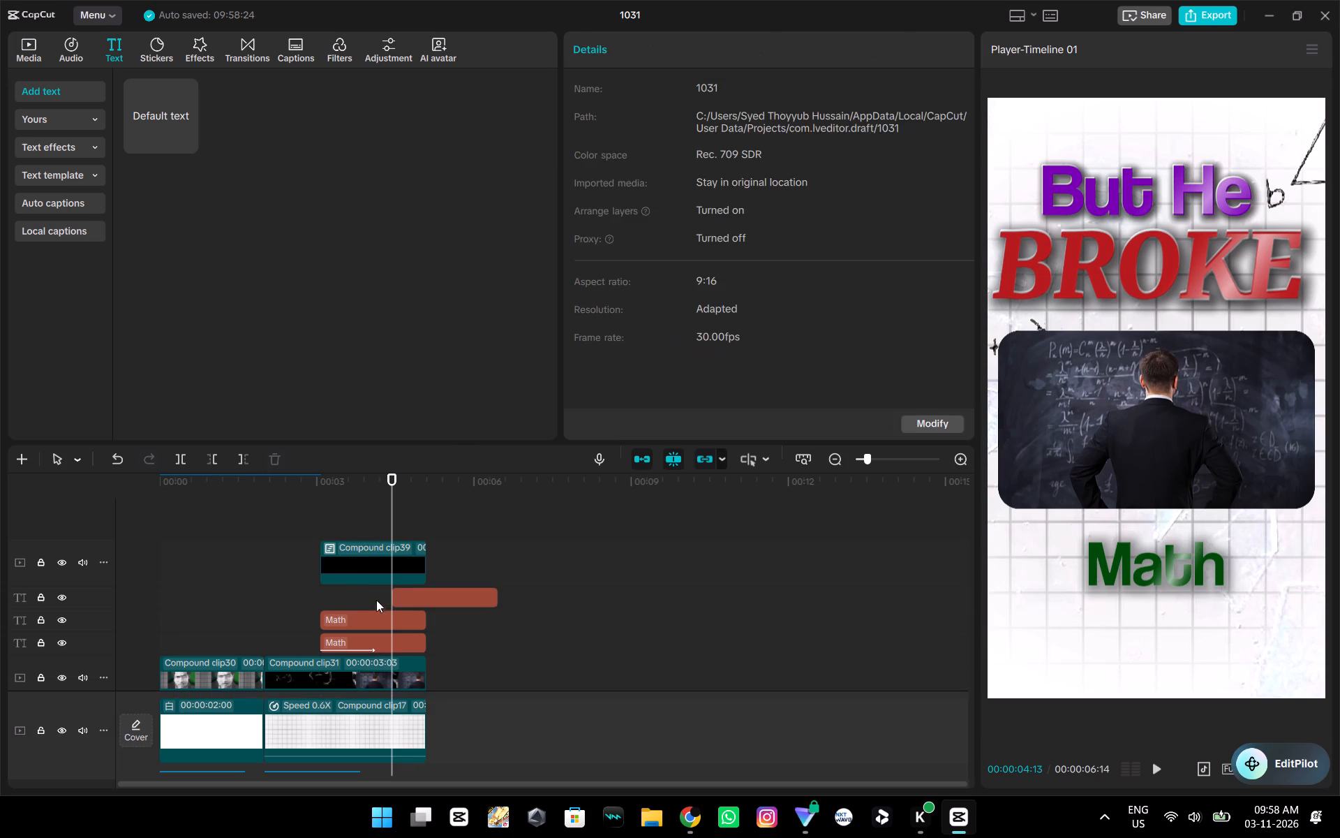
drag(426, 596, 355, 642)
click(371, 645)
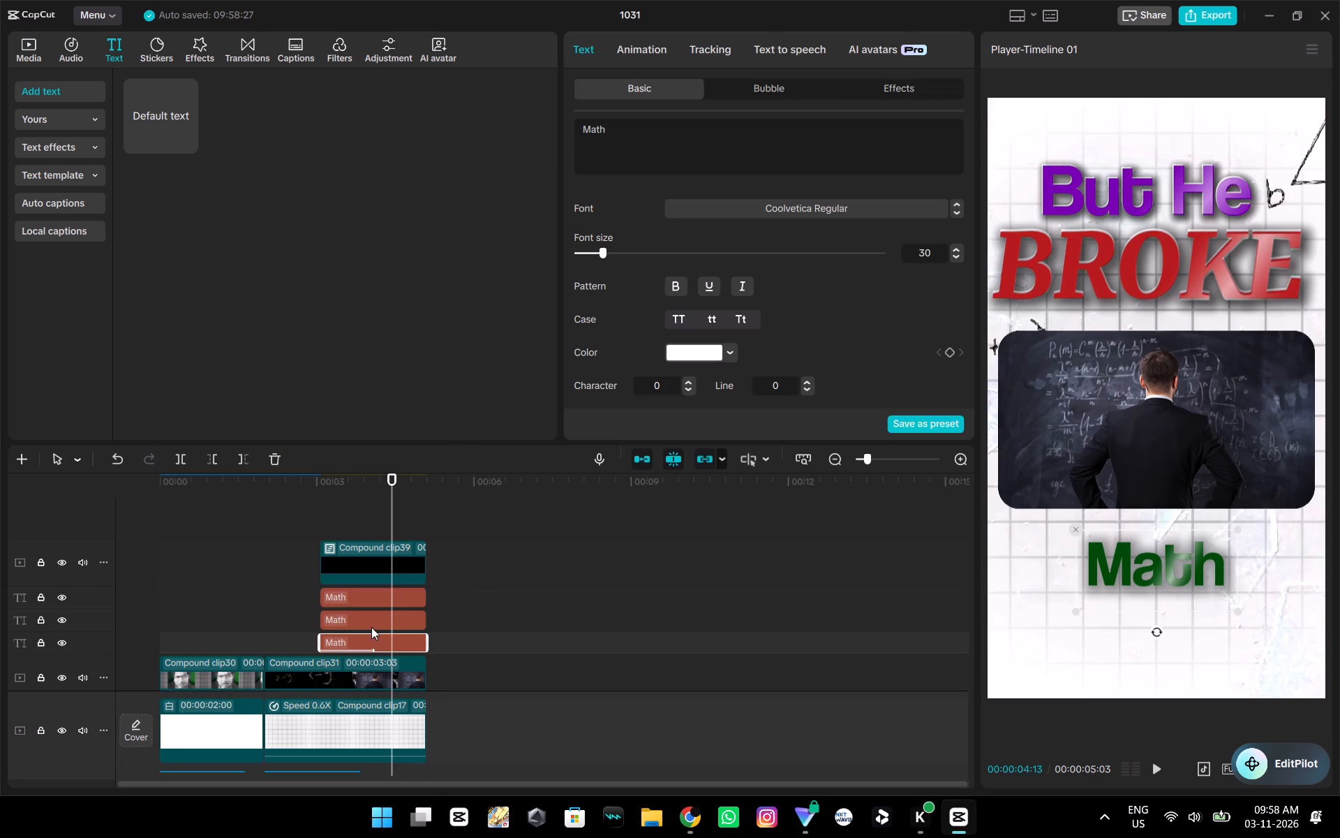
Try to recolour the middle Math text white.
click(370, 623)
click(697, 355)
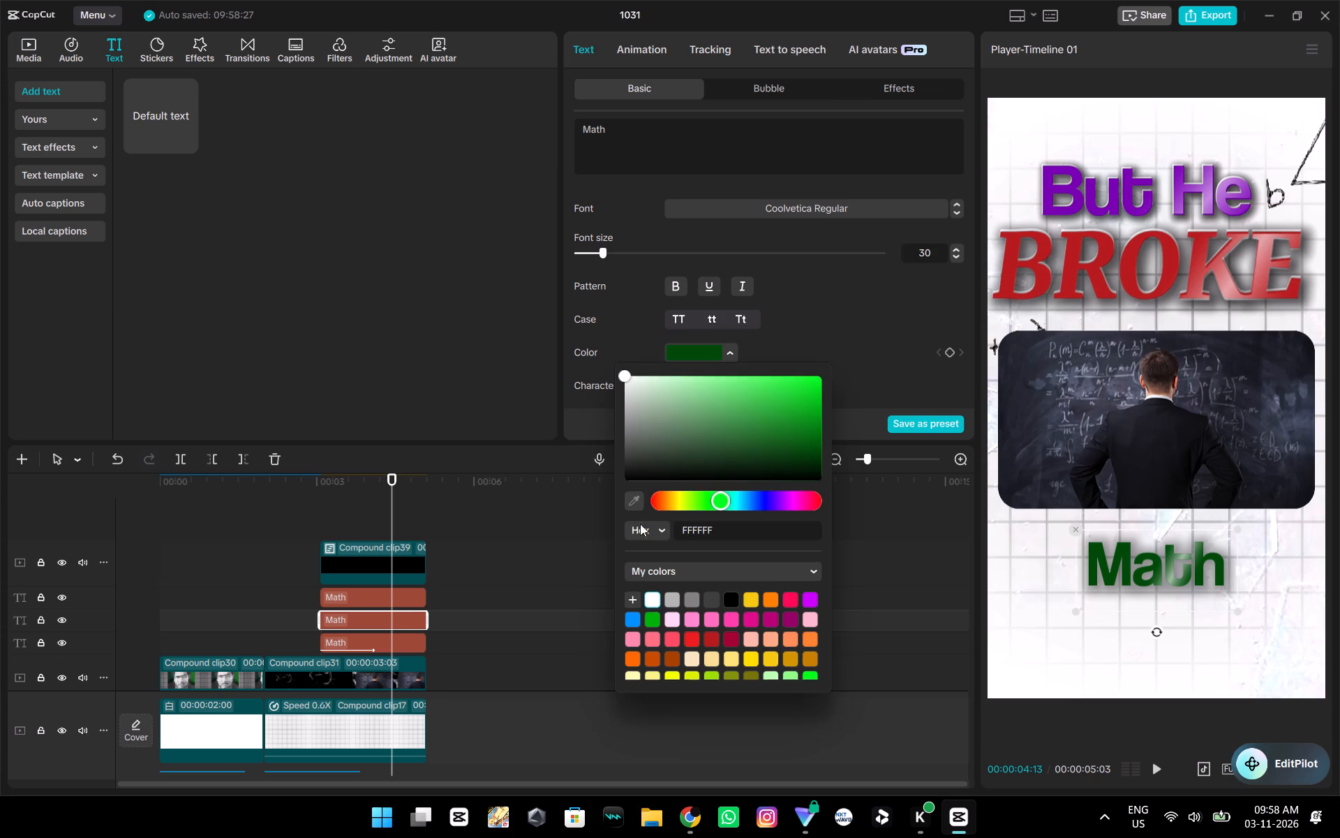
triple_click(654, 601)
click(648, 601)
Turn on the Shadow for the middle Math text.
scroll(842, 271, down, 9)
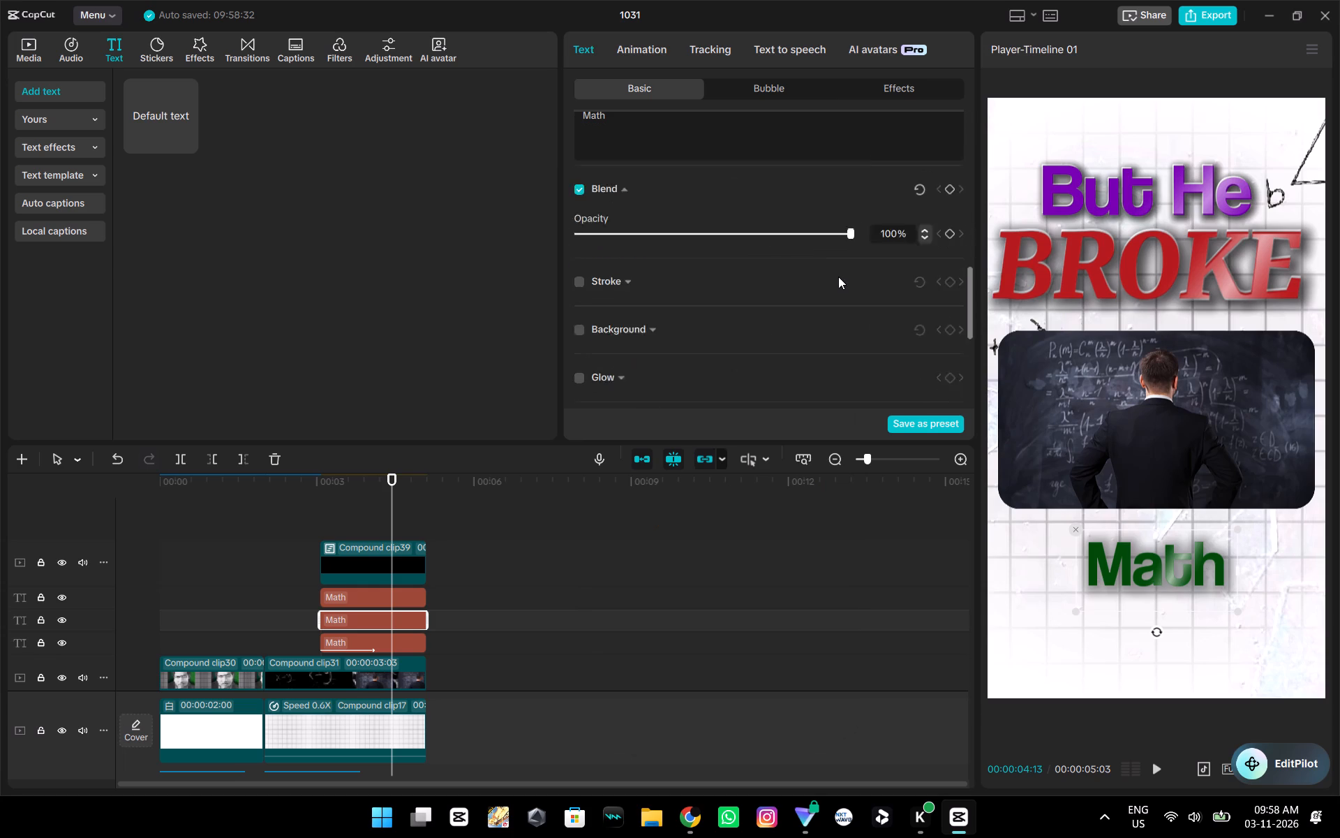
scroll(838, 277, down, 3)
scroll(594, 224, up, 1)
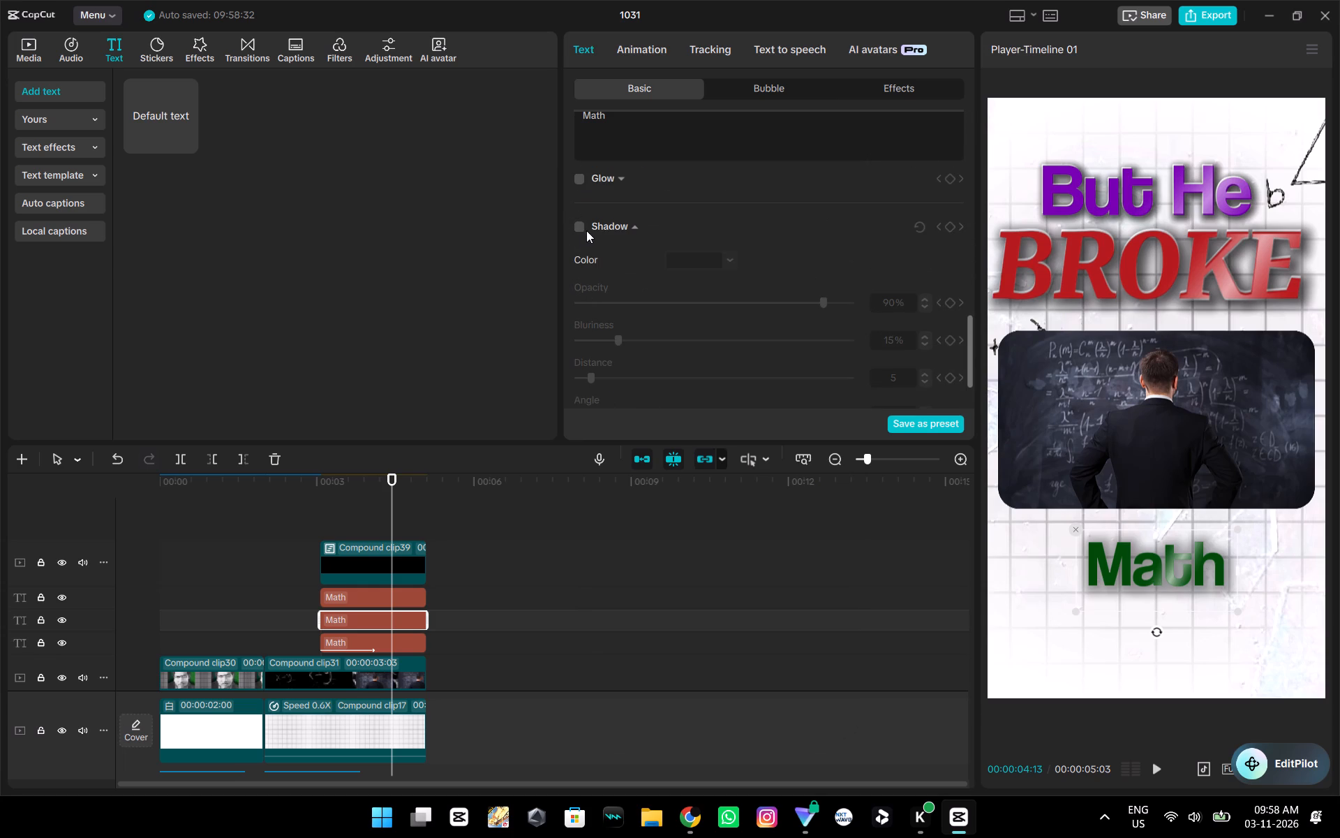
click(580, 228)
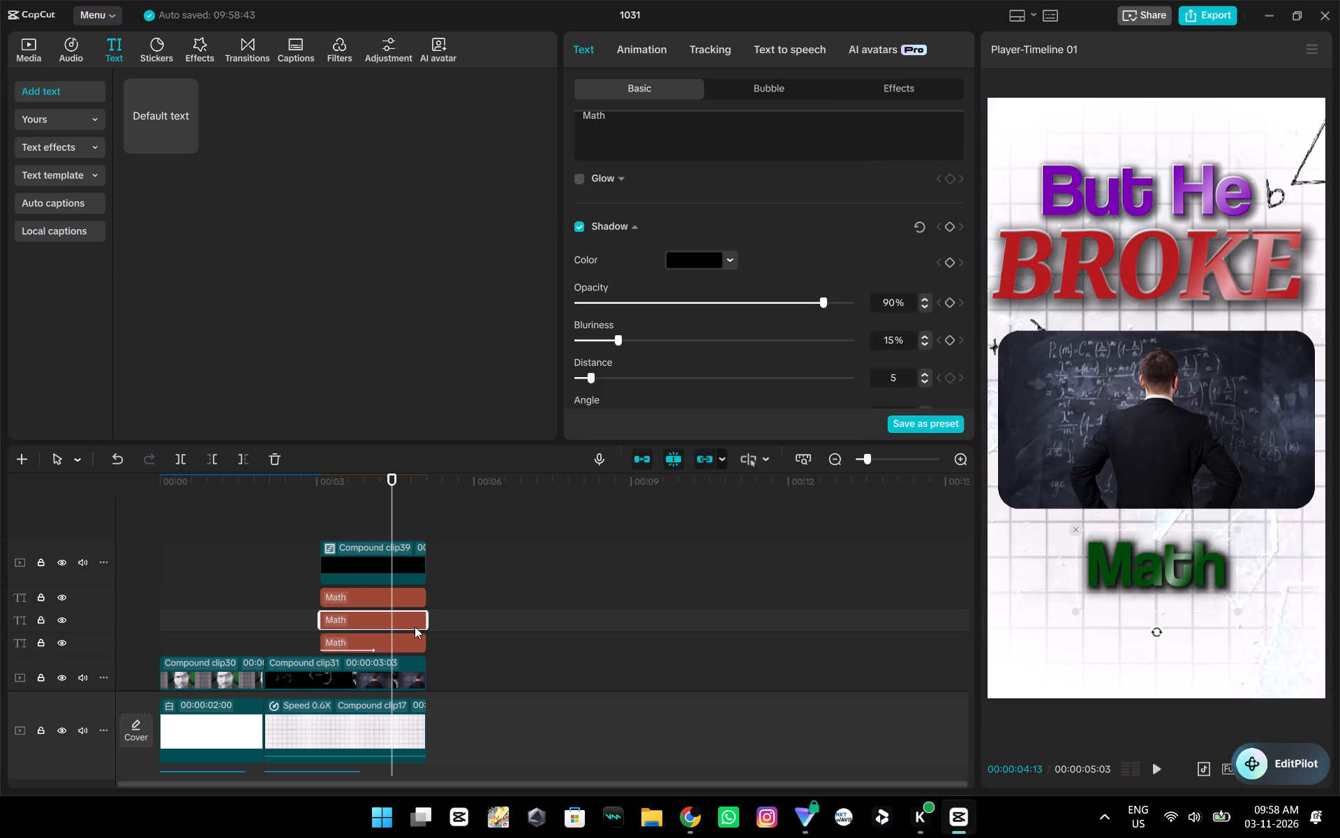
Delete the ungrouped white Math text at the bottom of the Math layers.
click(416, 640)
key(BackSpace)
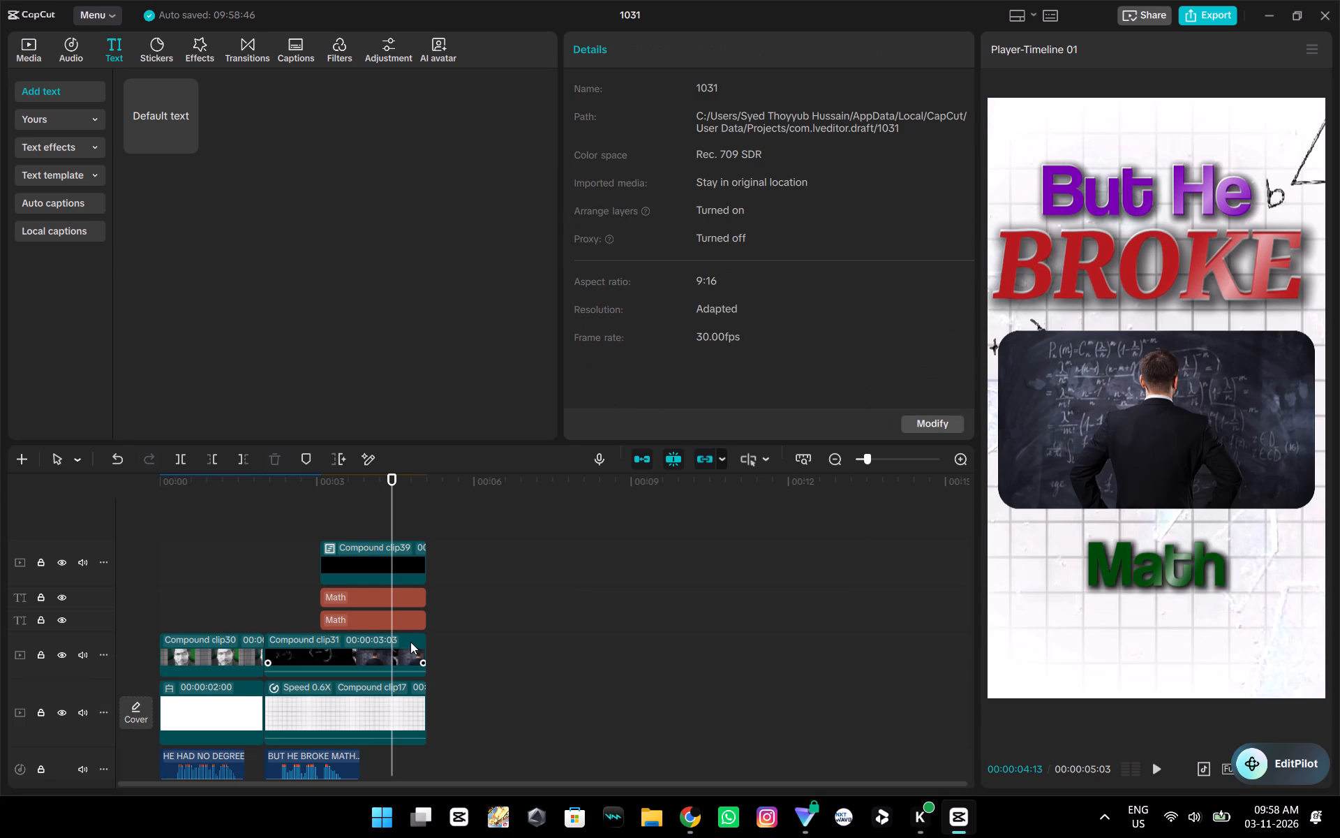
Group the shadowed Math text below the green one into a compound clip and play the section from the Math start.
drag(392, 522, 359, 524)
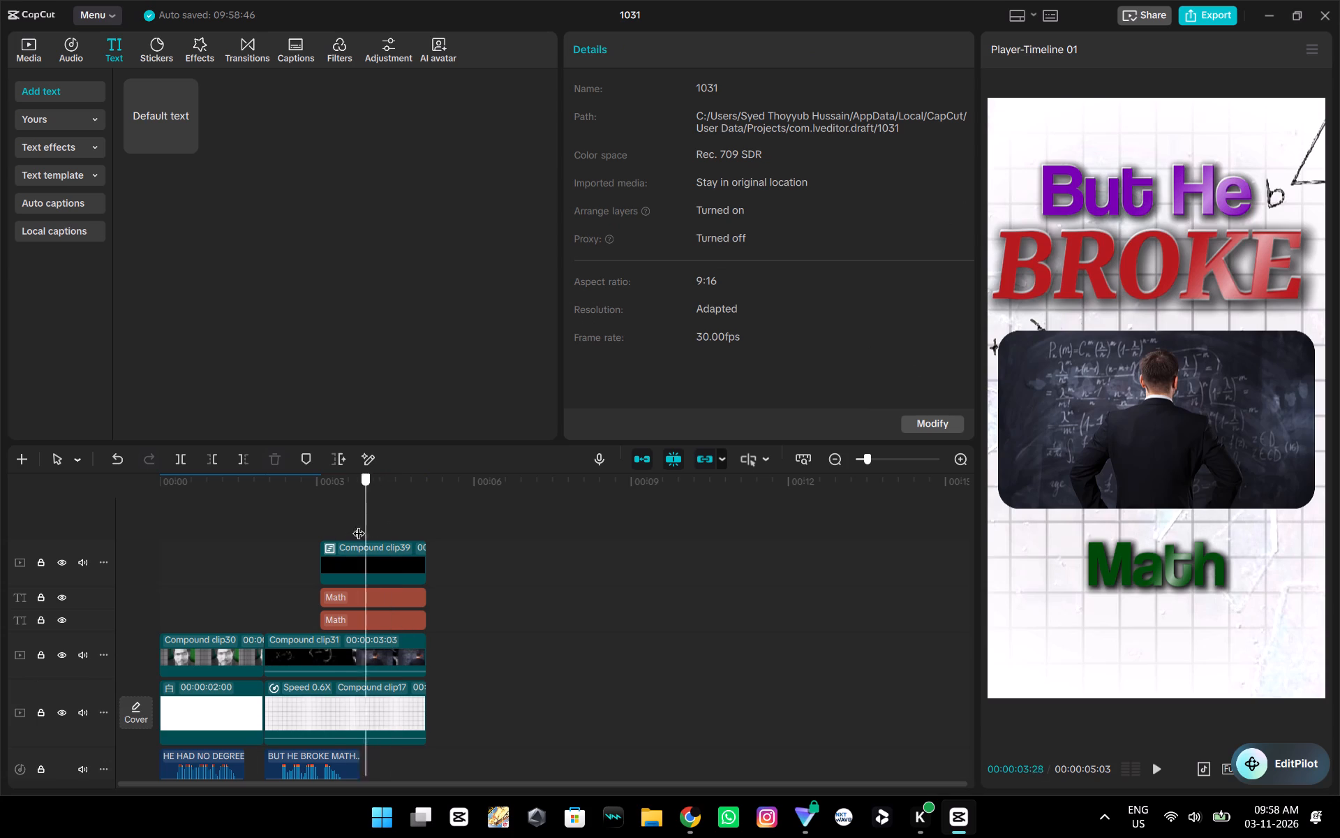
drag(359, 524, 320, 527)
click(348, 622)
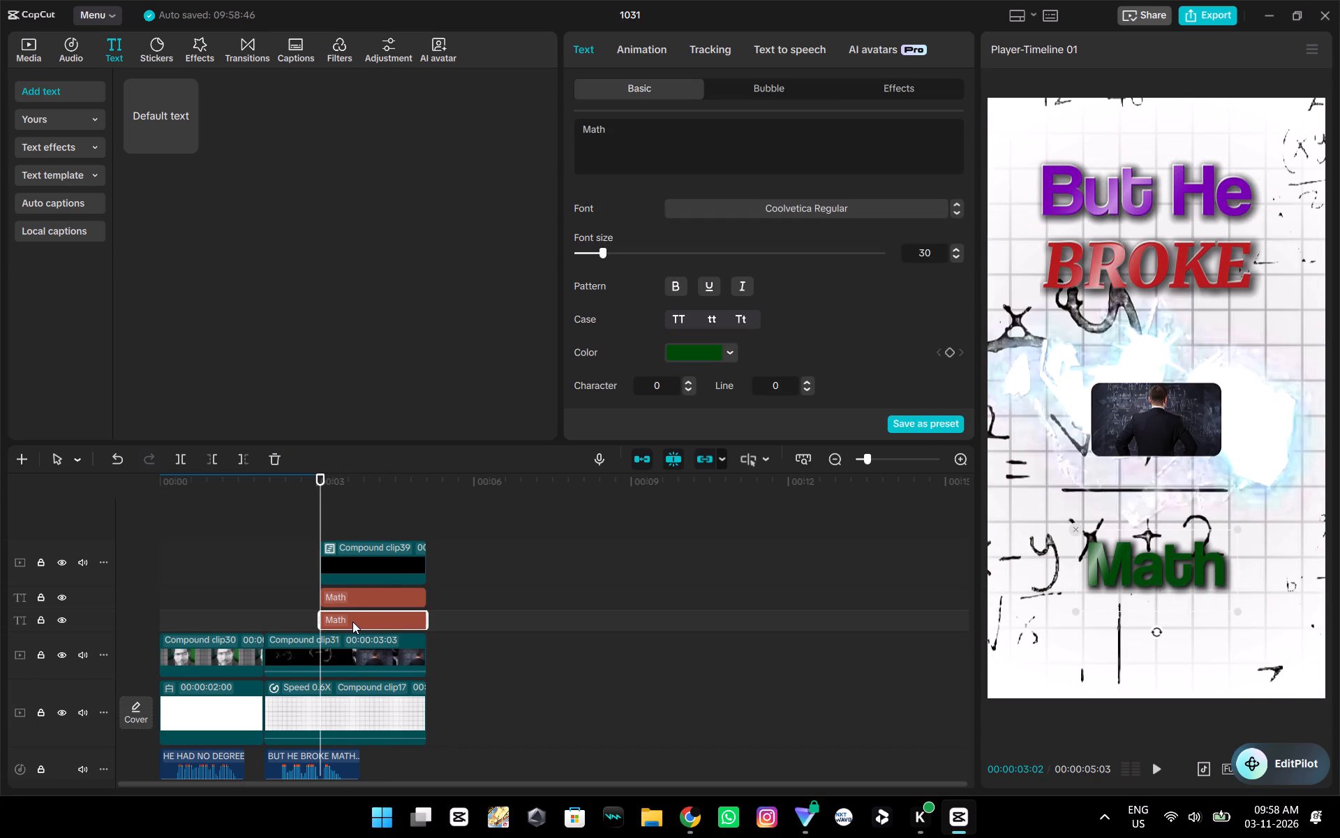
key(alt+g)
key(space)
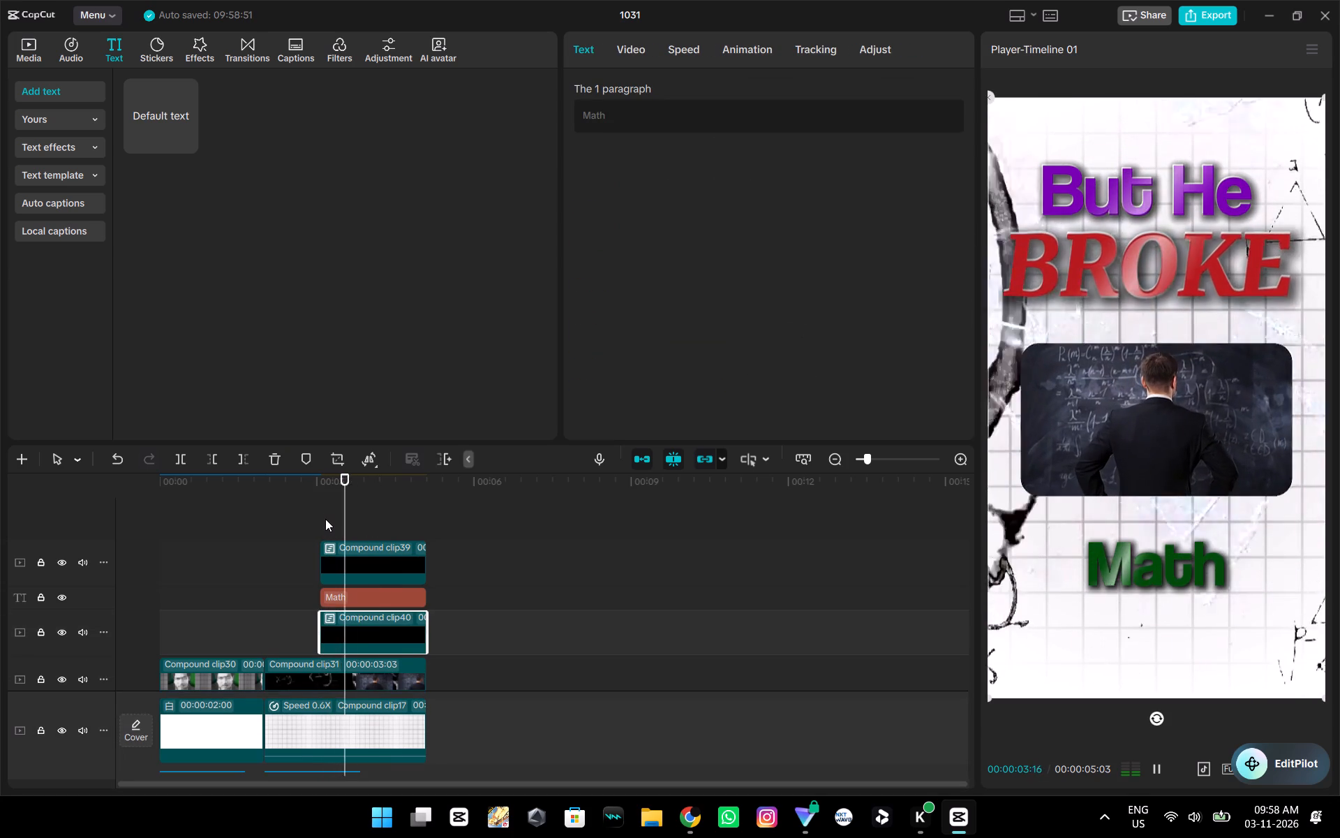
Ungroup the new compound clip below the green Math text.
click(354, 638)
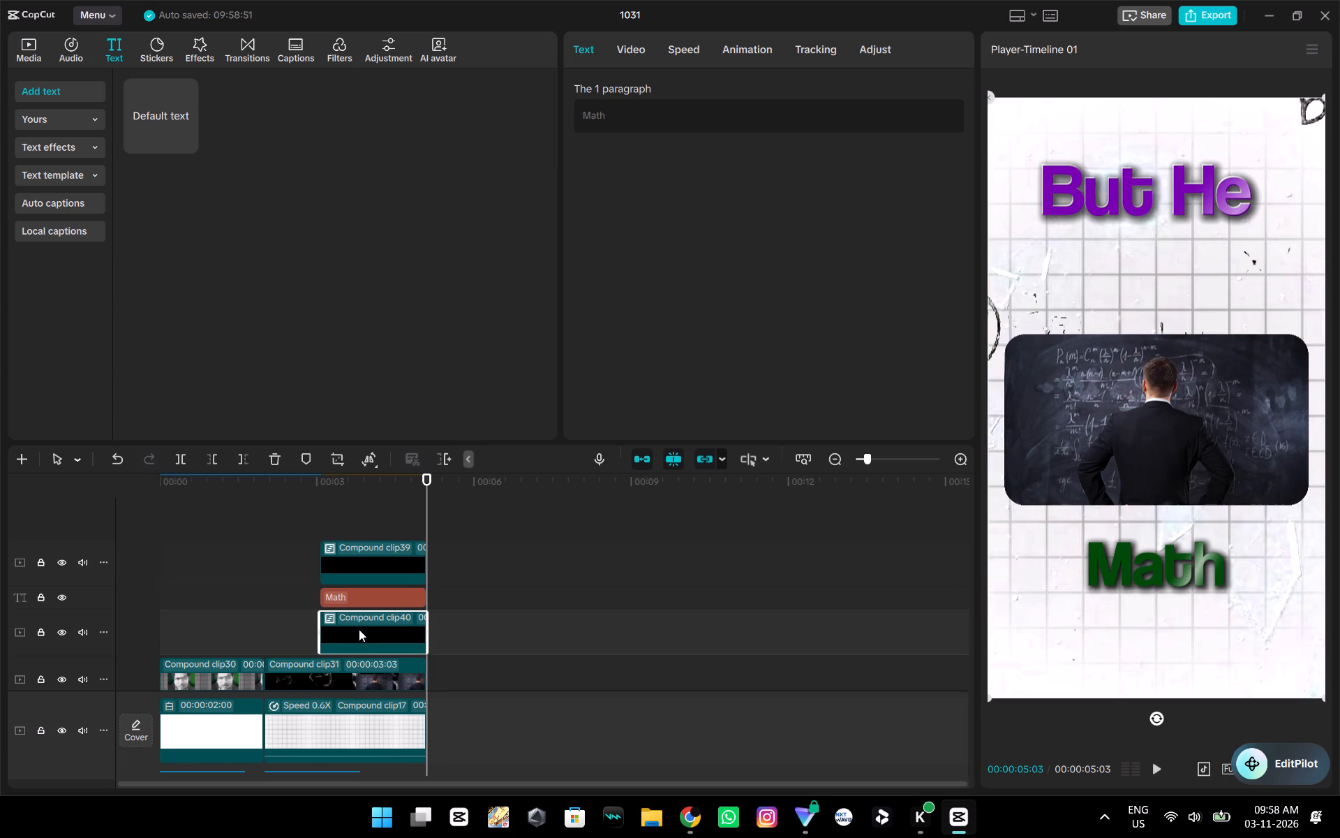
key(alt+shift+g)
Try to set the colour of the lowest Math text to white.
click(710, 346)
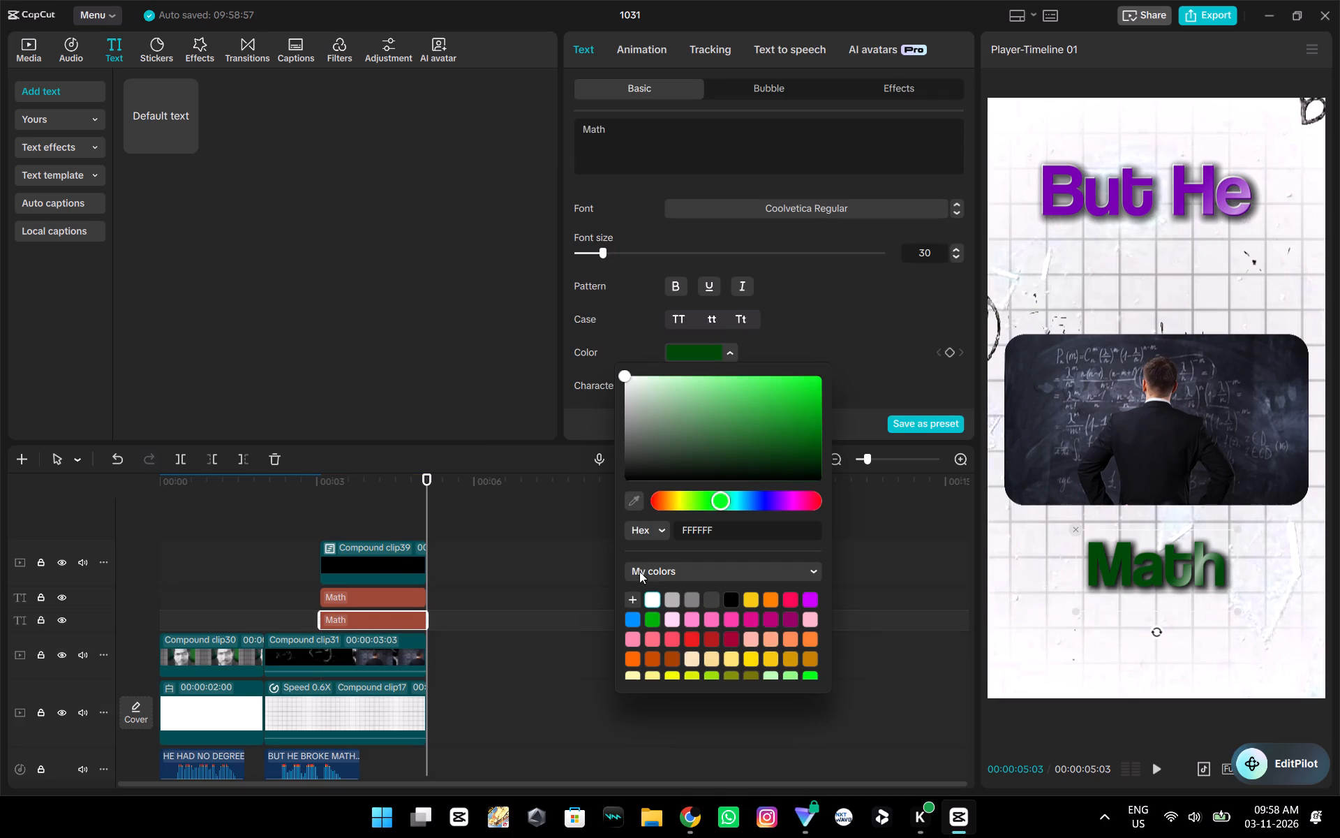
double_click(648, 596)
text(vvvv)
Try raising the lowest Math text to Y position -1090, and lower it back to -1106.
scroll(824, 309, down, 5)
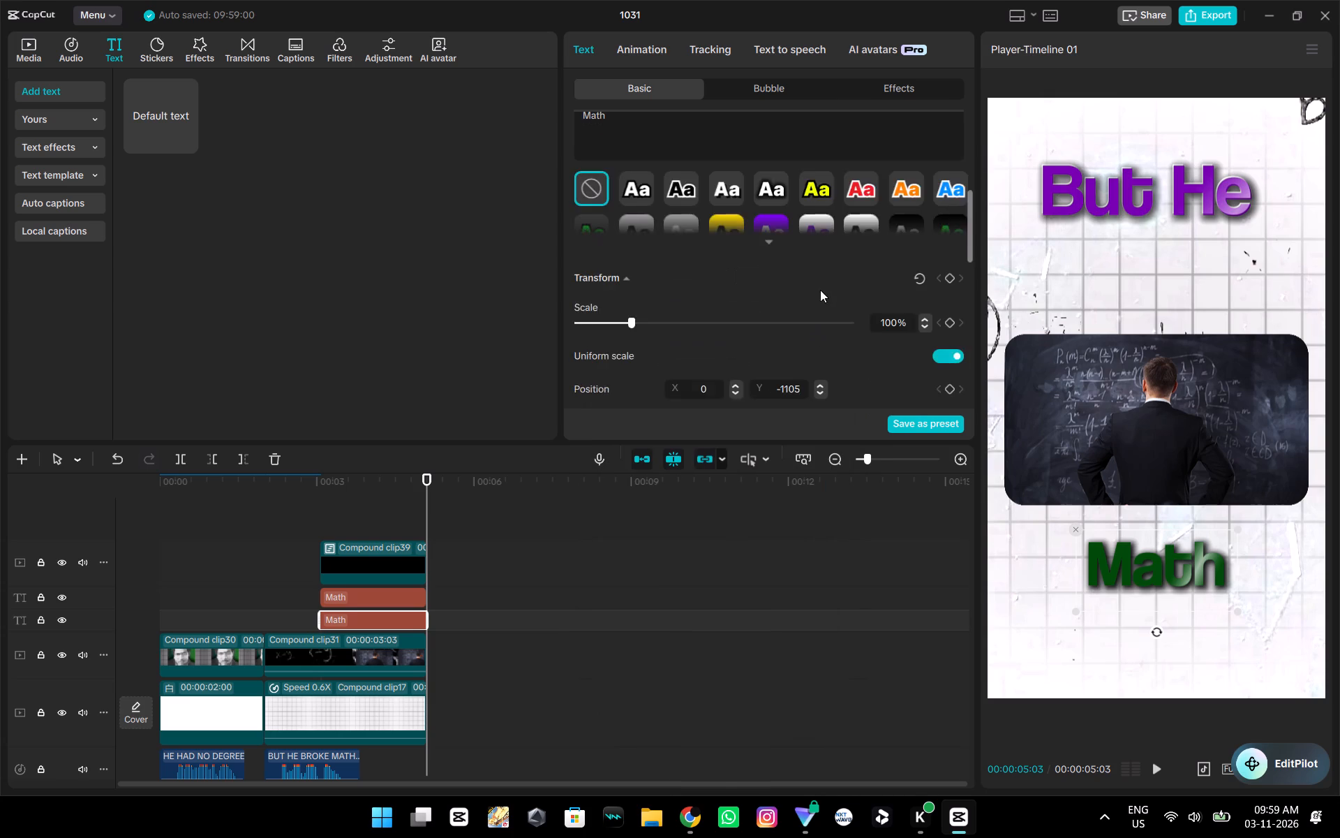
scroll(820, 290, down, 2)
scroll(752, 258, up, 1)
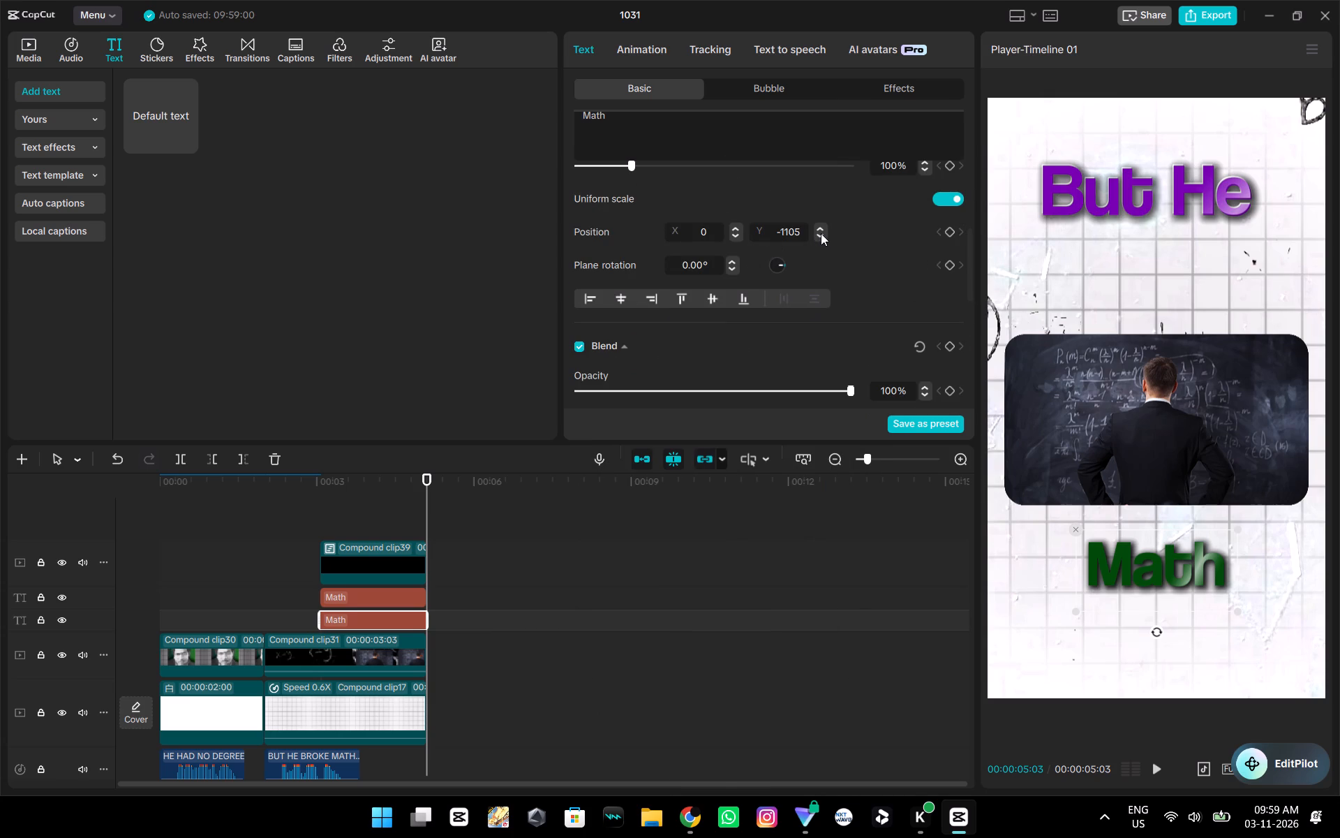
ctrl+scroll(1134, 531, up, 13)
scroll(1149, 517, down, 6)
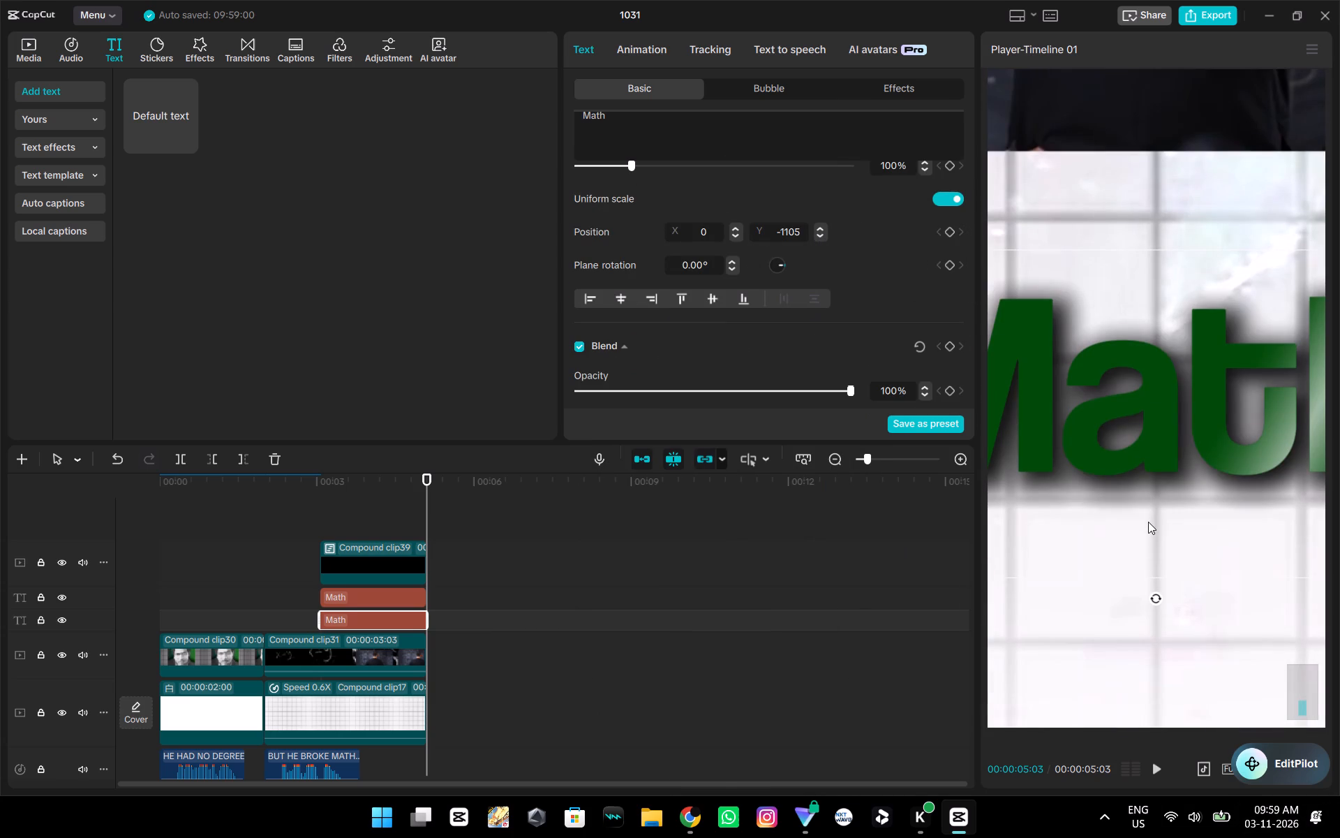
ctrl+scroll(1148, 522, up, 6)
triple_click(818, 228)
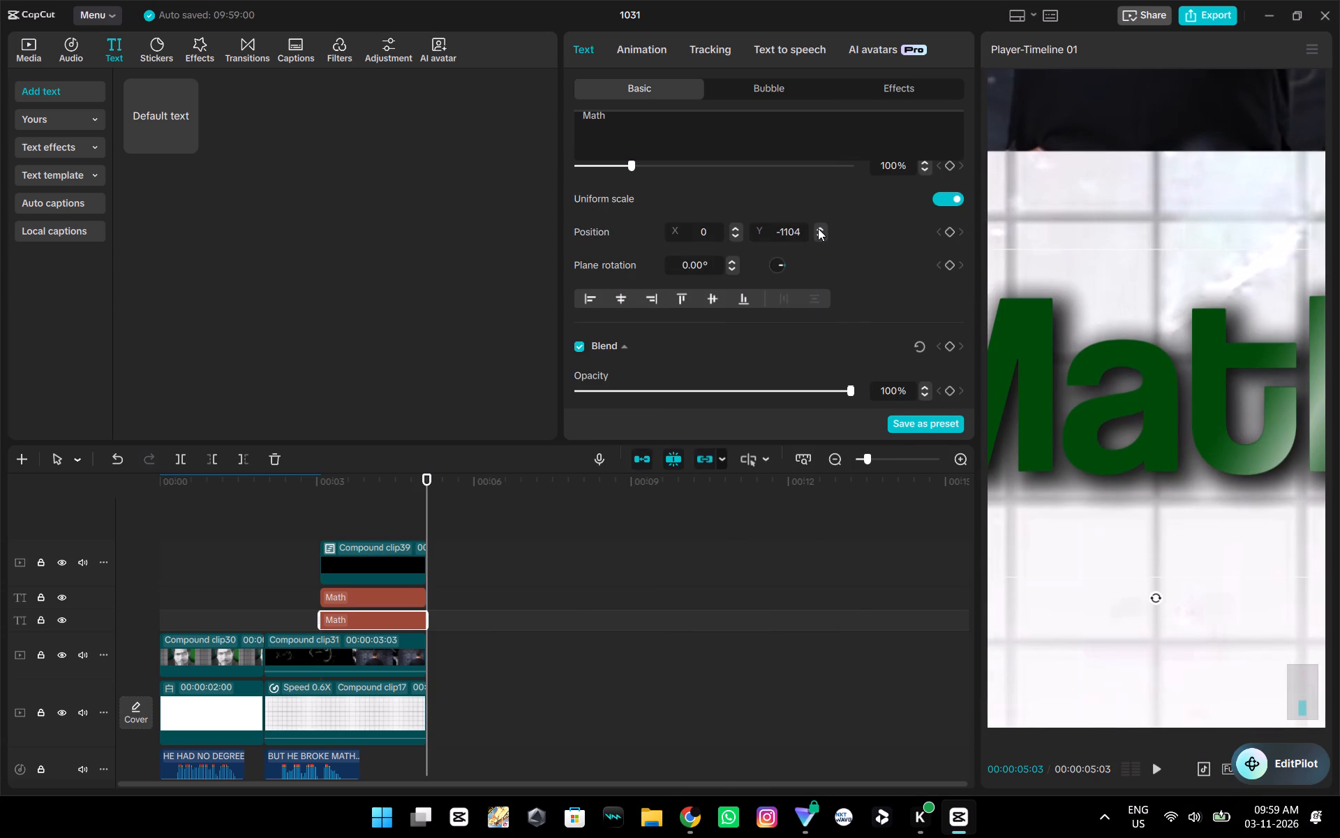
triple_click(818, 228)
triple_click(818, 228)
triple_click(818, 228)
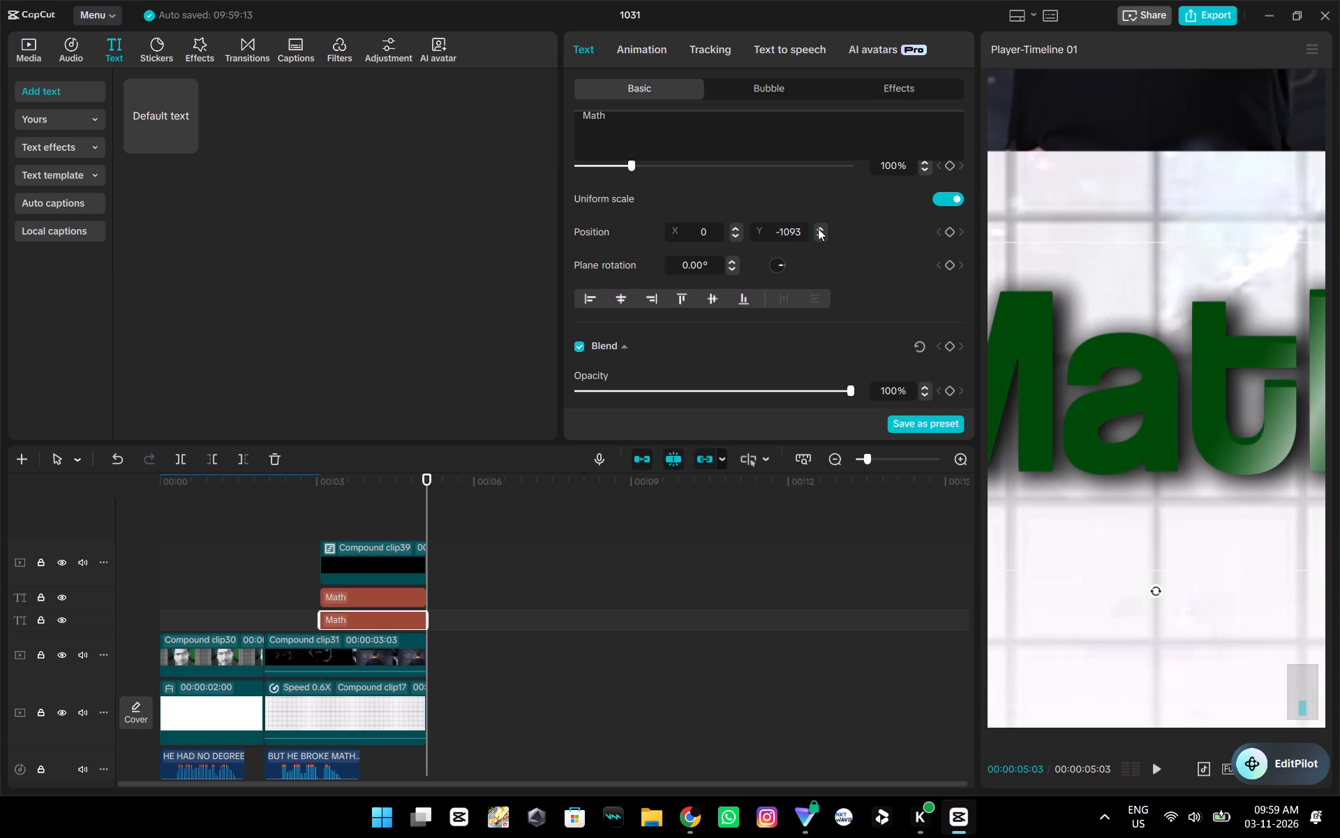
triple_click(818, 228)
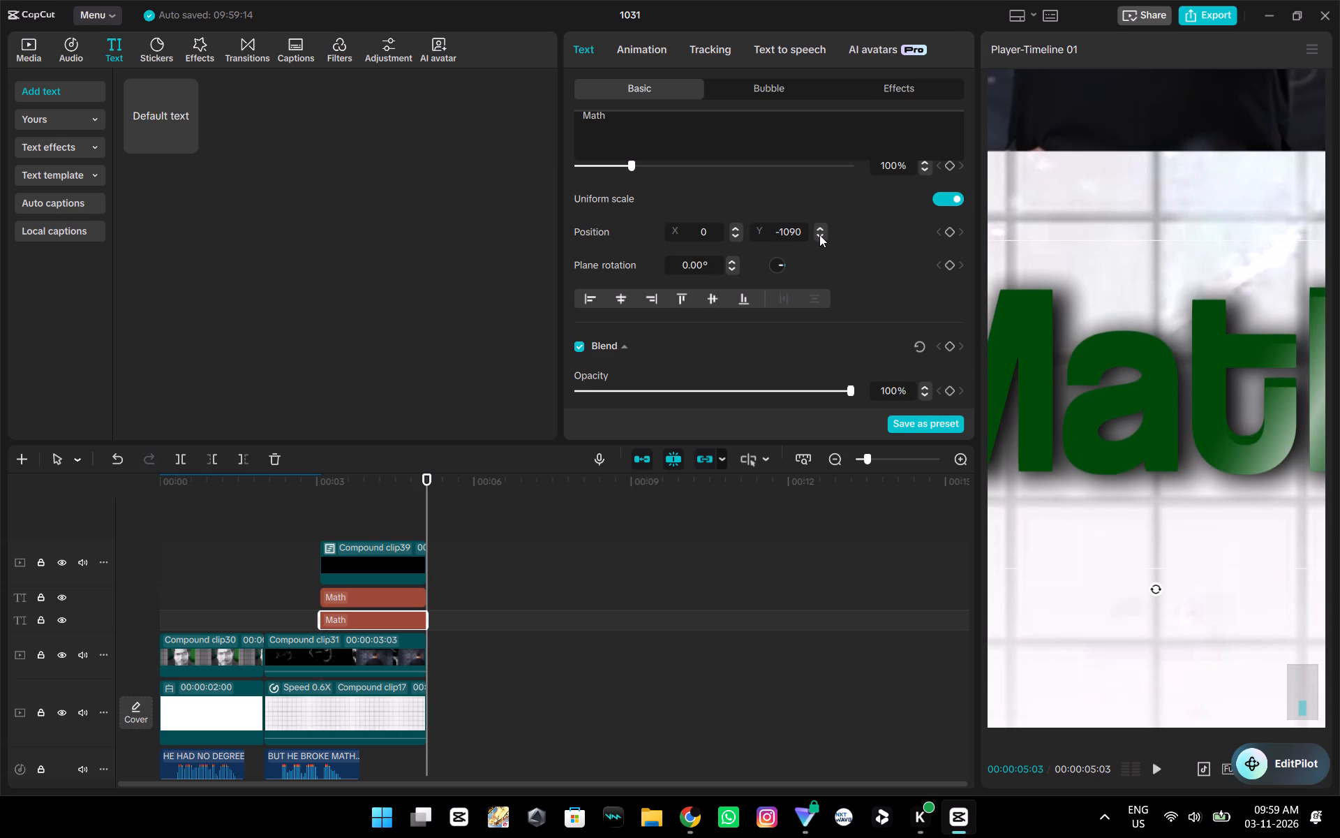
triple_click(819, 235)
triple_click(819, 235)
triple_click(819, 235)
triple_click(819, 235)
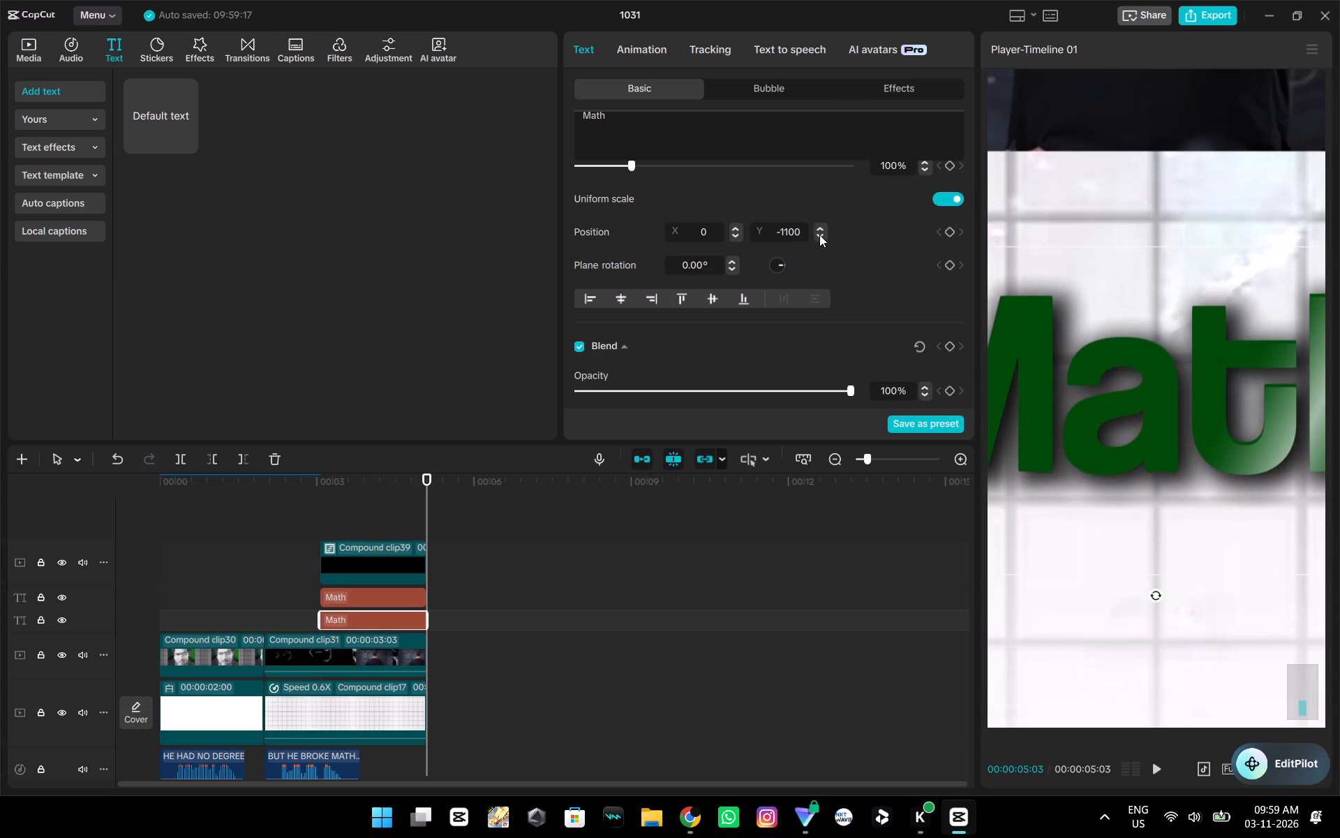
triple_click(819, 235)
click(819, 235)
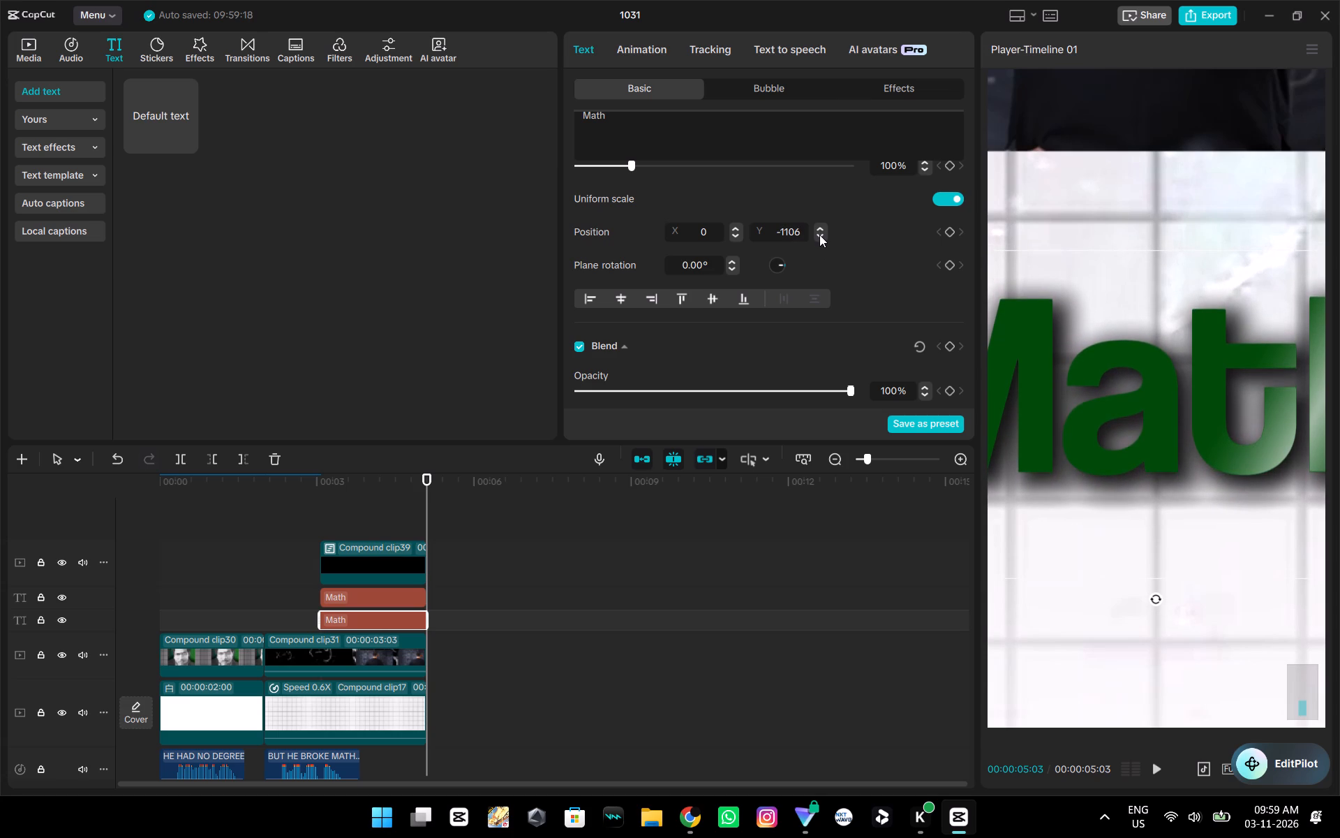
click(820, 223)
Set the colour of the lowest Math text to white, FFFFFF.
scroll(841, 251, up, 6)
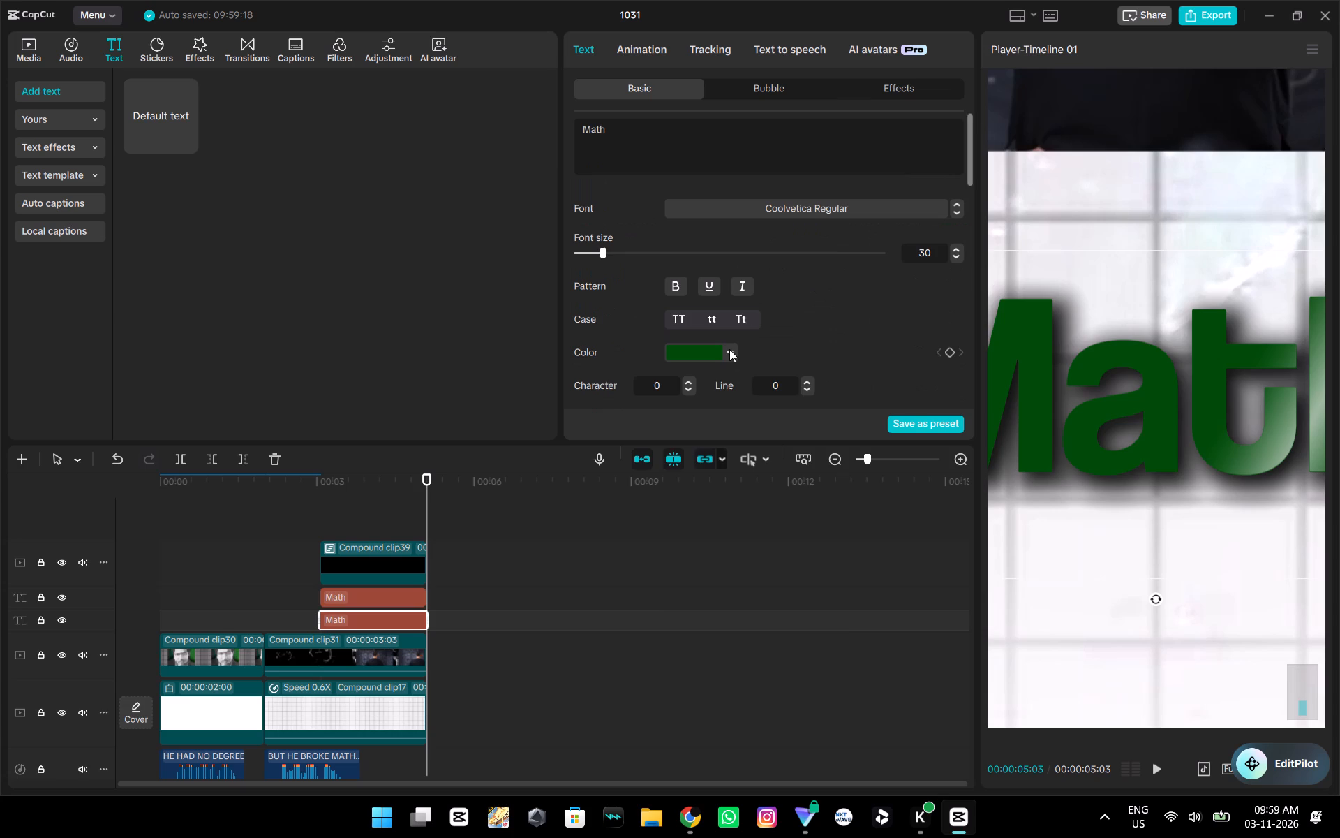
click(729, 349)
click(702, 435)
drag(702, 435, 668, 370)
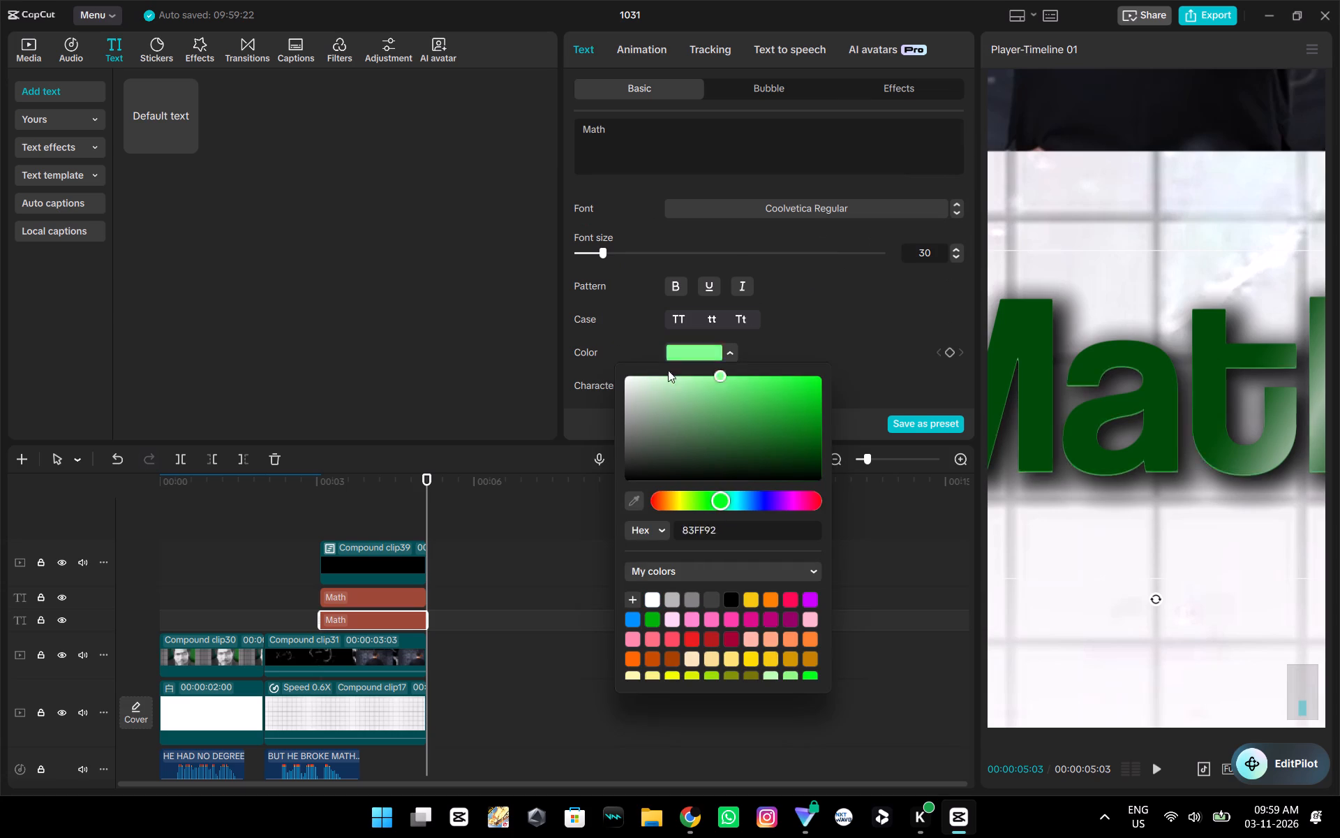
drag(668, 370, 589, 260)
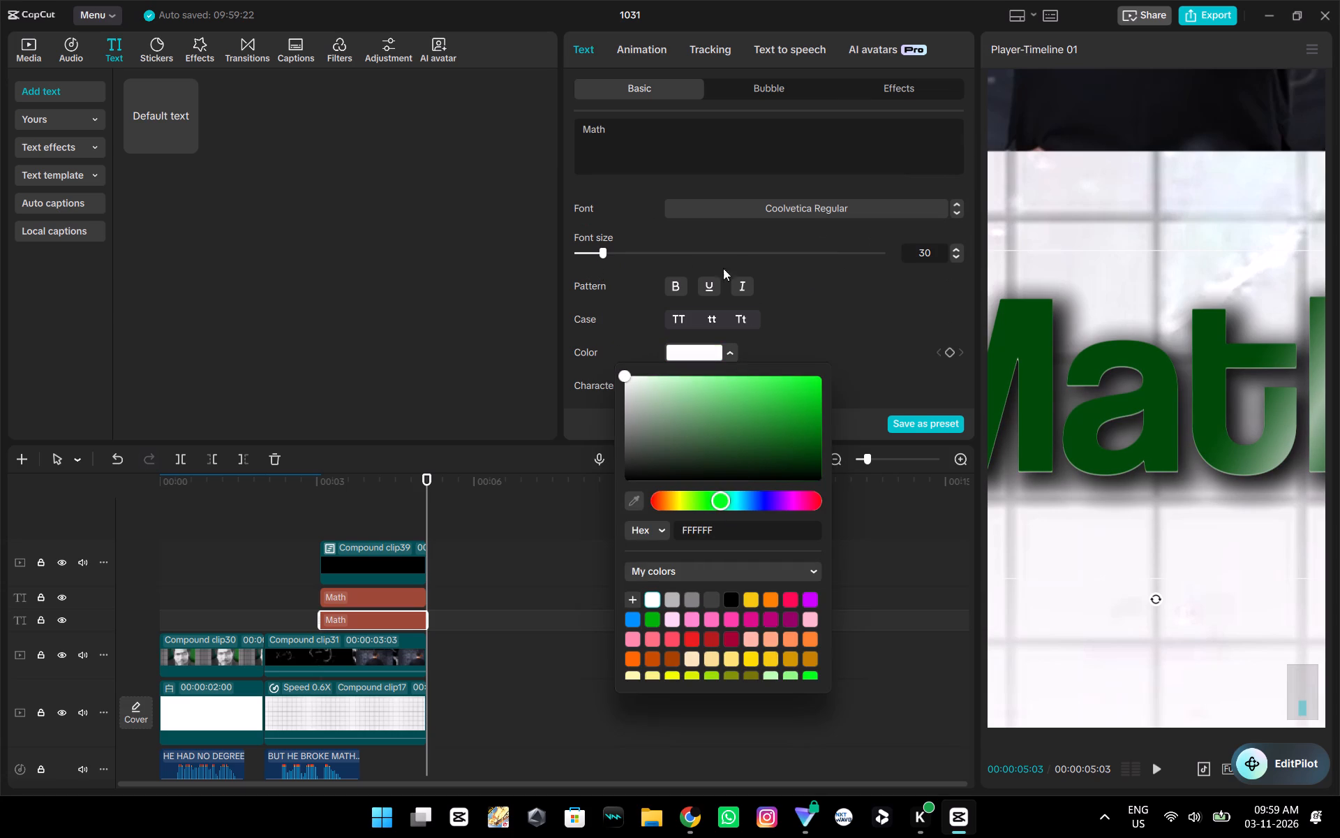
click(840, 312)
Raise the white Math text to Y position -1100 so it edges out above the green letters.
scroll(840, 320, down, 5)
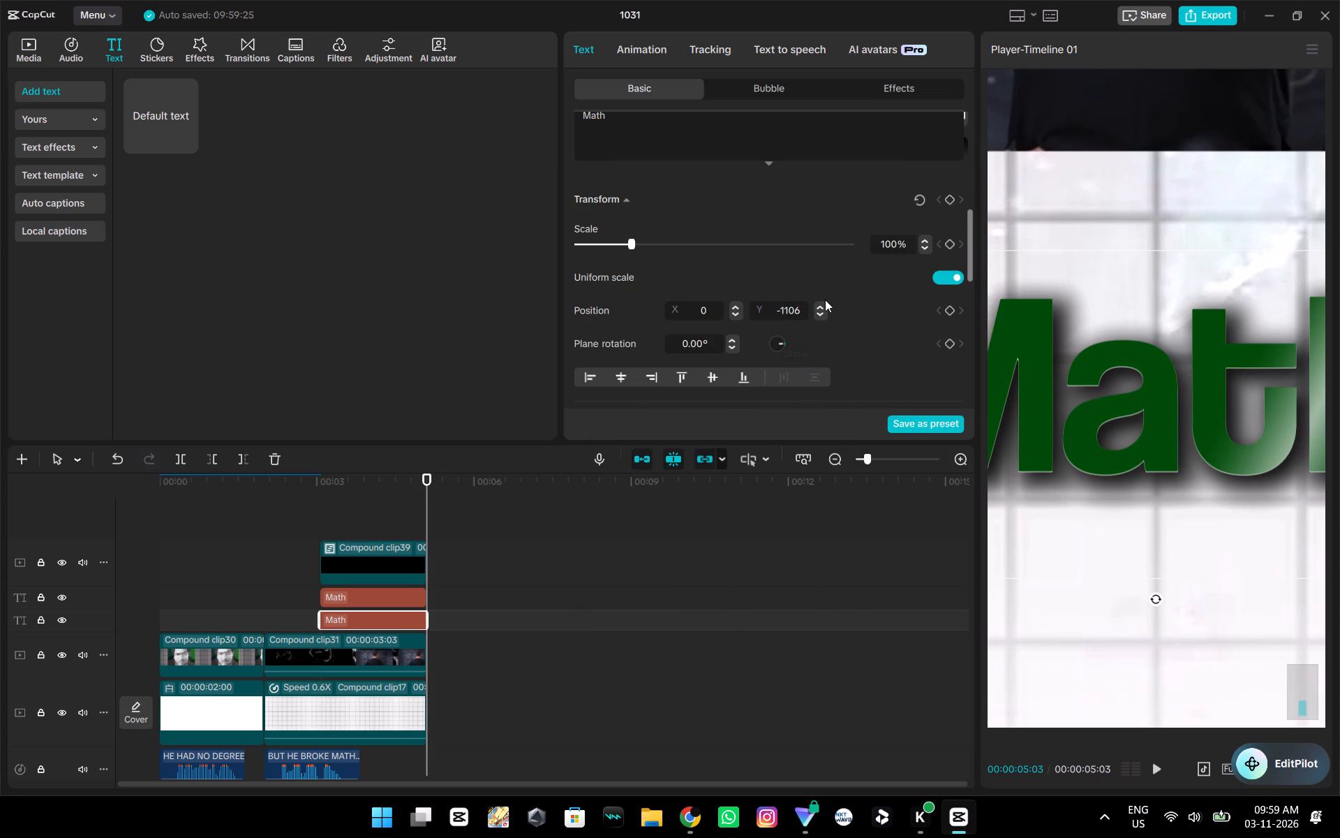
triple_click(818, 306)
triple_click(818, 306)
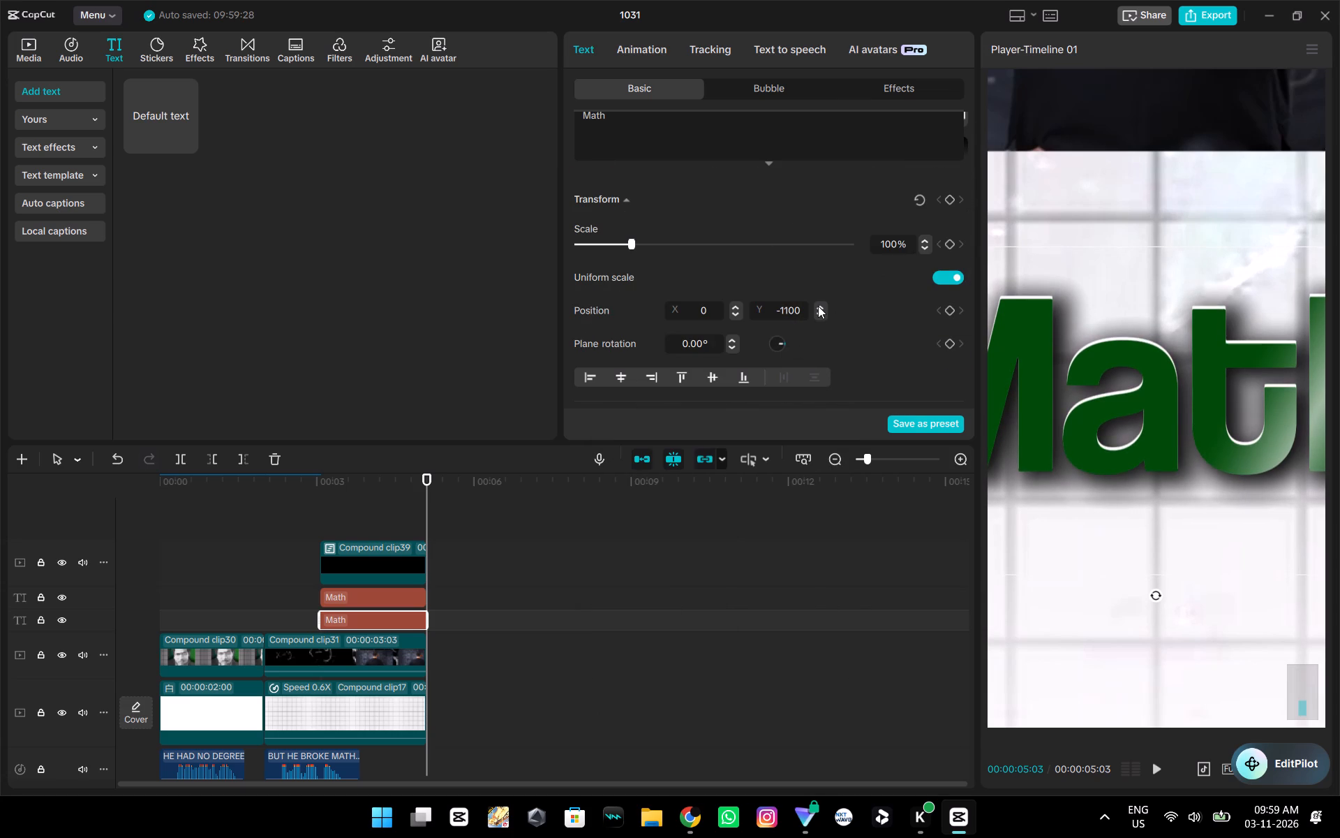
Play the section from the Math start to check the white edge behind the green text.
ctrl+scroll(1283, 466, down, 9)
click(348, 518)
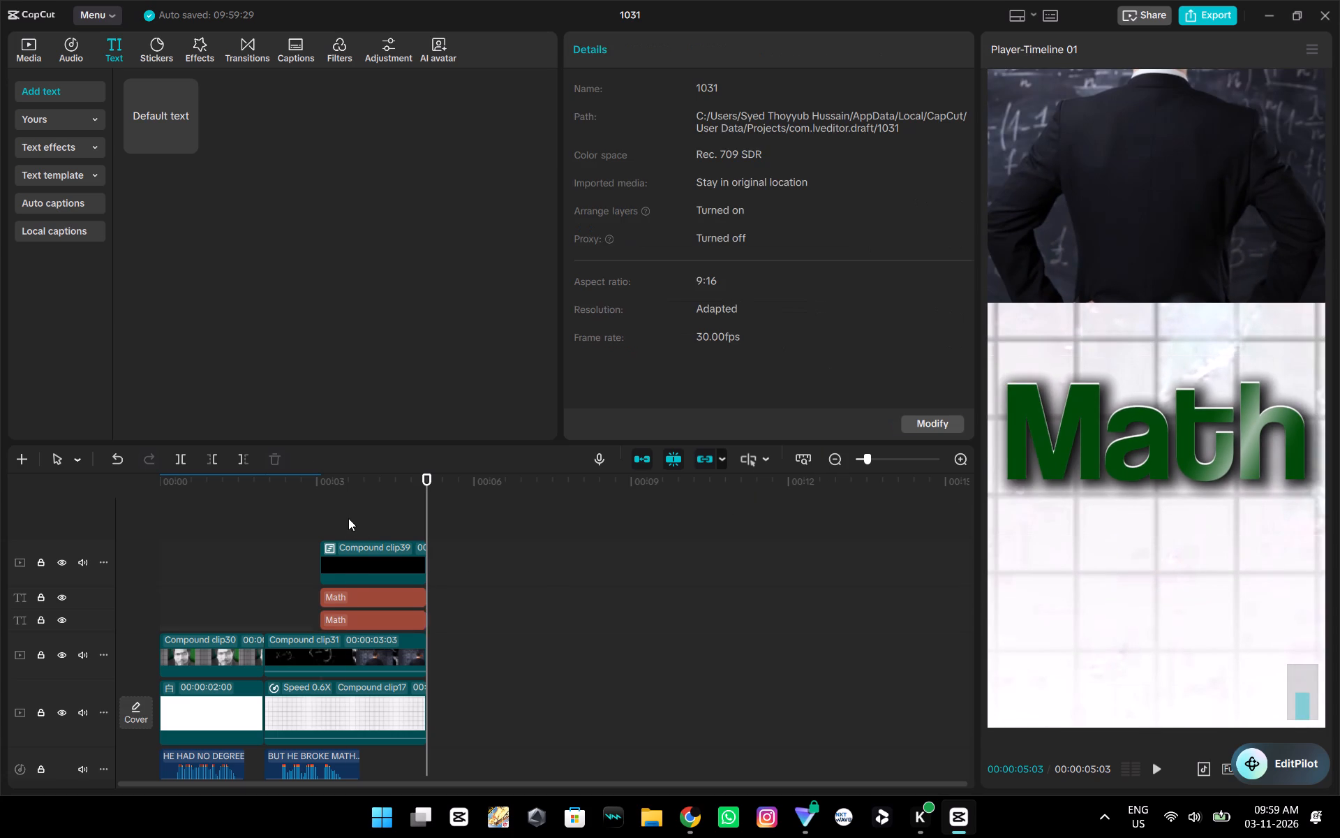
drag(348, 518, 322, 520)
key(space)
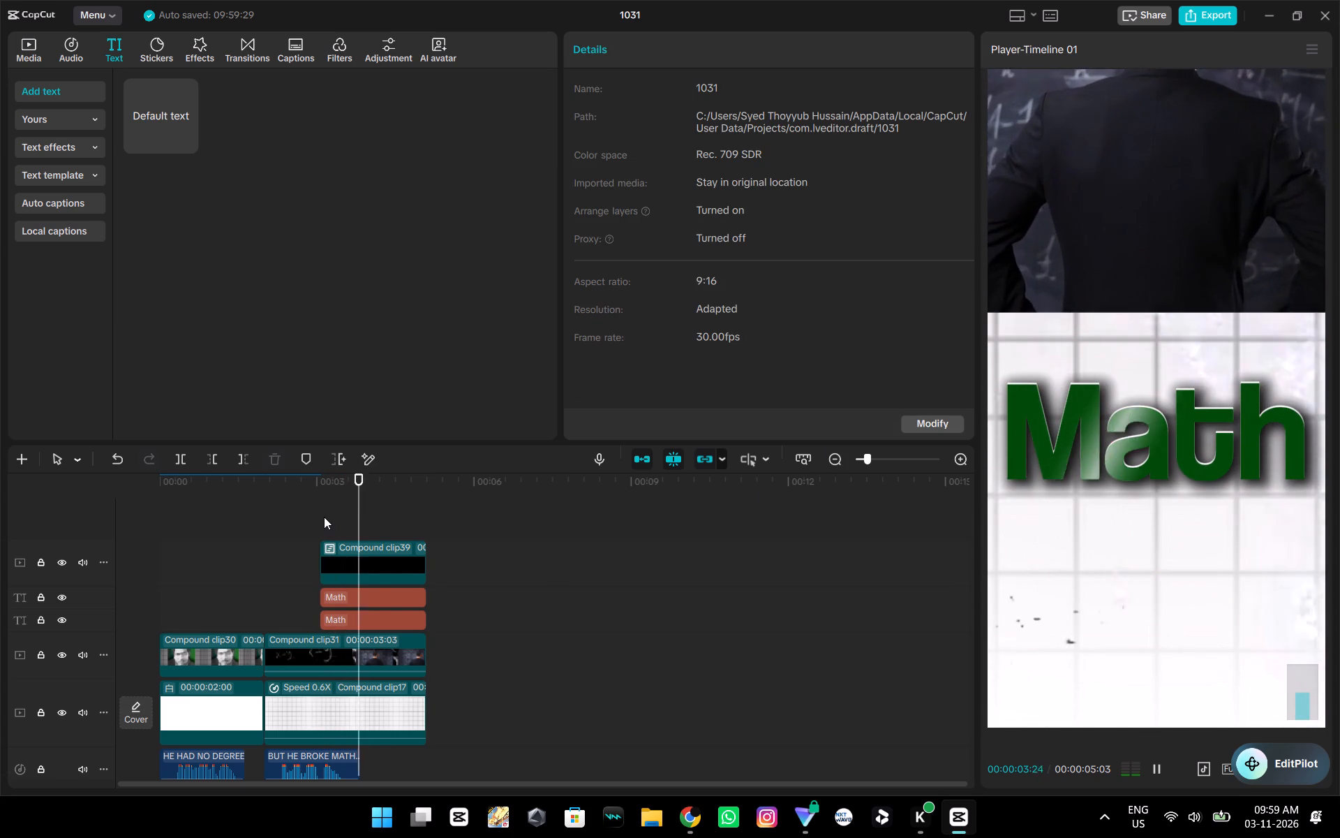
key(space)
Convert the white shadowed Math text below the green one into a compound clip.
click(345, 618)
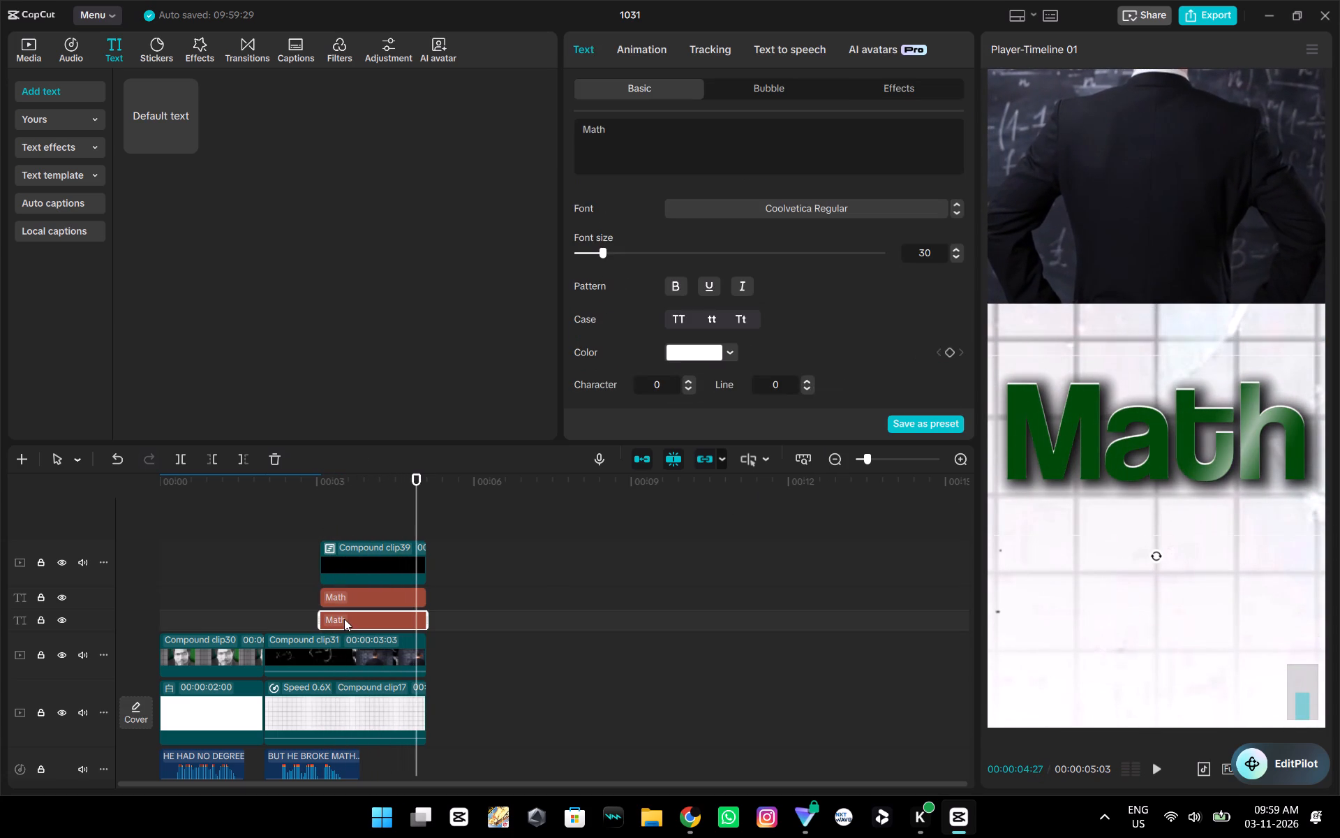
key(alt+g)
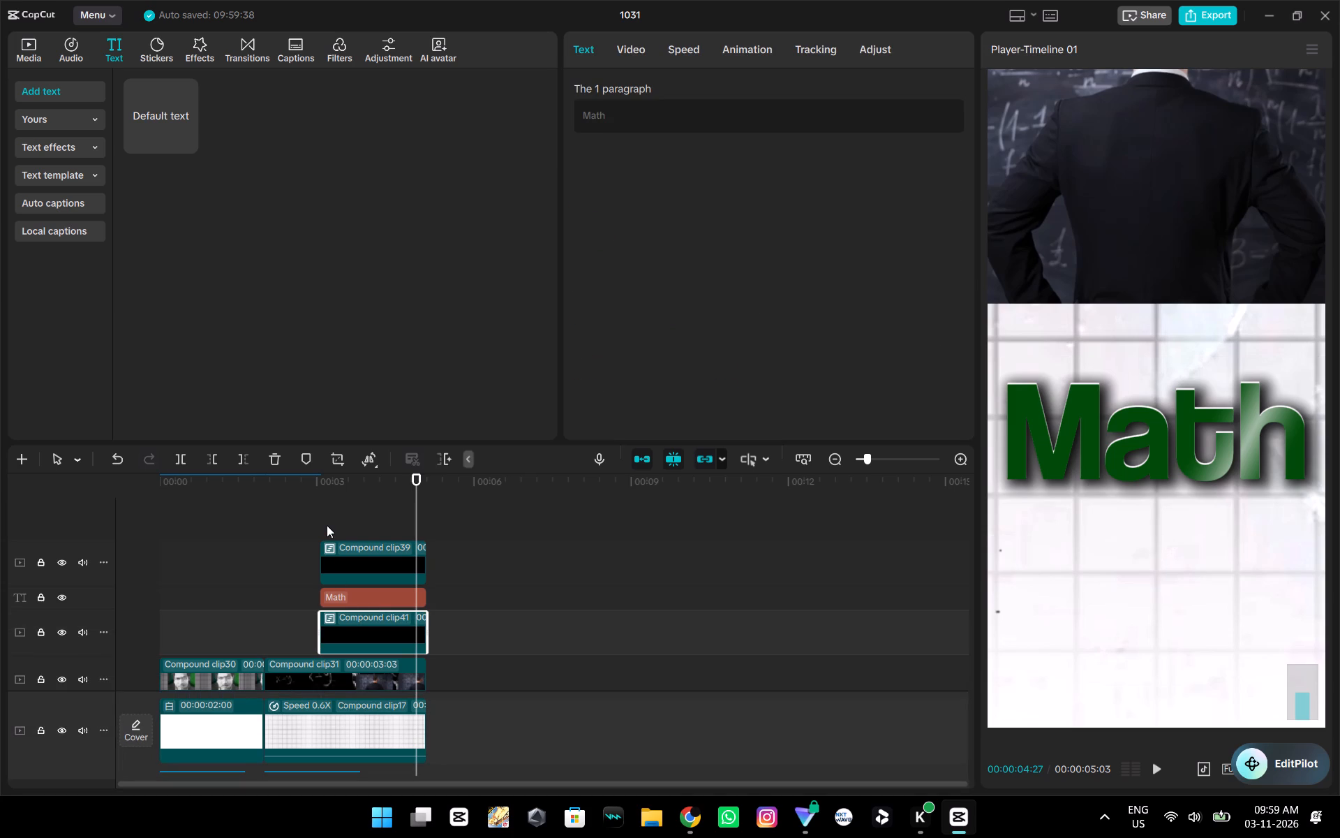
Combine all three Math layers, the shine clip, the green text and the shadowed clip, into one compound clip.
drag(326, 516, 347, 628)
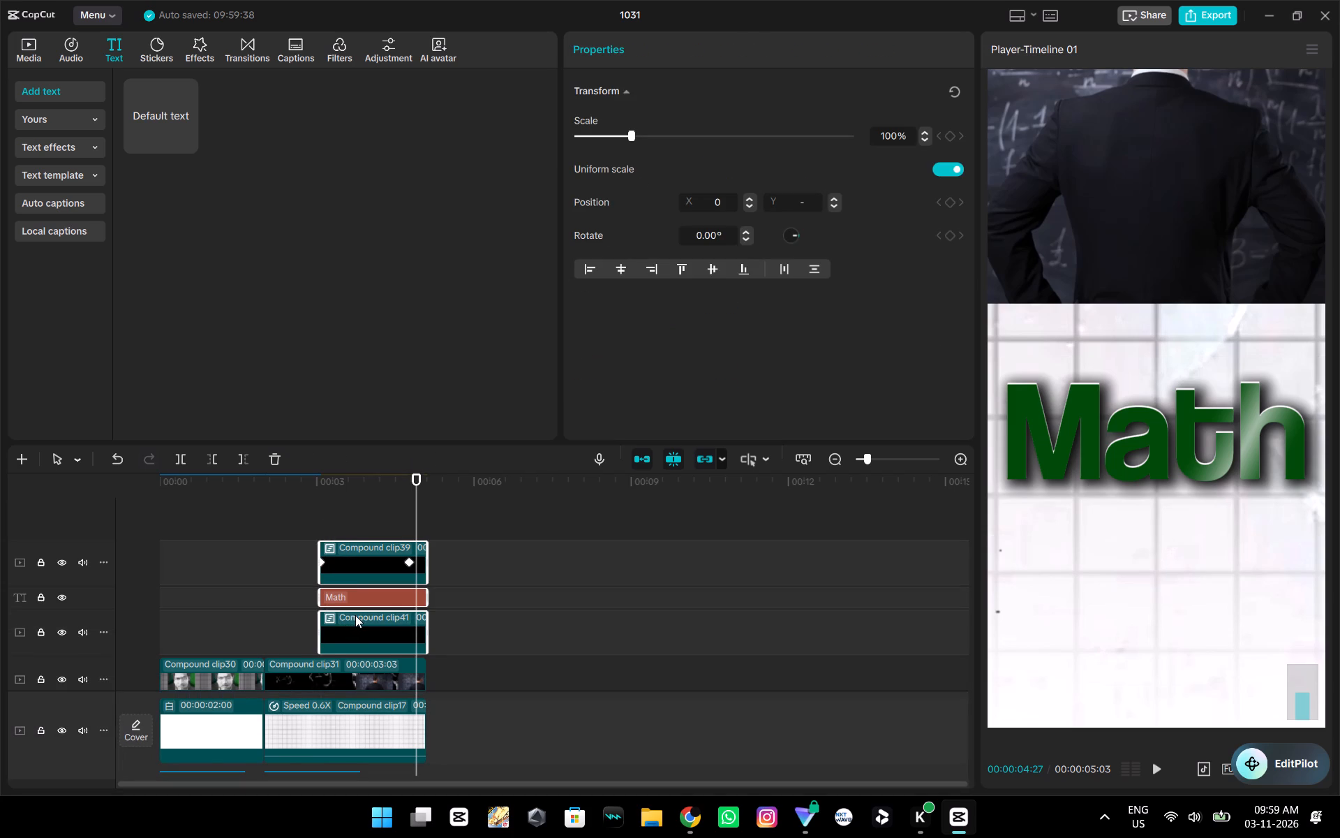
key(alt+g)
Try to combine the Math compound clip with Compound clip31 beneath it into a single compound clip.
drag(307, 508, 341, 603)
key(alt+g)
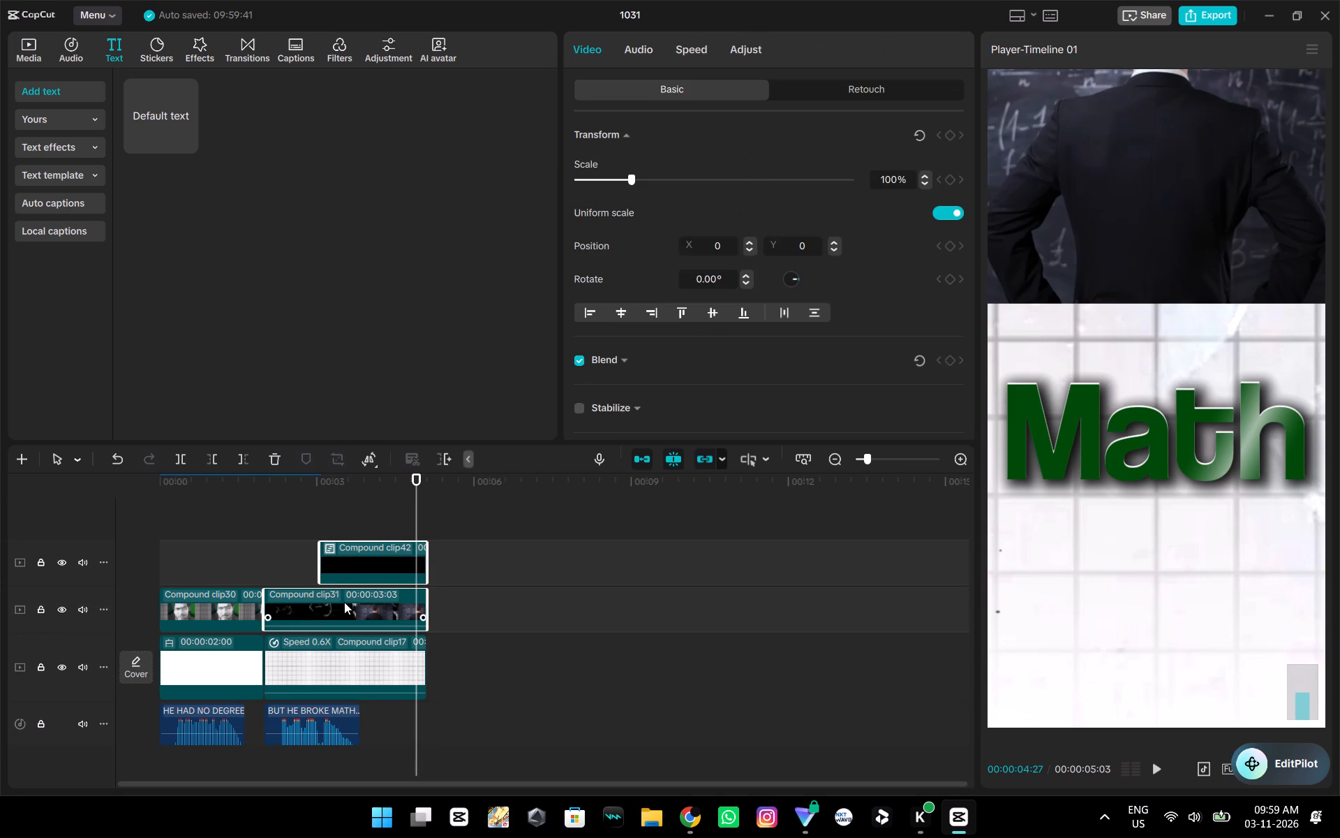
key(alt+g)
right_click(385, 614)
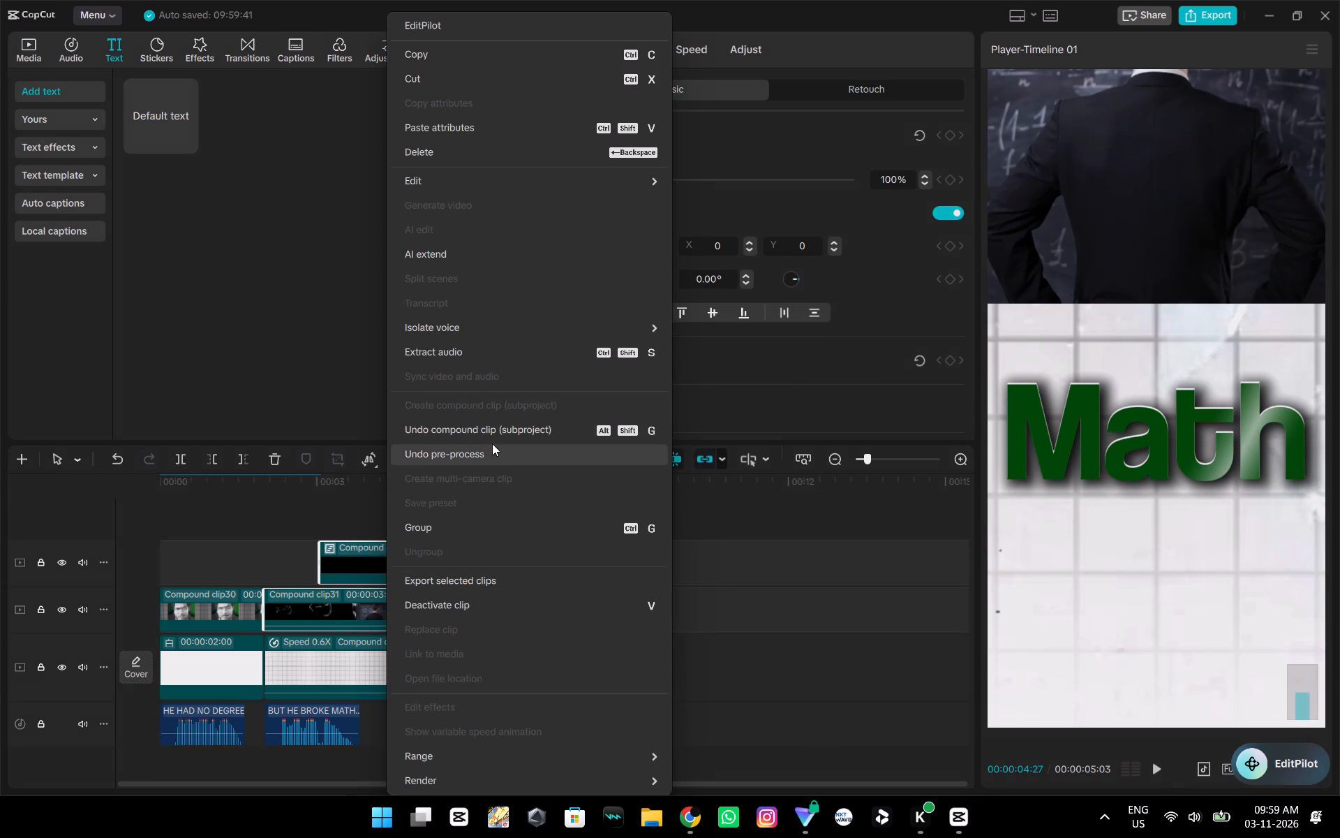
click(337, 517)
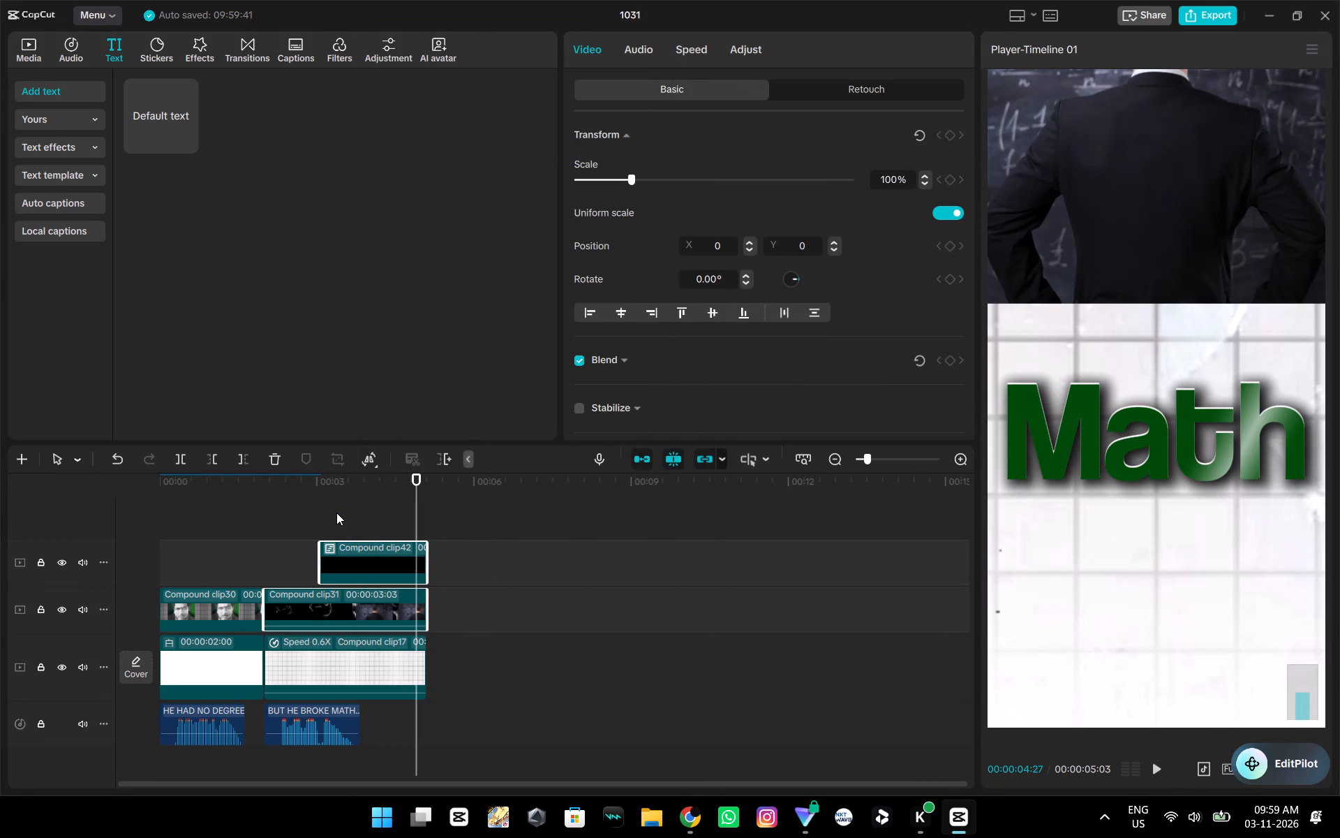
Fit the whole frame in the preview and play the project from the beginning.
click(219, 531)
drag(211, 528, 61, 528)
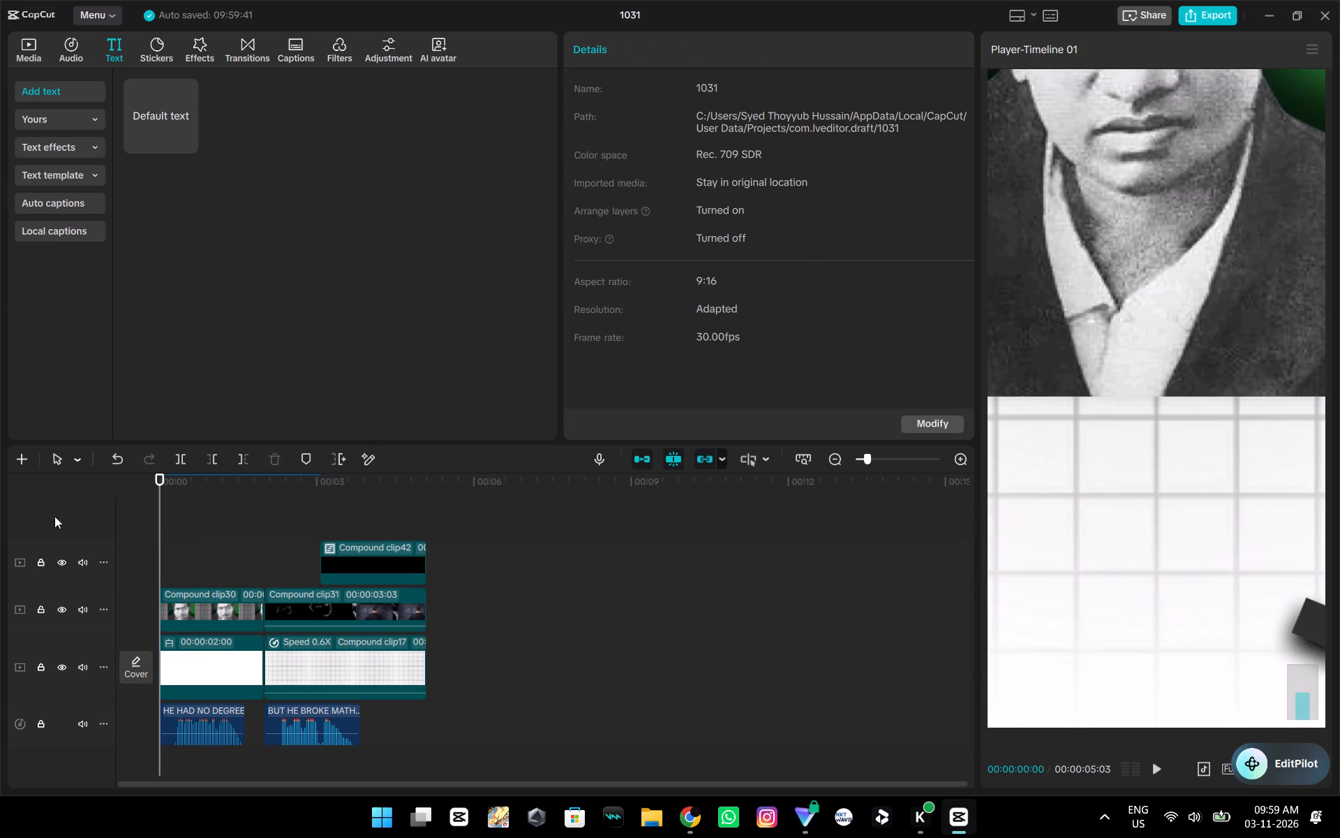
ctrl+scroll(1339, 486, down, 8)
ctrl+scroll(1163, 399, down, 9)
key(space)
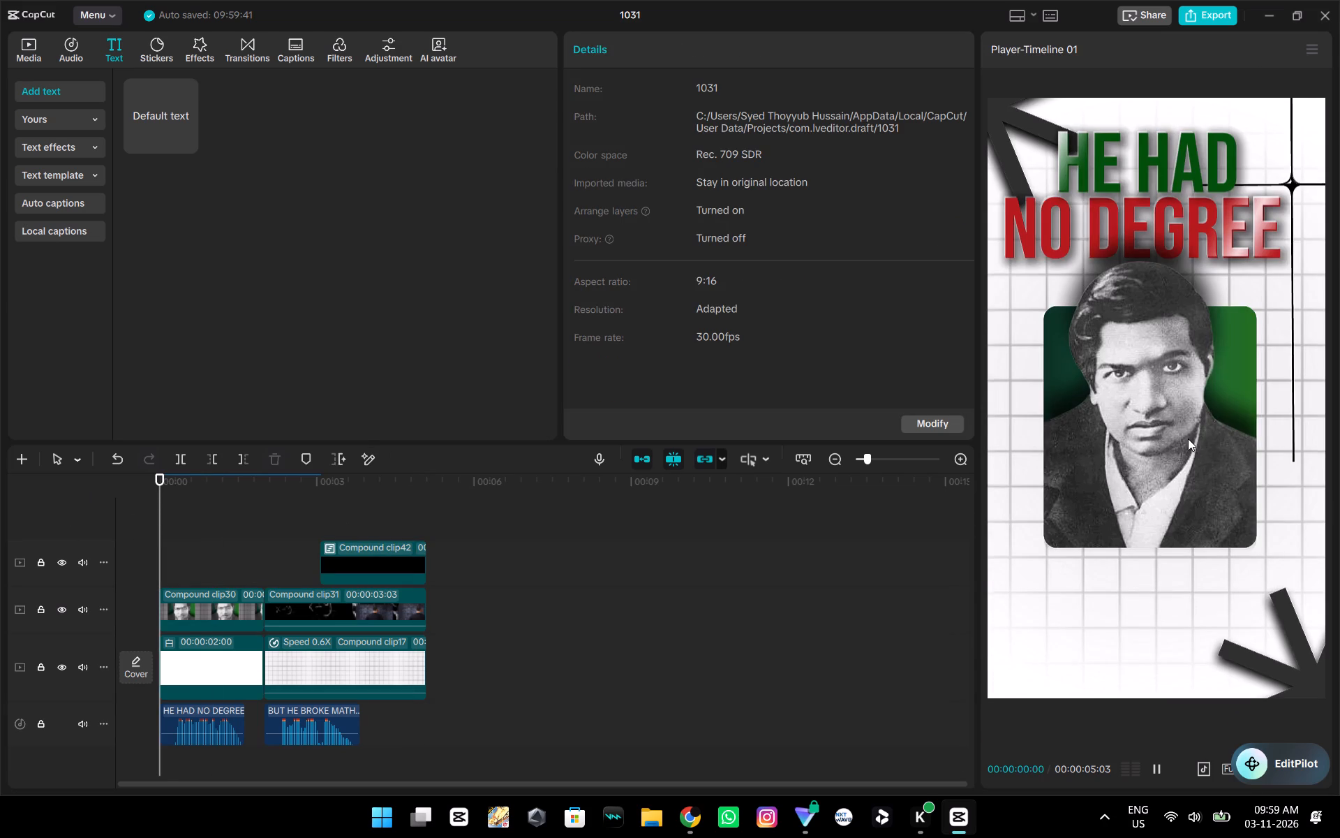
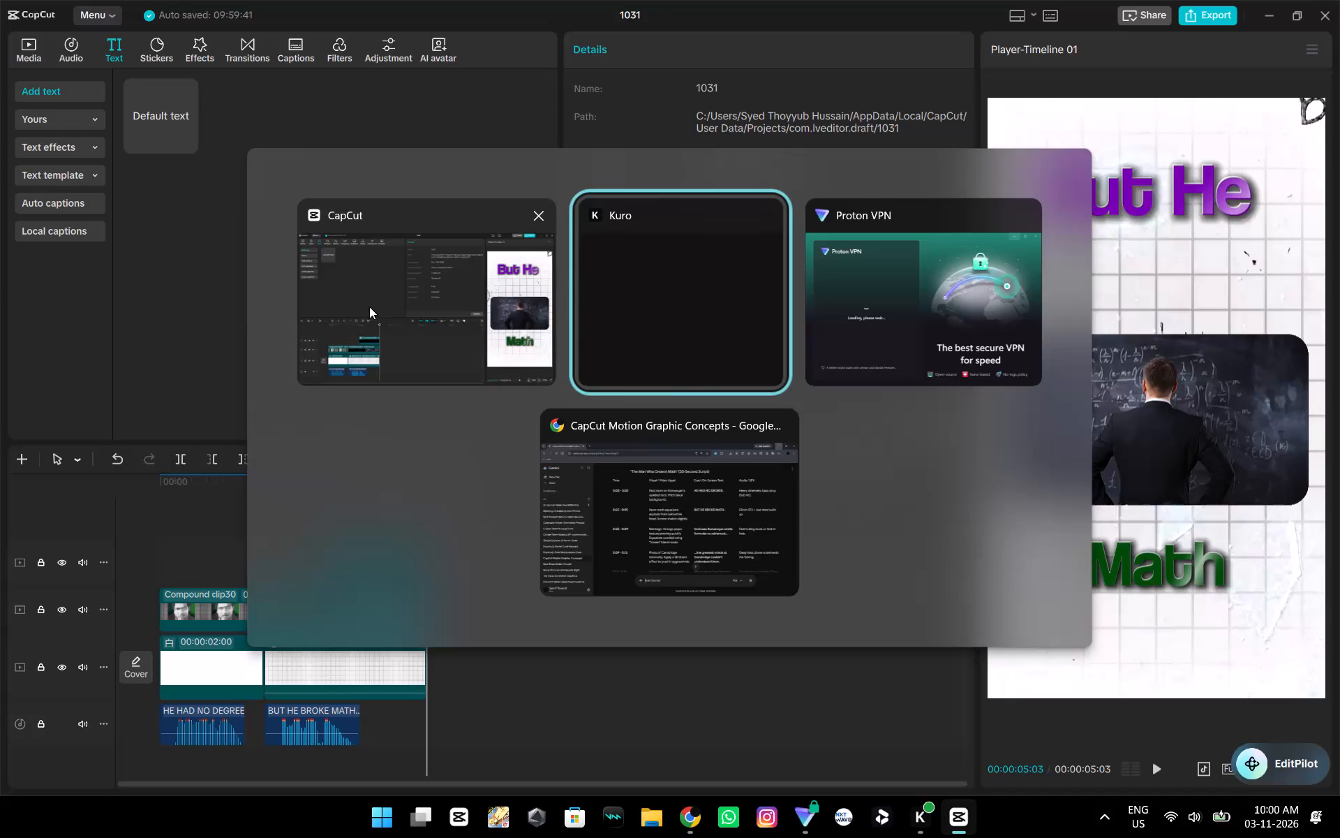
key(alt+Tab)
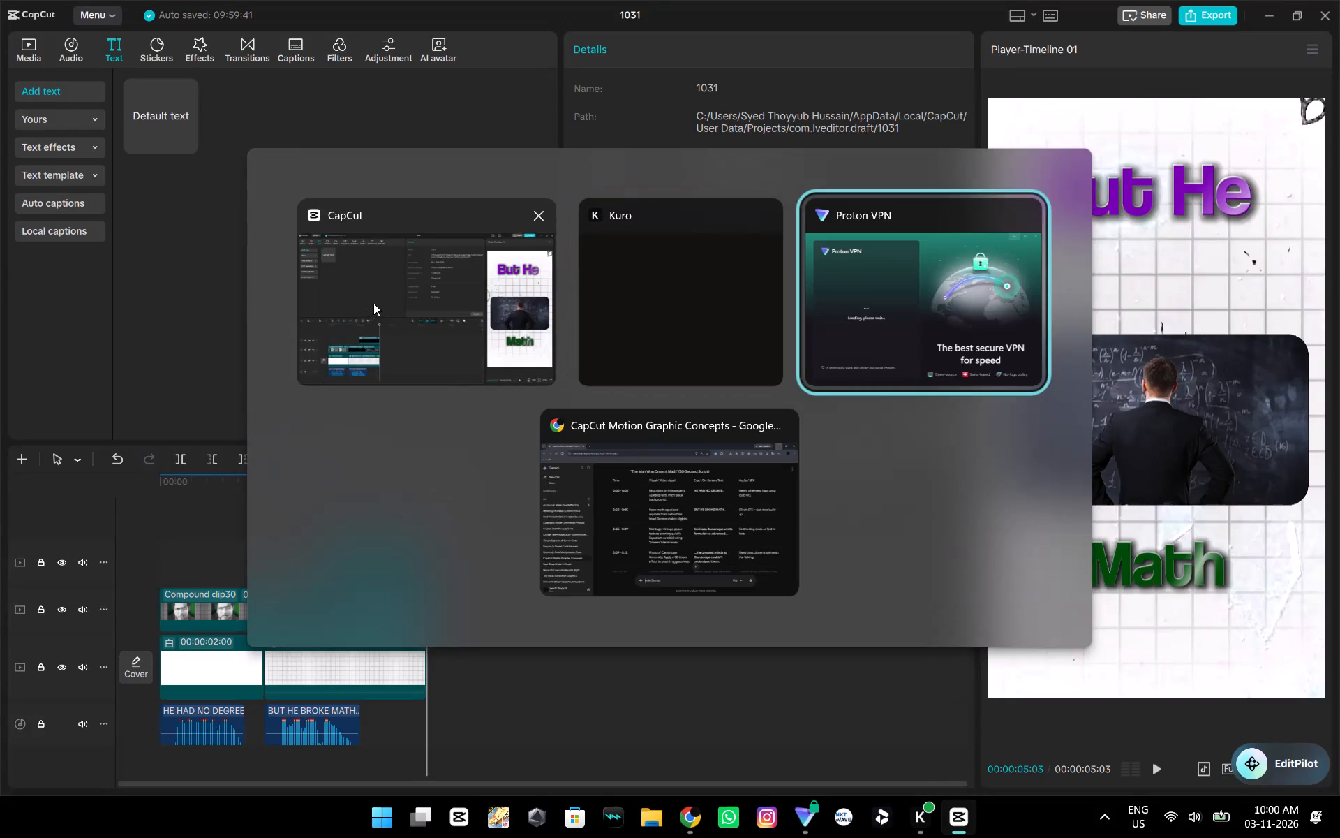
click(1043, 112)
key(alt+Tab)
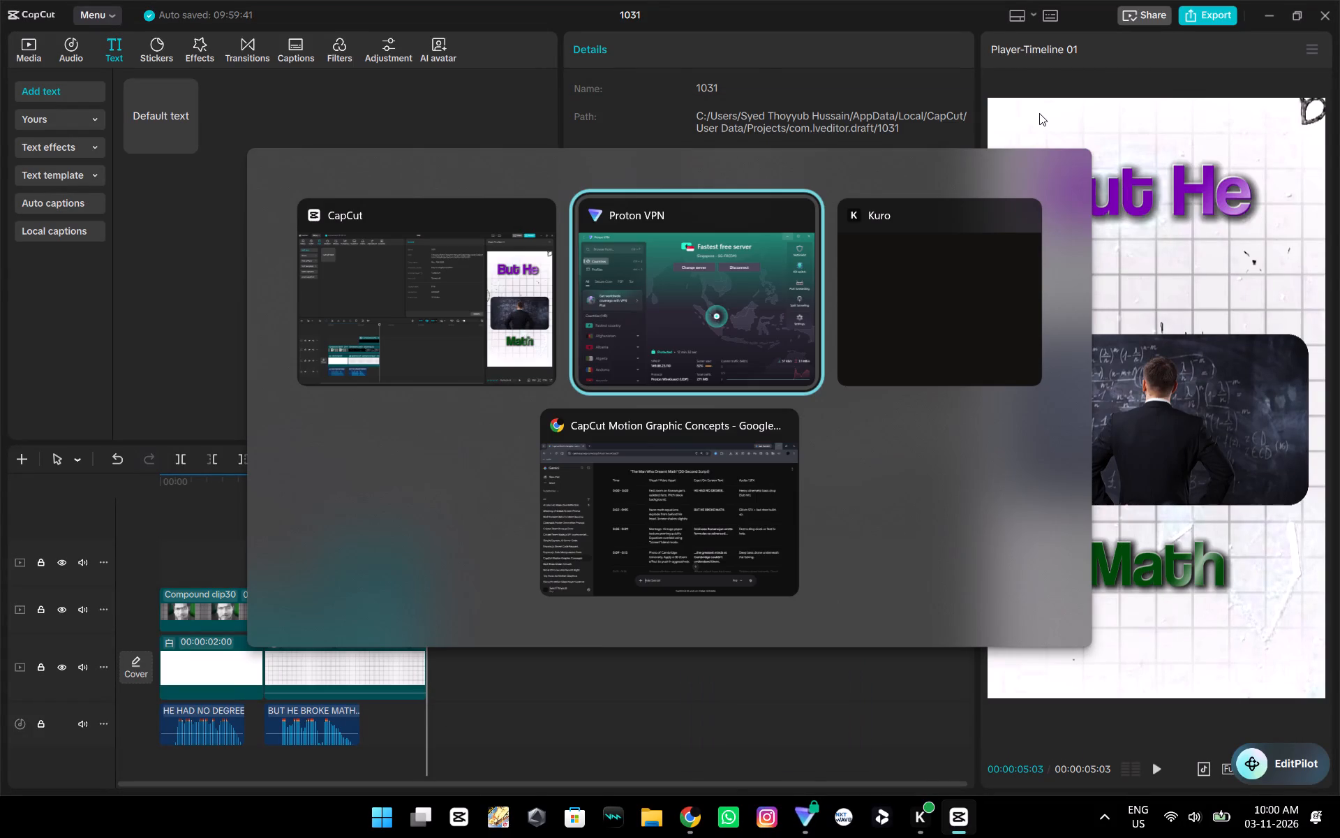
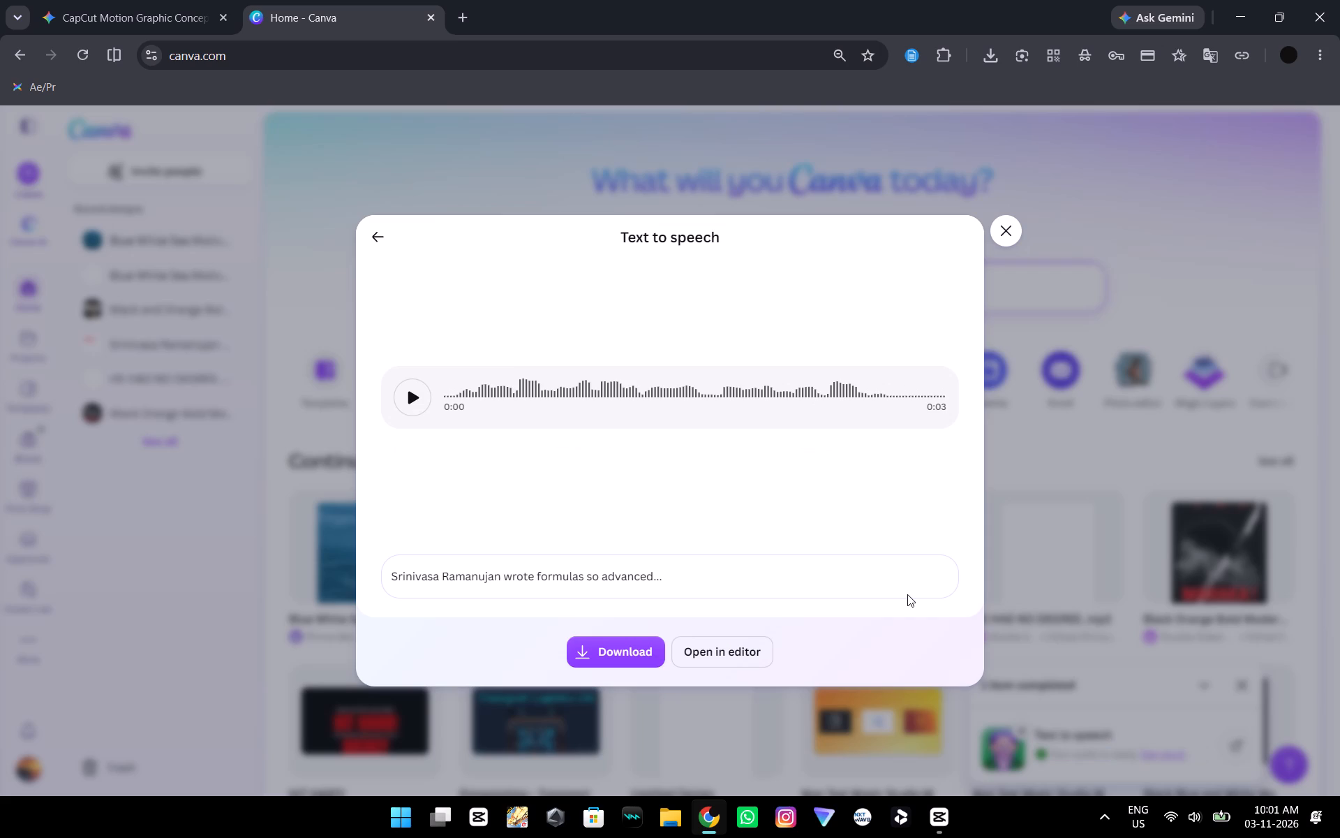
Play the generated Henry voiceover.
click(411, 396)
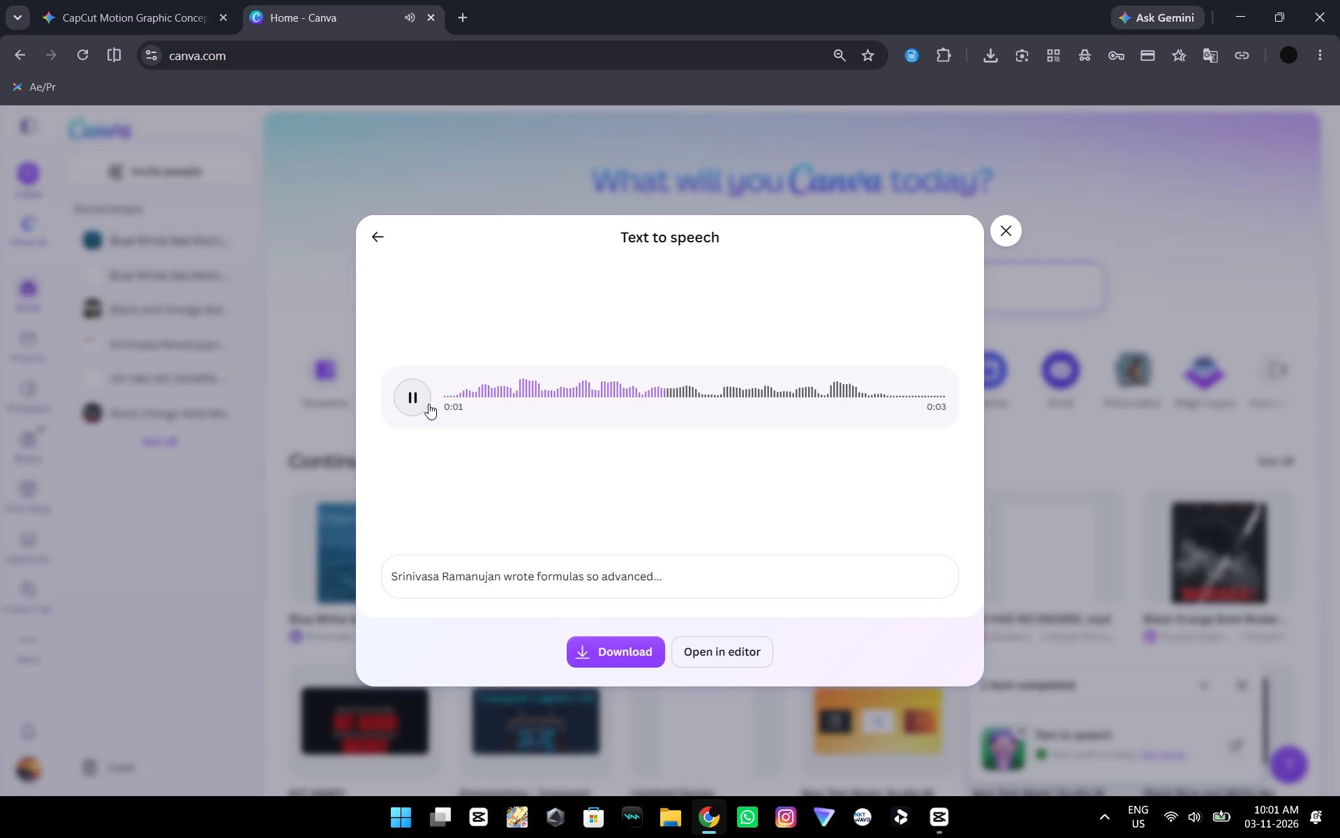
Return to the speech form, enter the copied line again, and regenerate it with the Steph voice.
click(378, 229)
click(490, 586)
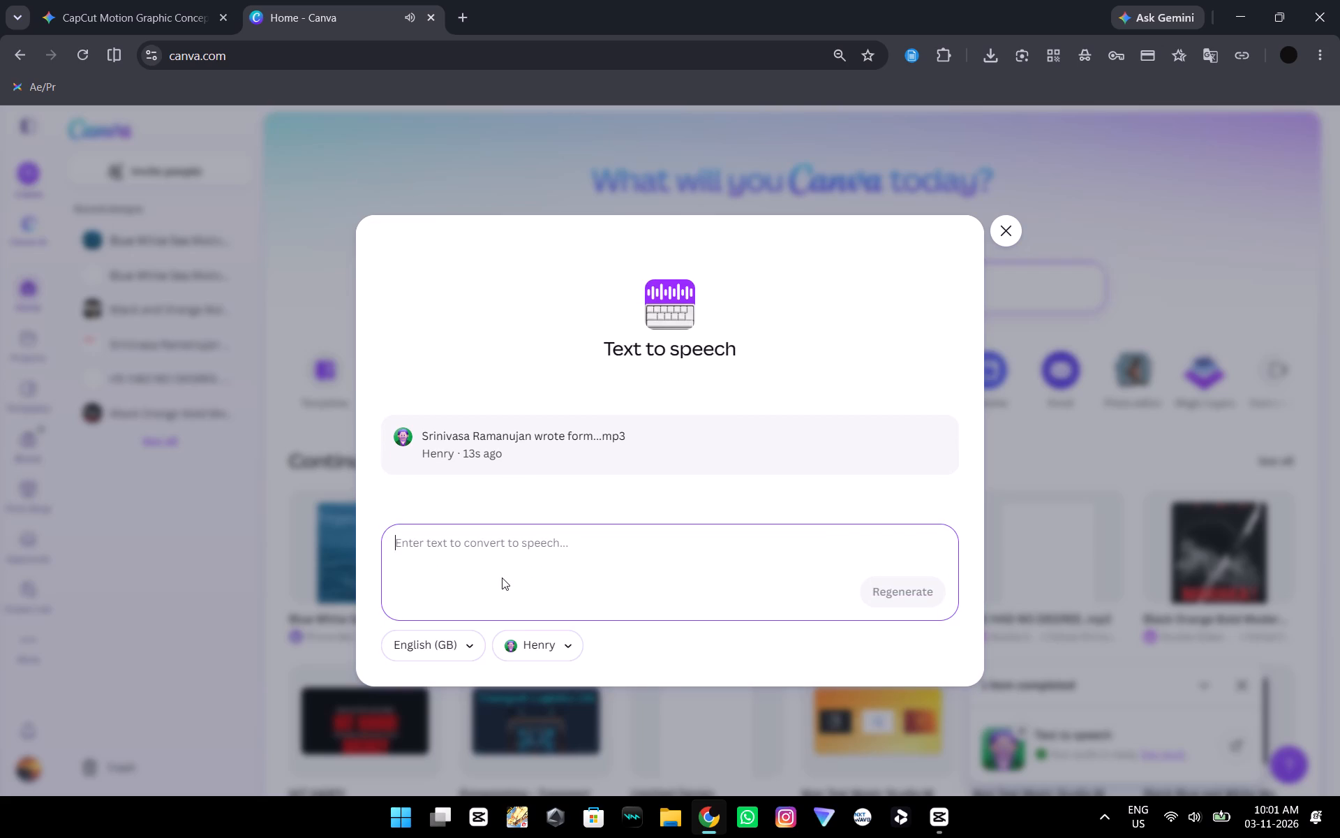
key(ctrl+v)
click(533, 633)
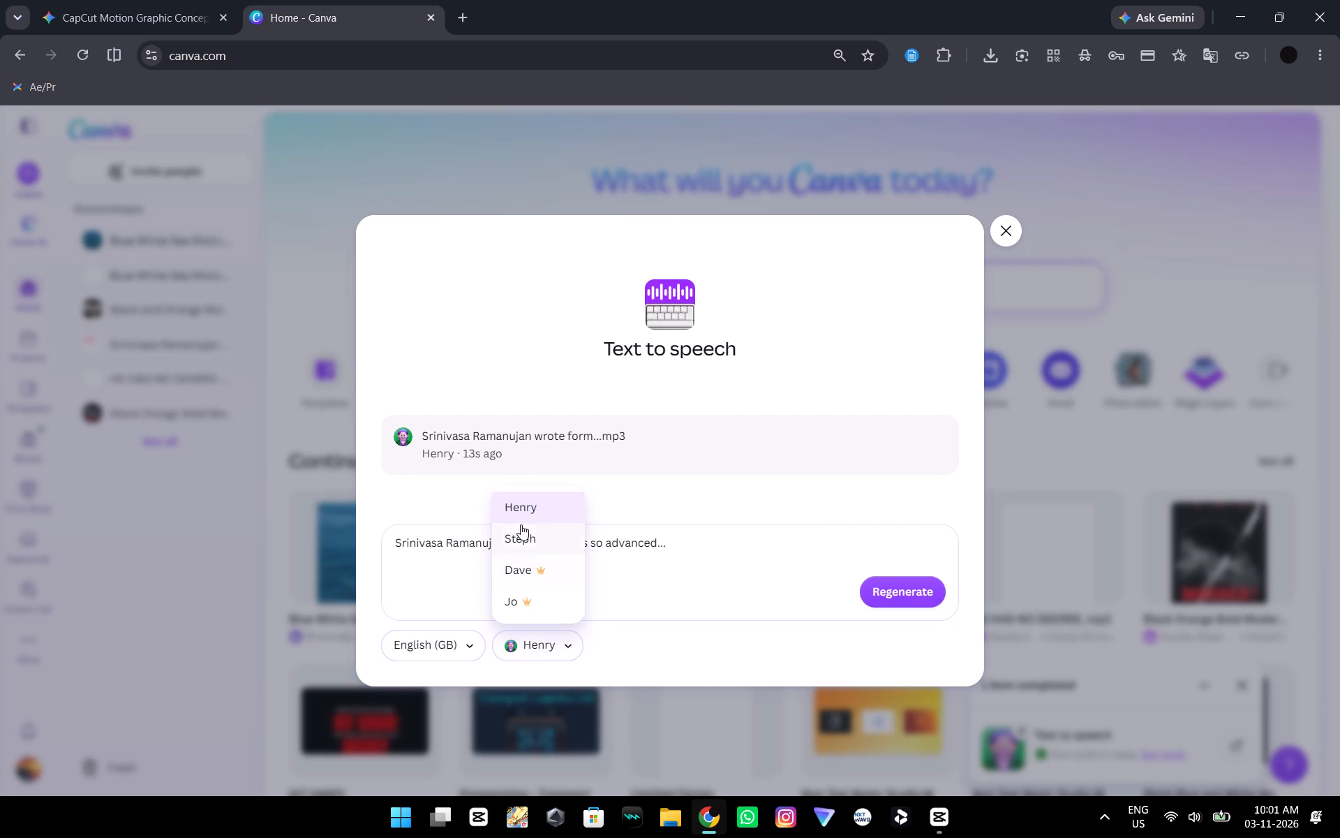
click(523, 530)
click(906, 601)
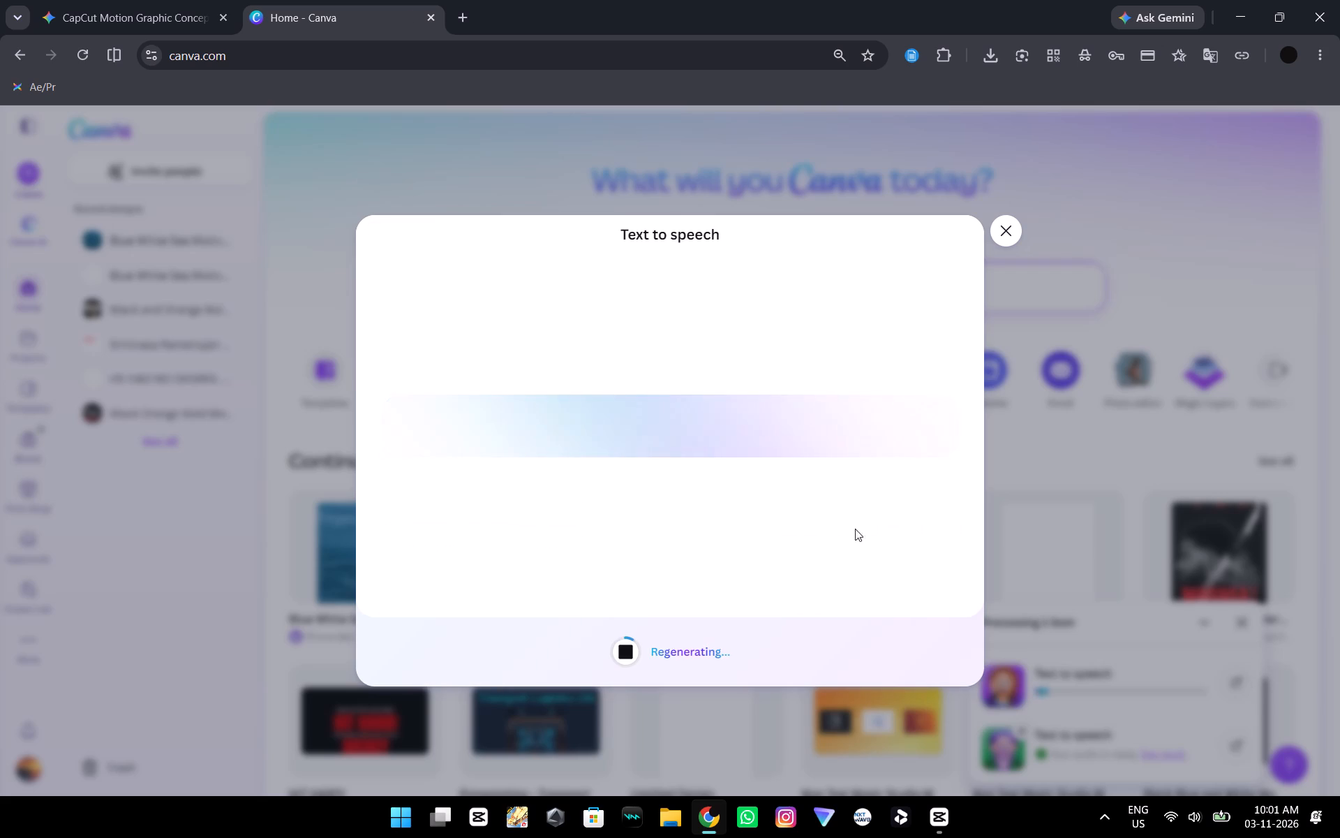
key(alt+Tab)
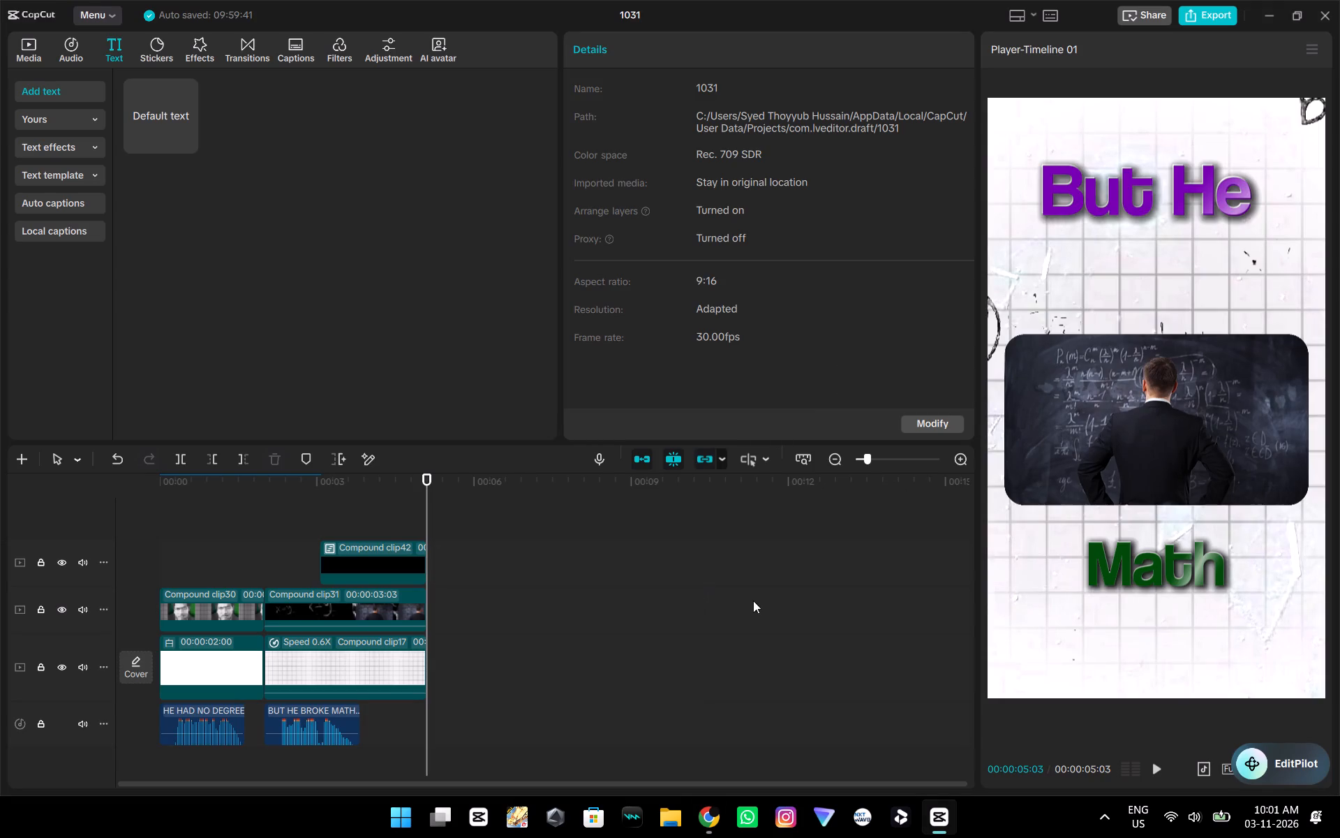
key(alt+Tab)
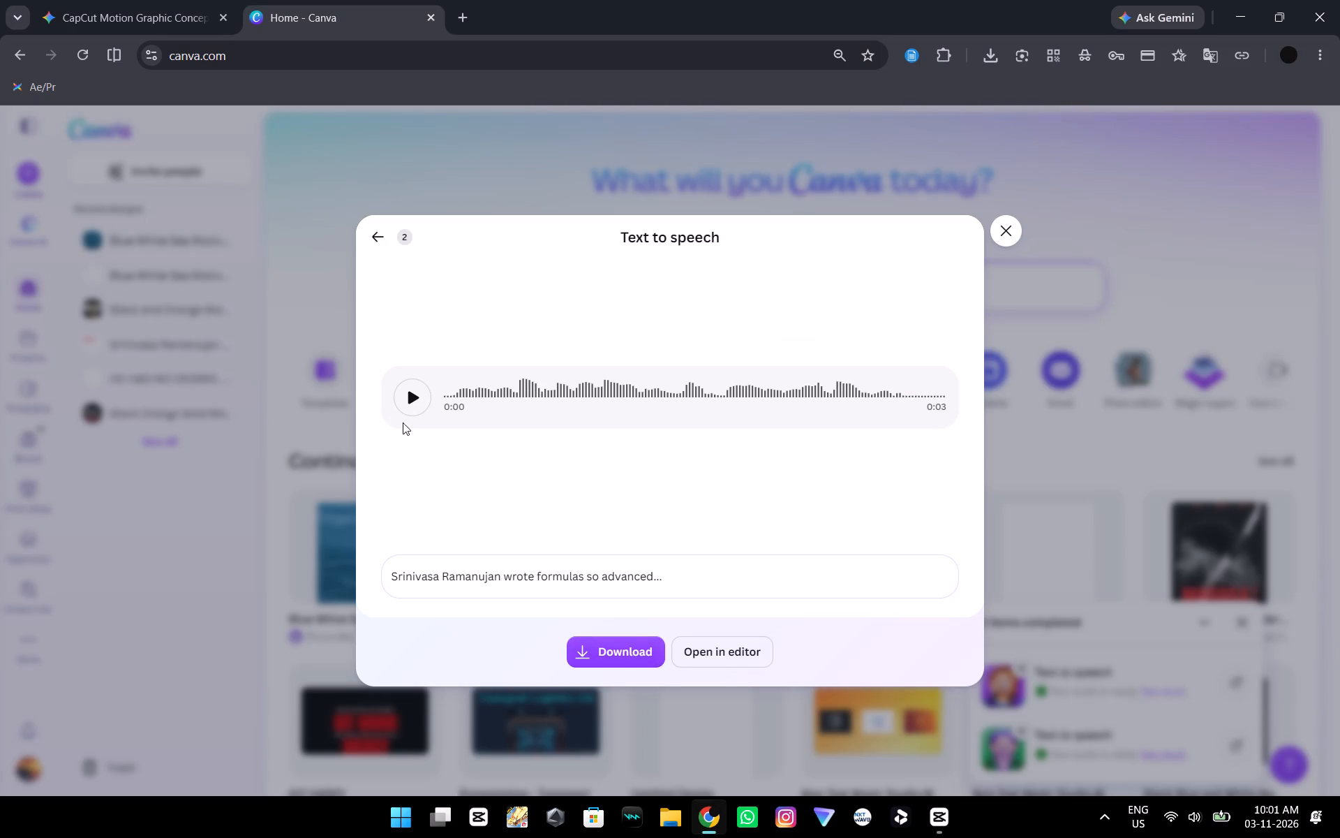
Play the generated Steph voiceover.
click(404, 400)
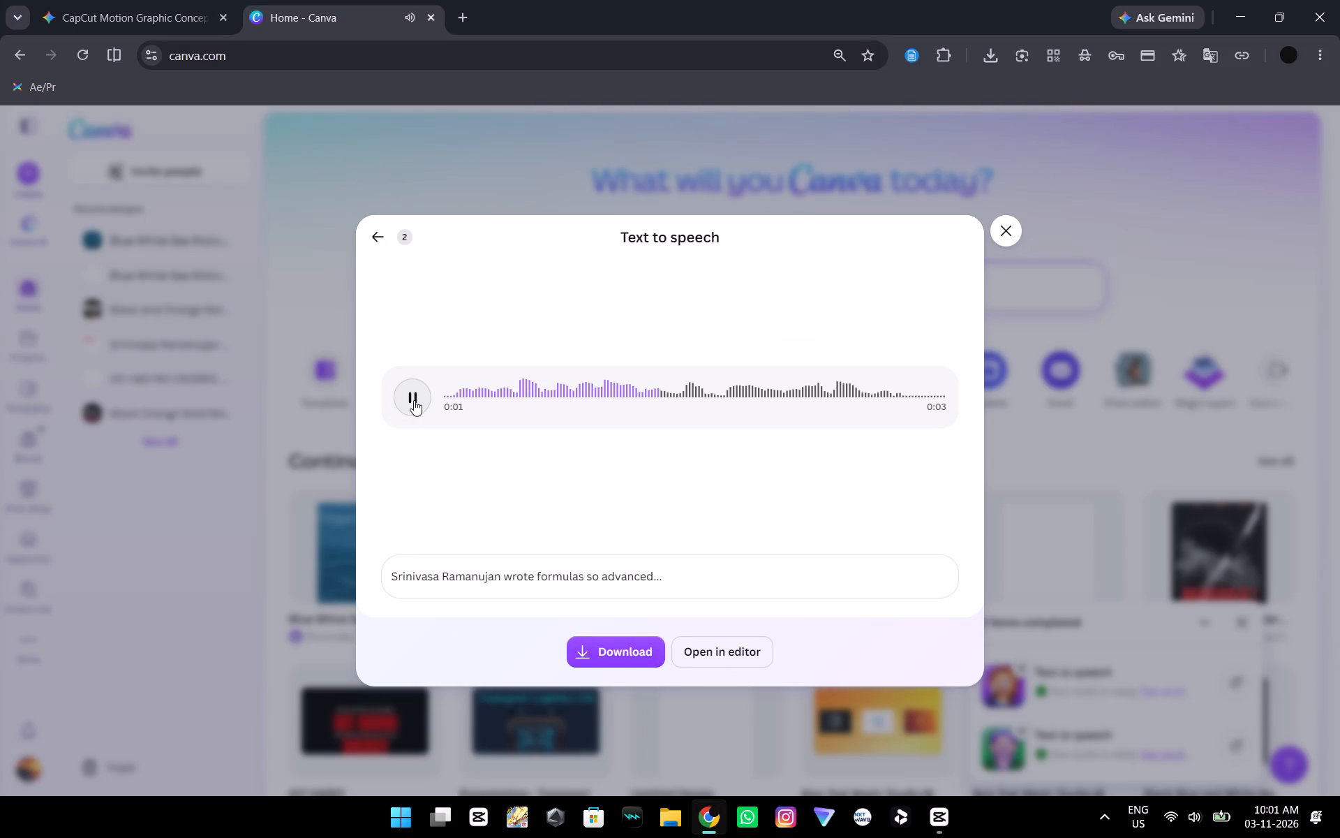
Return to the speech form and set the voice to Henry.
click(373, 229)
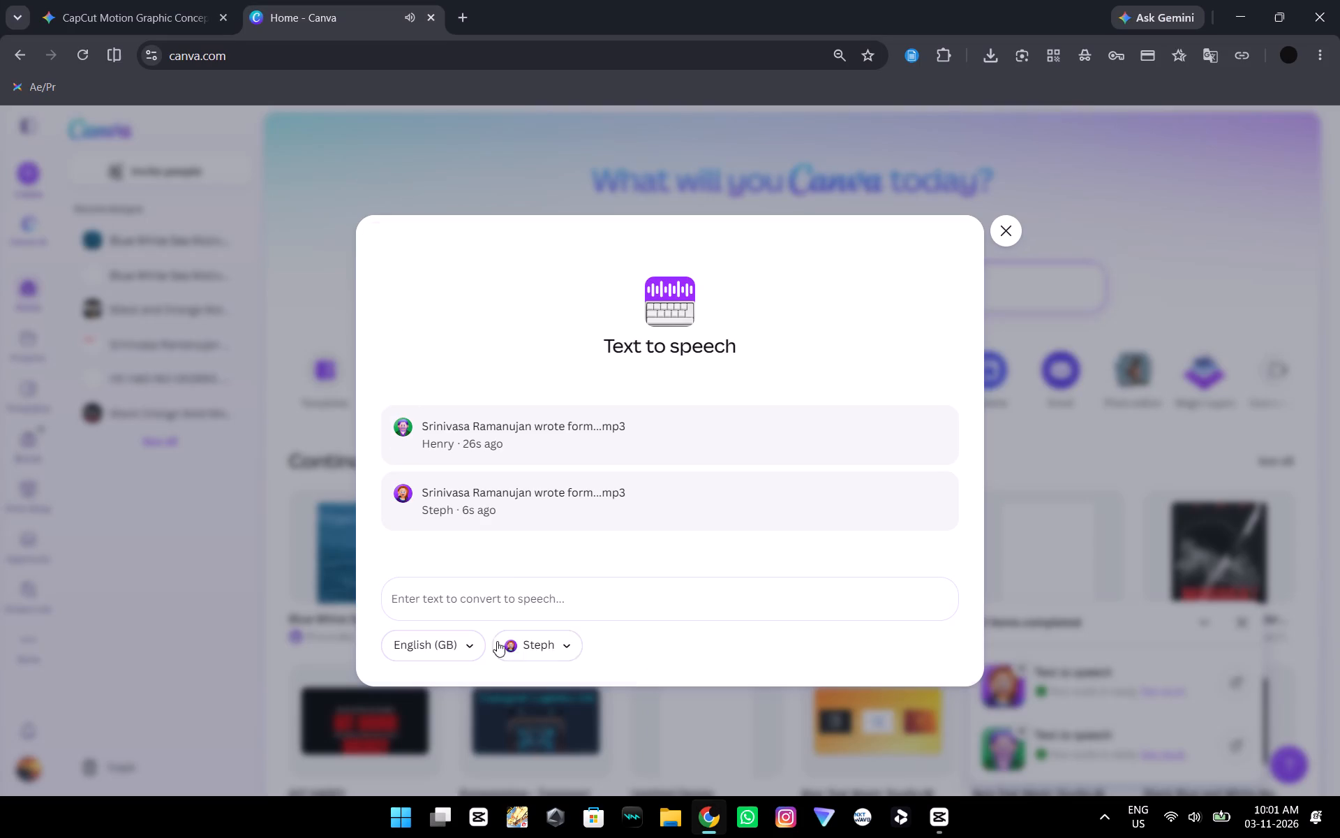
click(514, 645)
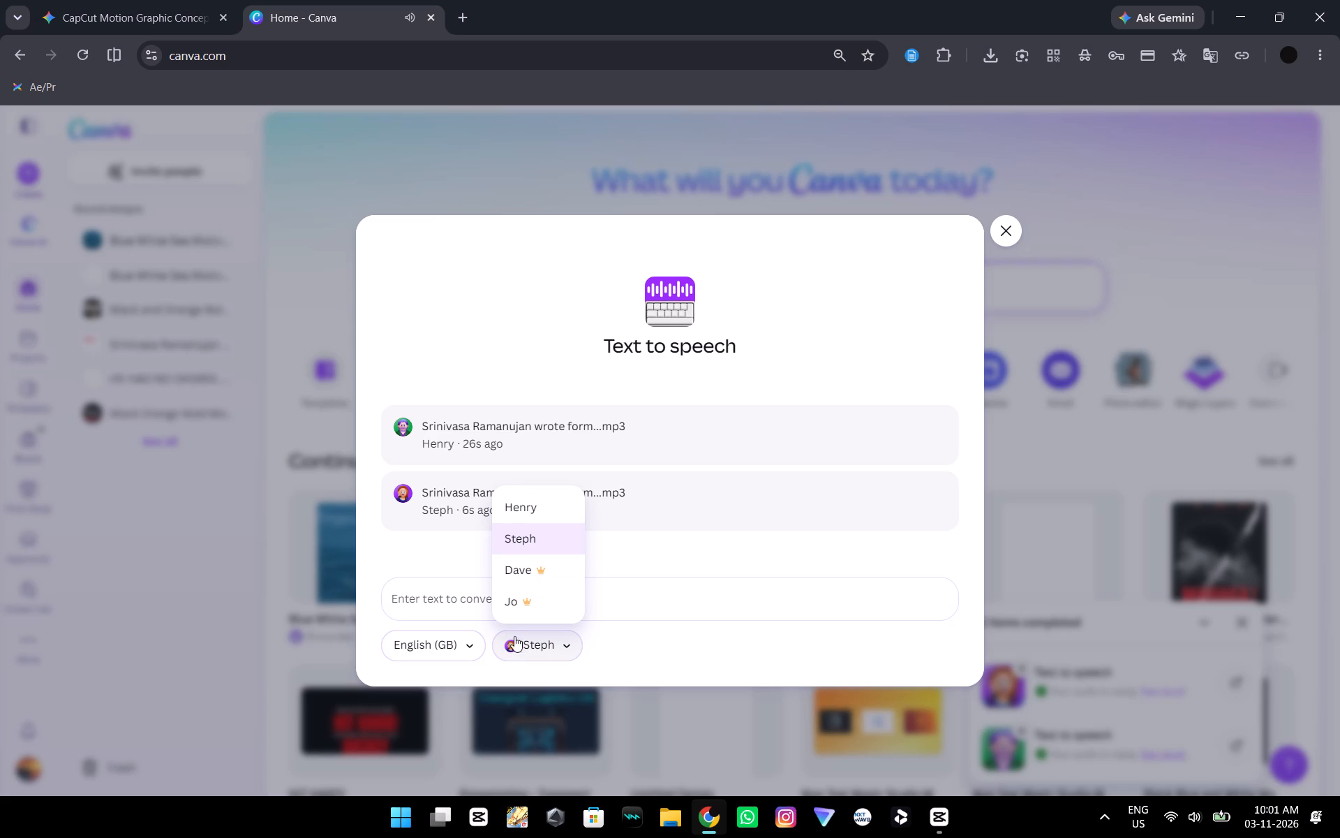
click(526, 506)
Set the text-to-speech language to Hindi and open its list of voices.
click(455, 649)
scroll(491, 493, up, 5)
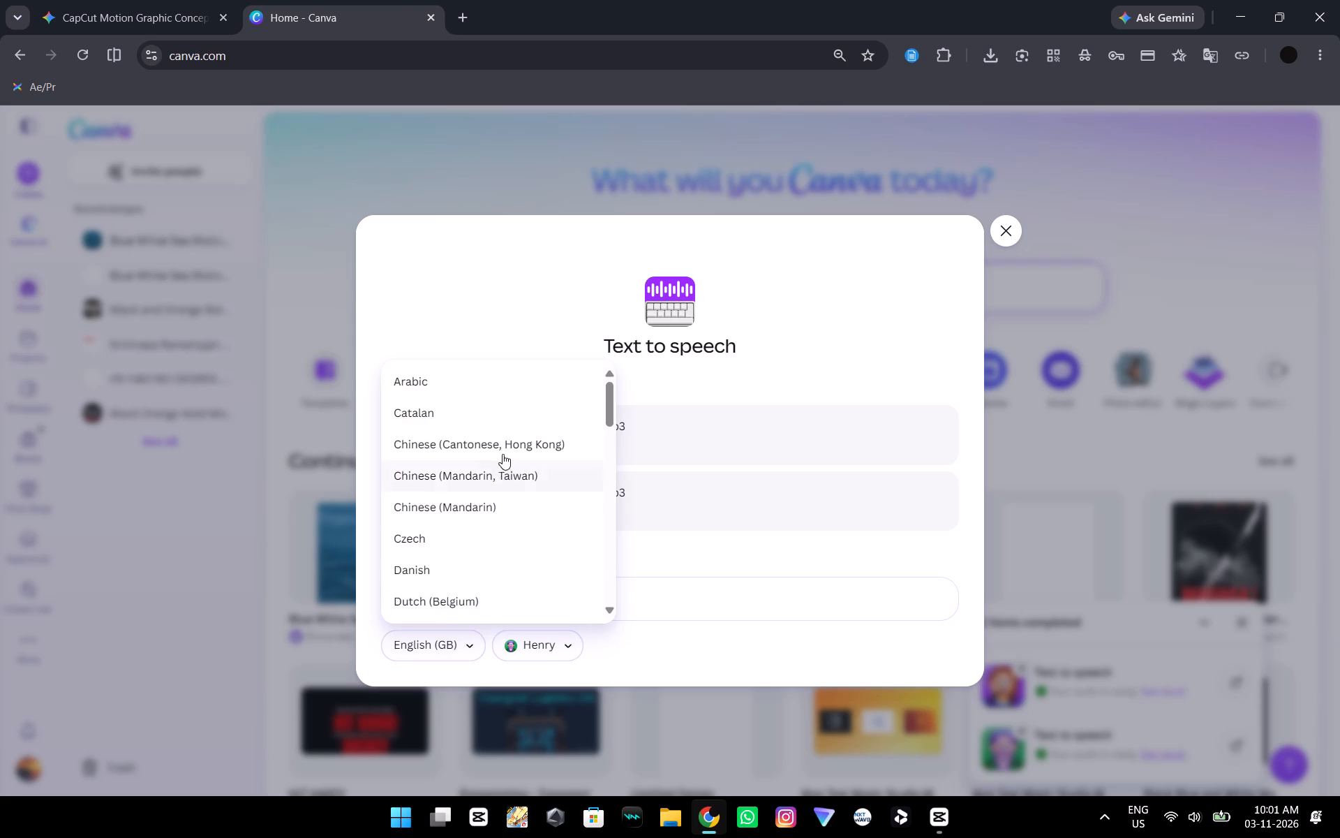
scroll(507, 446, down, 3)
scroll(510, 444, up, 1)
scroll(510, 444, down, 1)
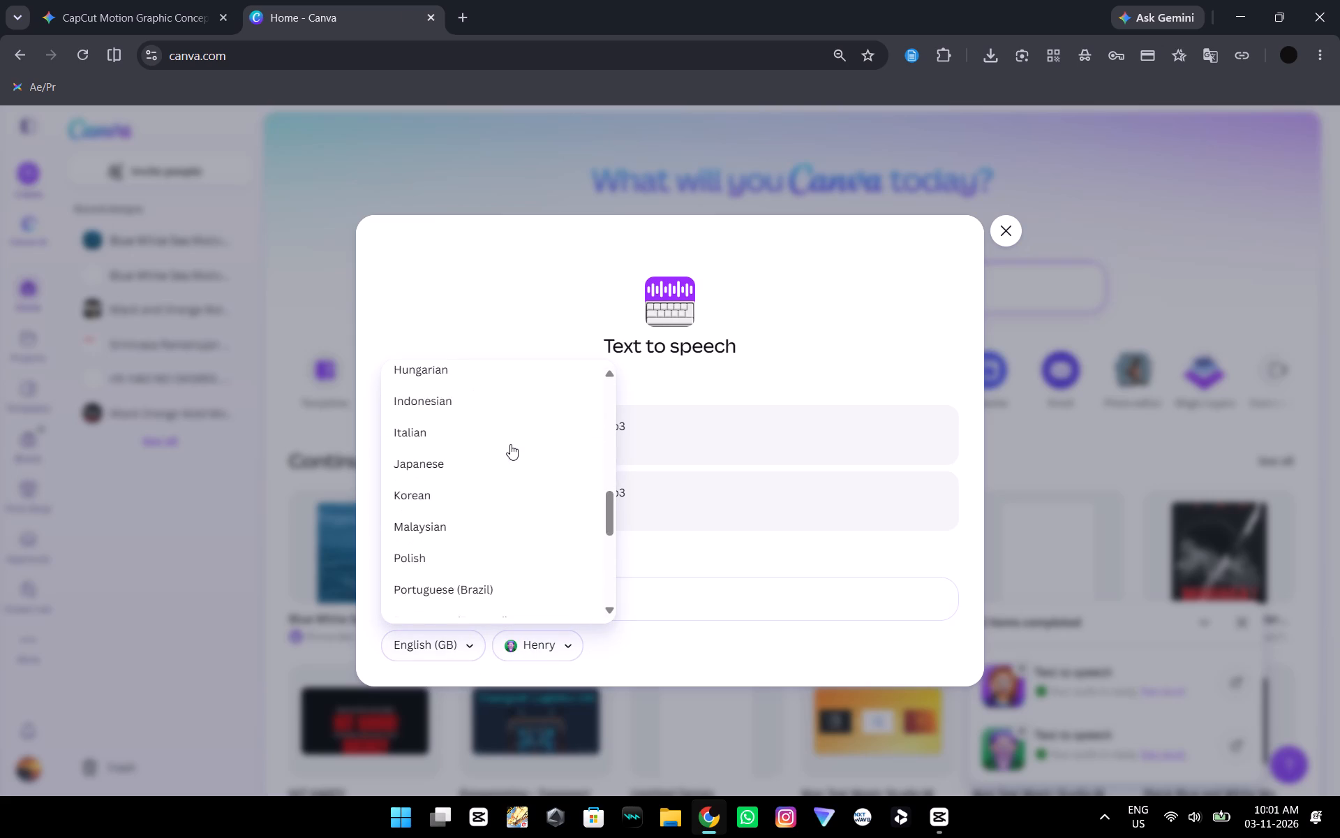
scroll(510, 444, down, 1)
scroll(510, 444, up, 1)
scroll(510, 444, down, 3)
scroll(510, 444, up, 2)
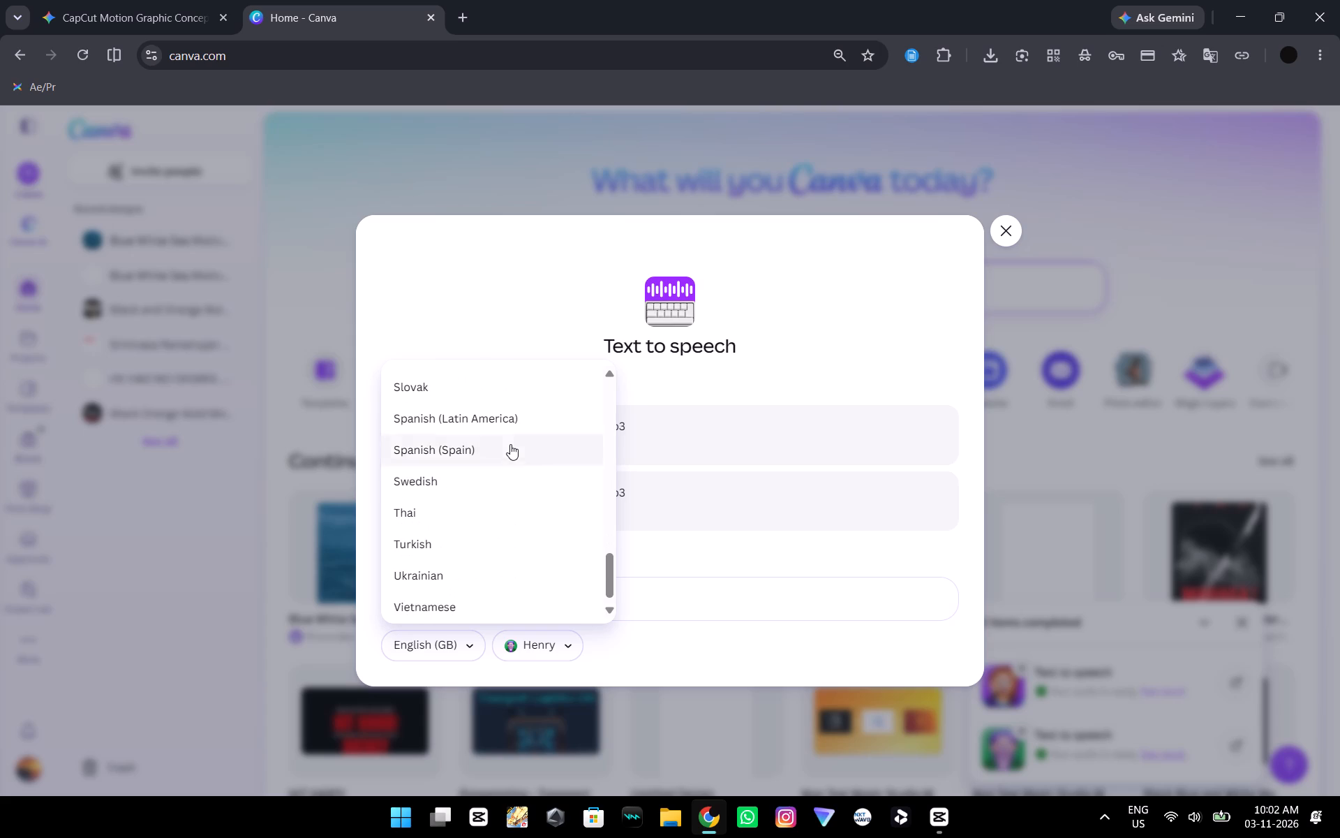
click(460, 385)
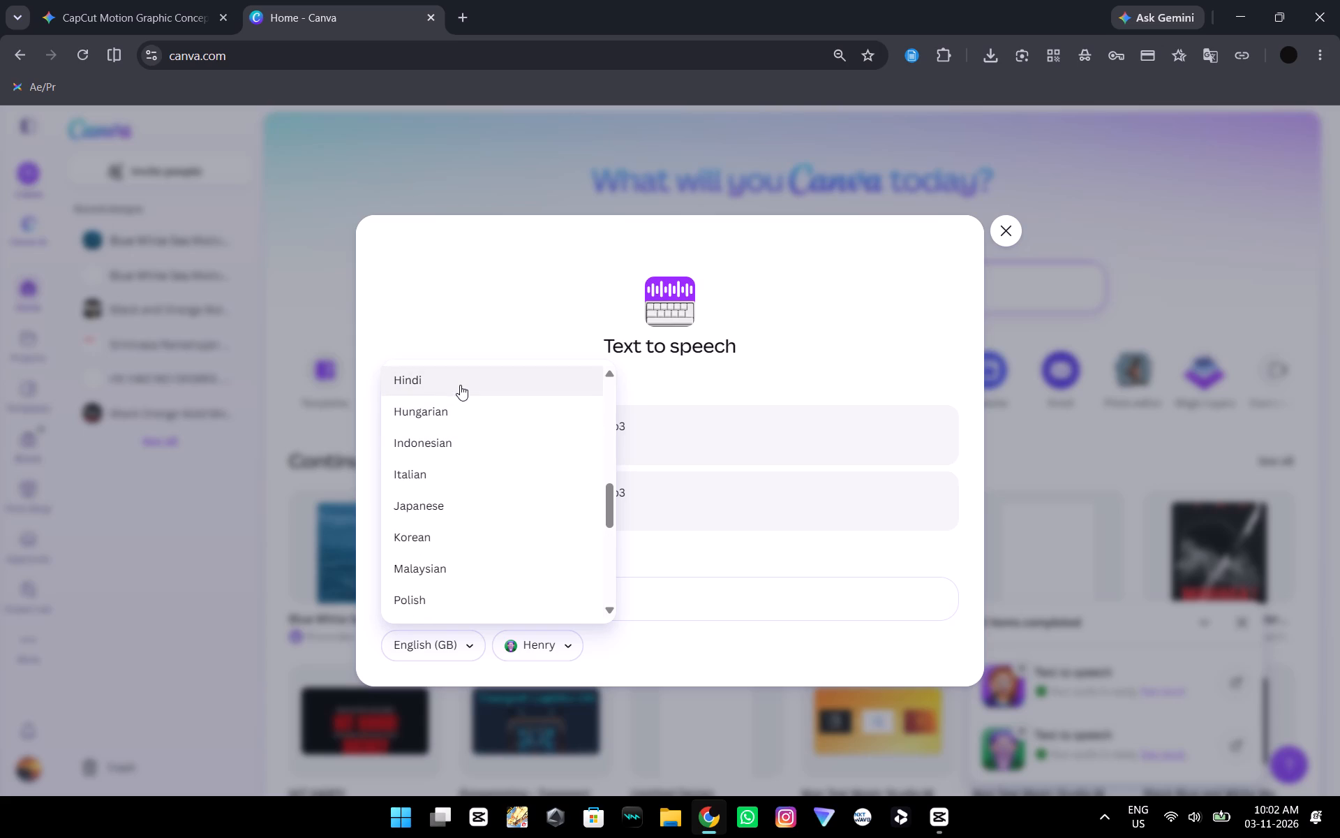
click(503, 649)
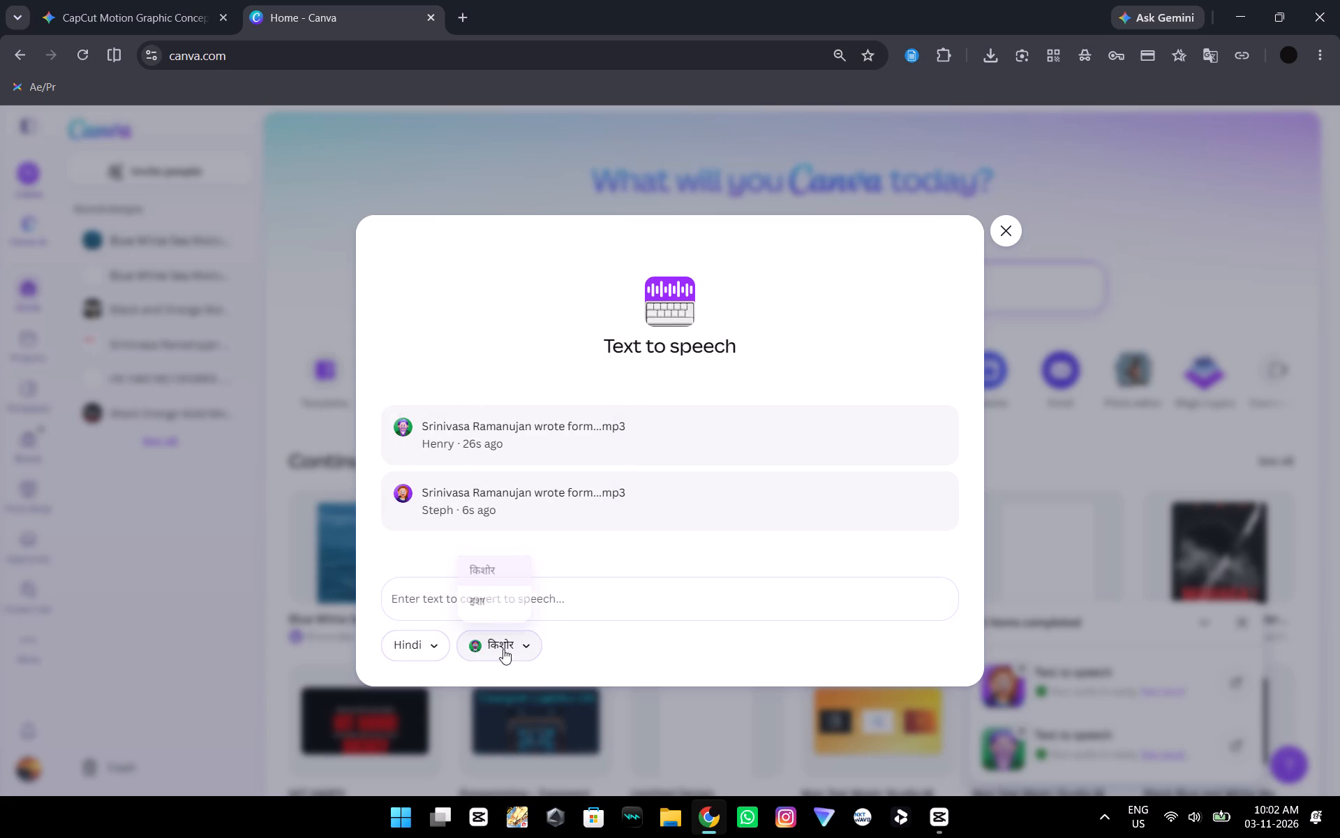
Browse the text-to-speech languages and set the language to English (United States).
click(428, 637)
scroll(440, 528, down, 13)
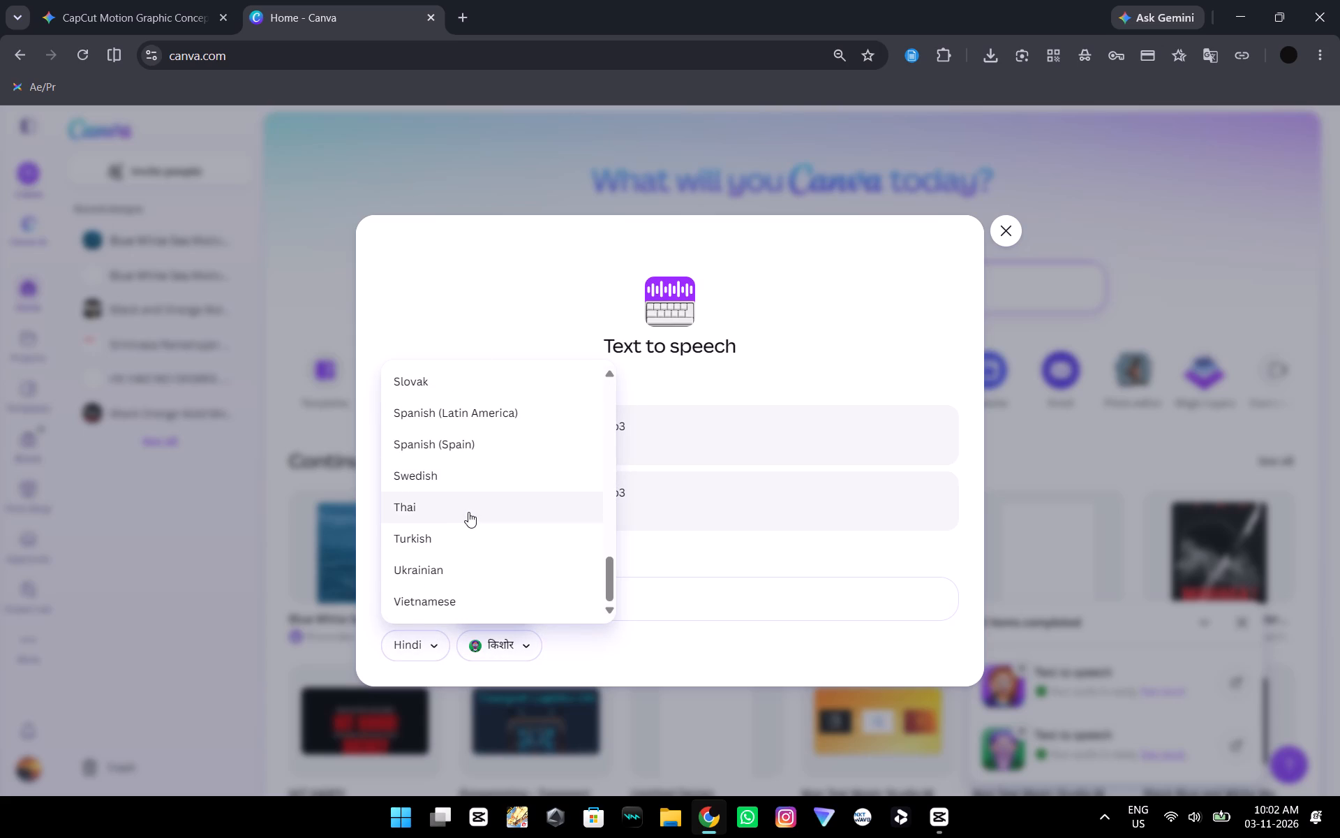
scroll(468, 512, down, 3)
scroll(470, 515, up, 2)
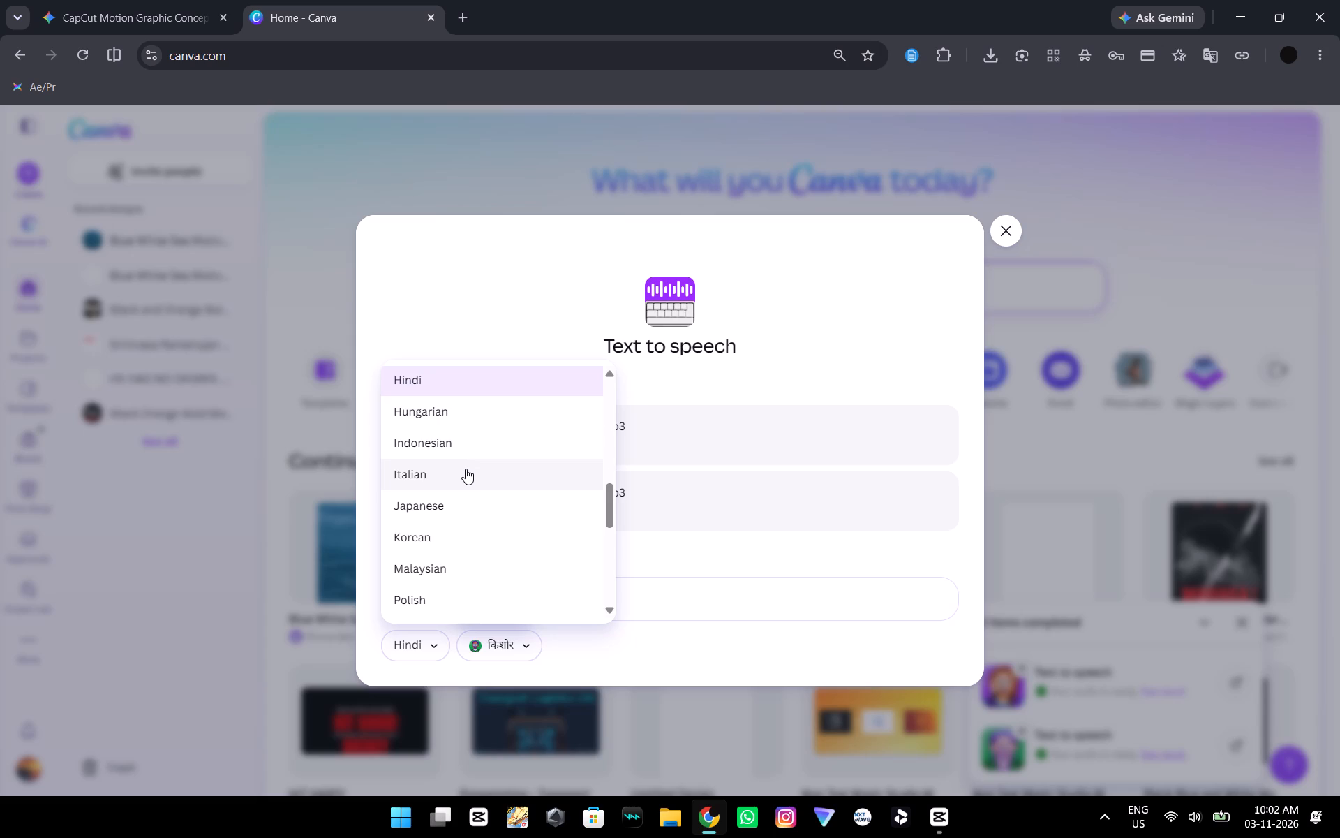
scroll(466, 469, down, 2)
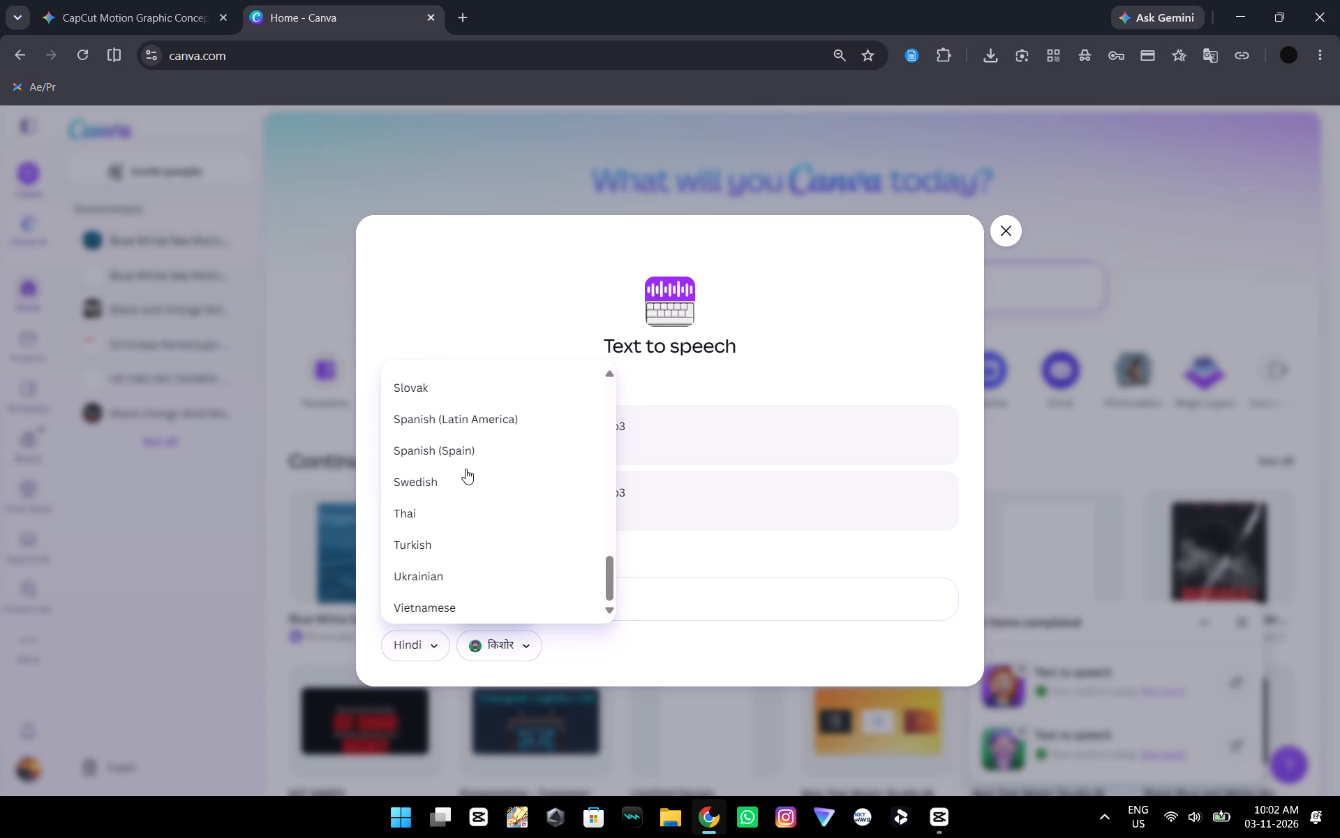
scroll(479, 461, down, 4)
scroll(480, 461, up, 7)
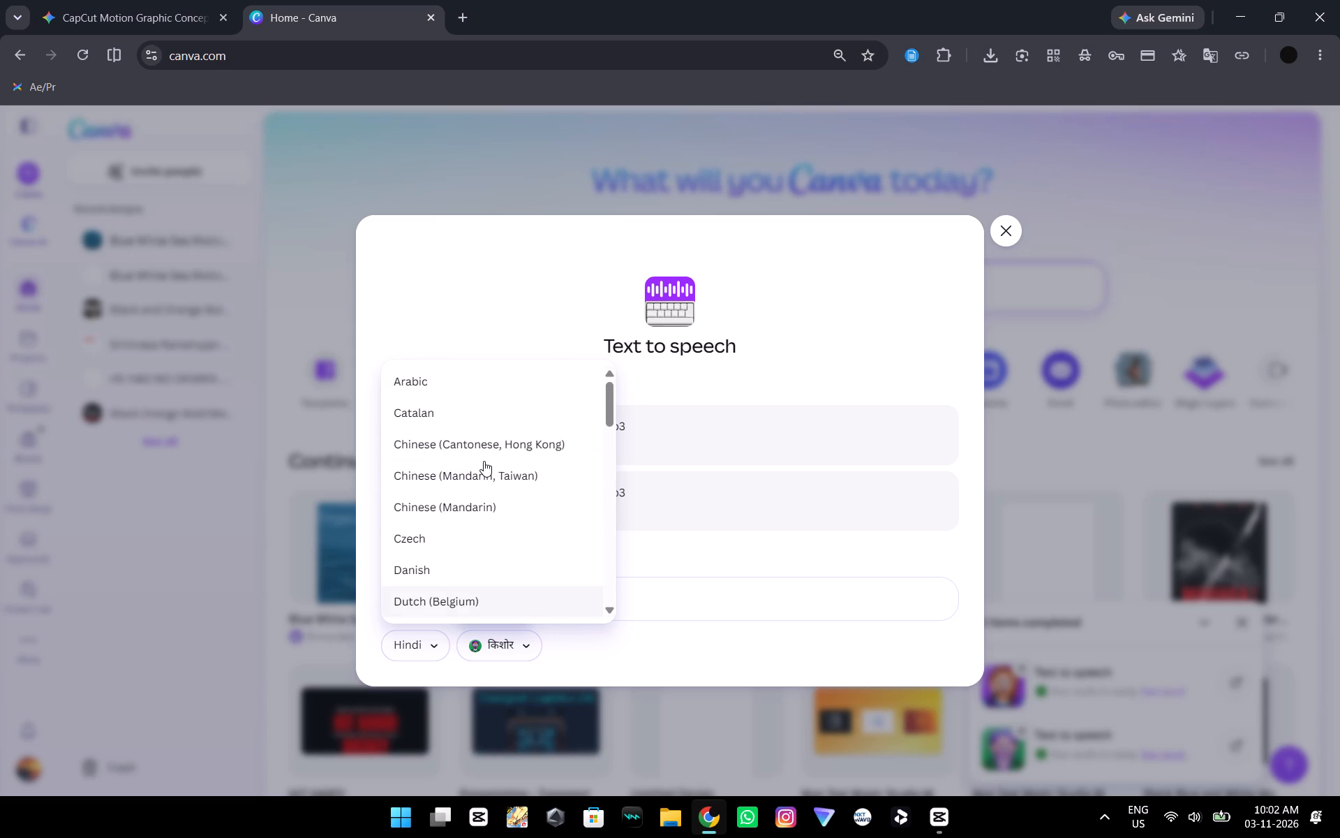
scroll(484, 461, up, 1)
scroll(462, 524, down, 1)
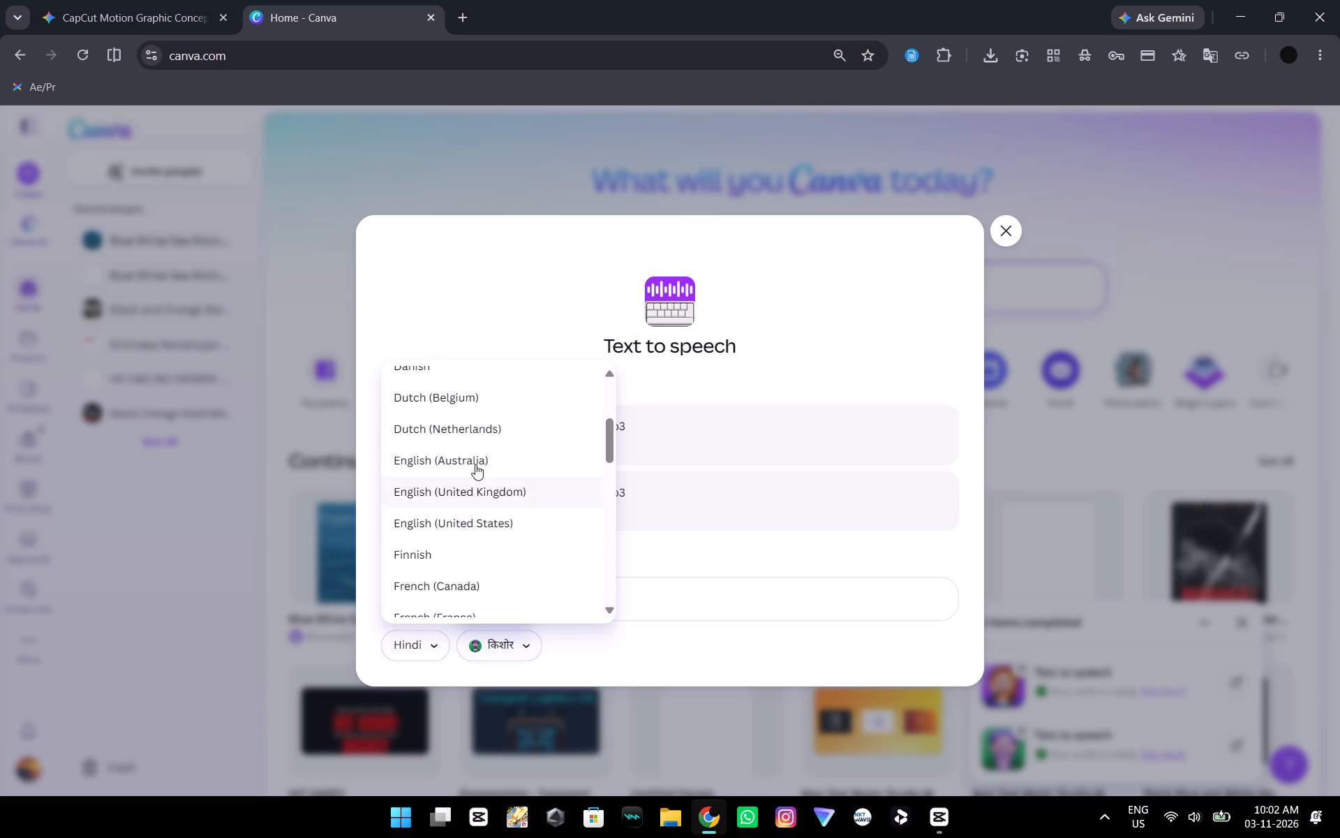
click(498, 517)
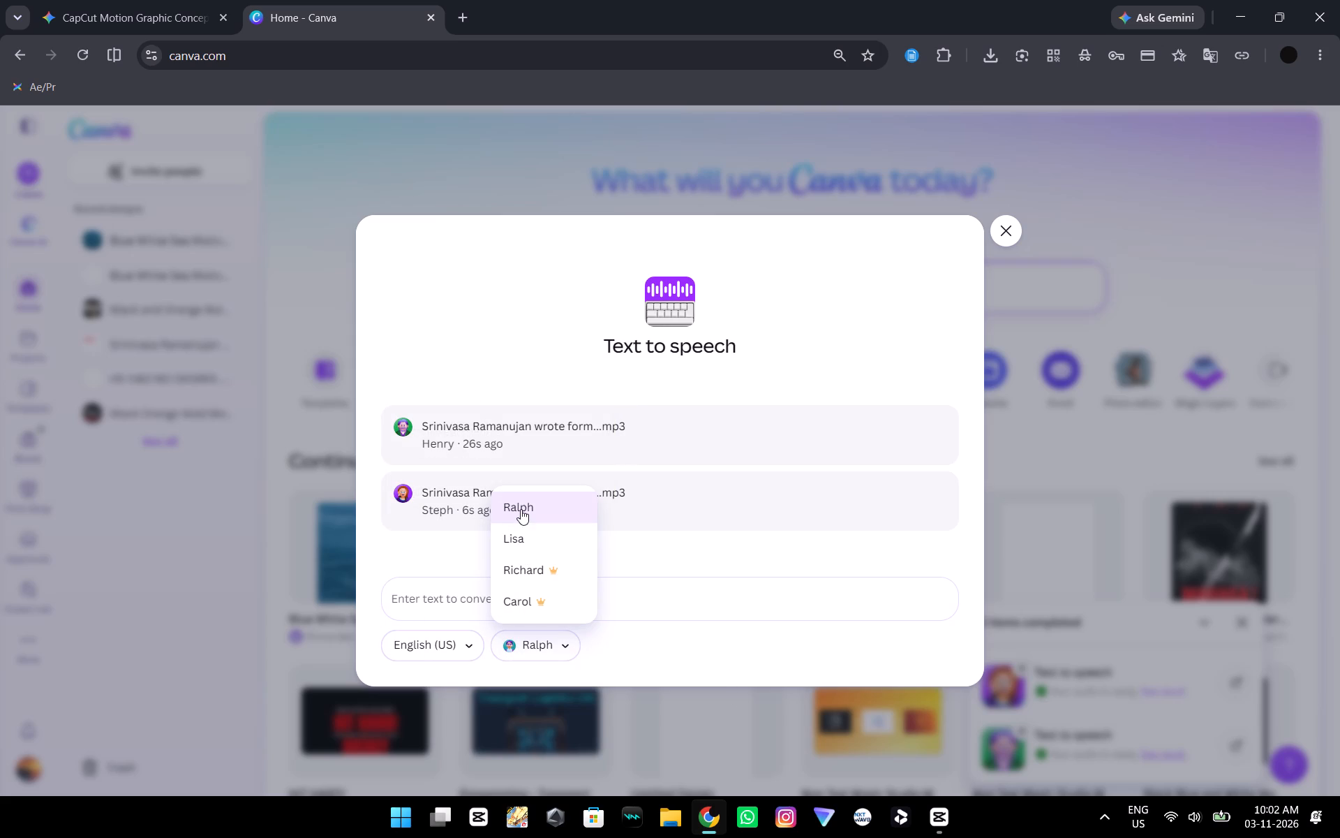
Enter the copied line "Srinivasa Ramanujan wrote formulas so advanced..." and regenerate it with the Ralph voice.
click(431, 596)
key(ctrl+v)
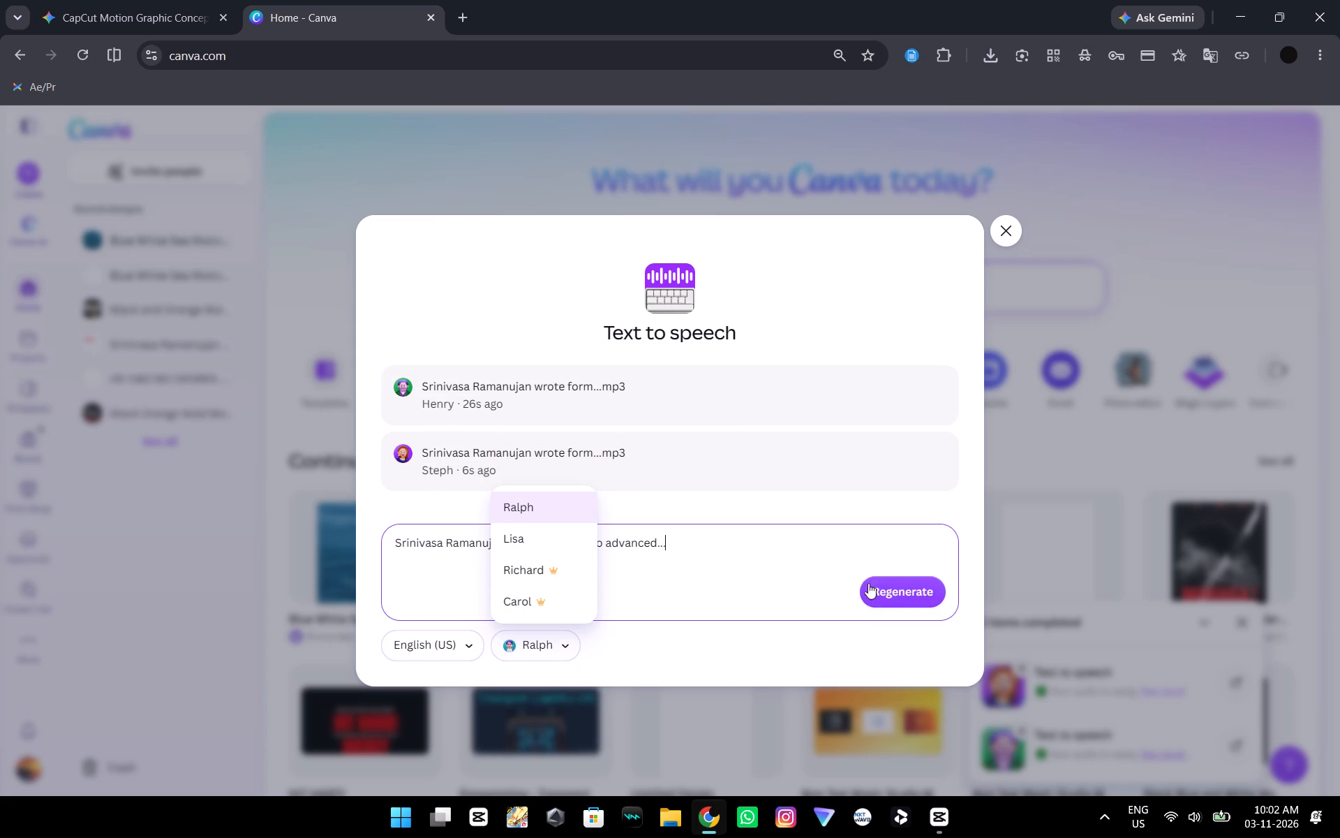
click(892, 593)
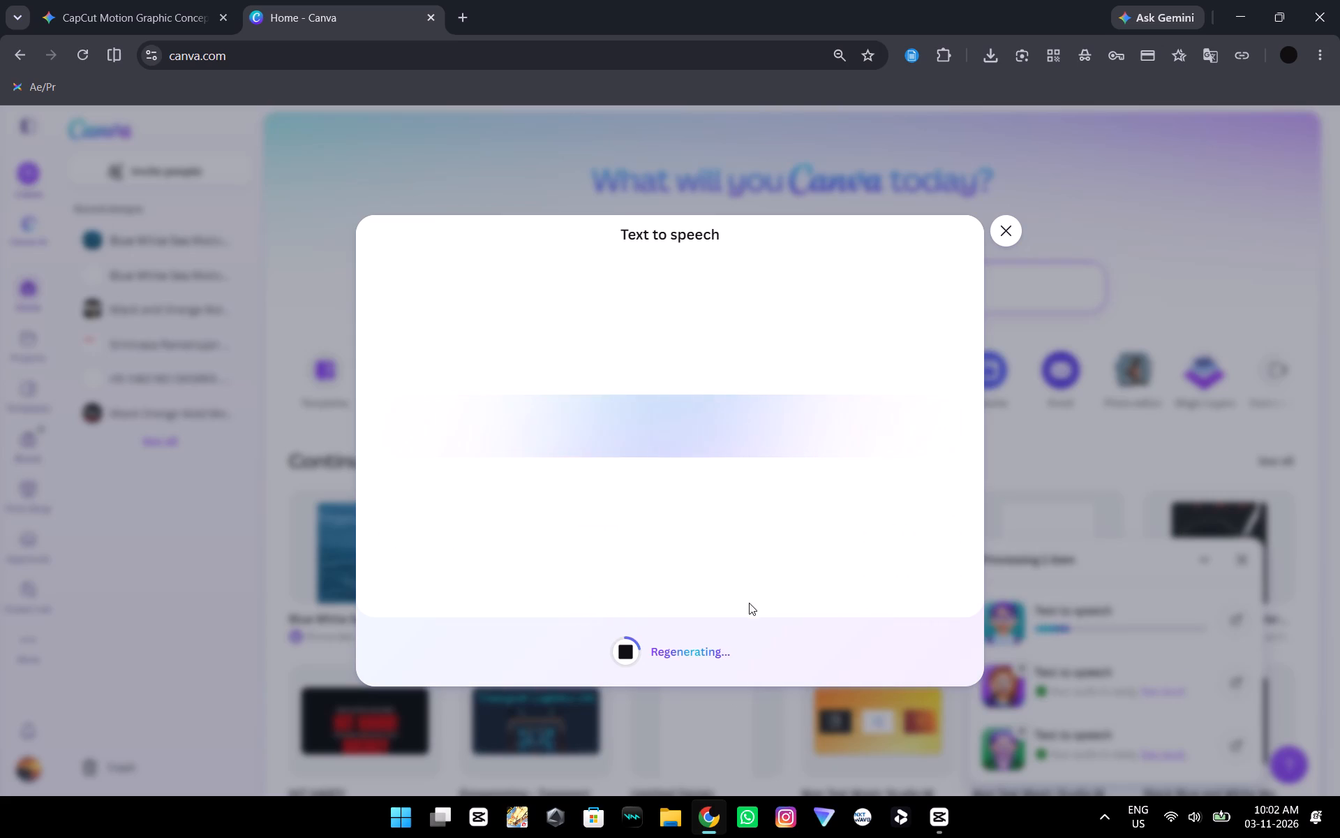
Play the generated Ralph voiceover and return to the speech form.
key(alt+Tab)
key(alt+Tab)
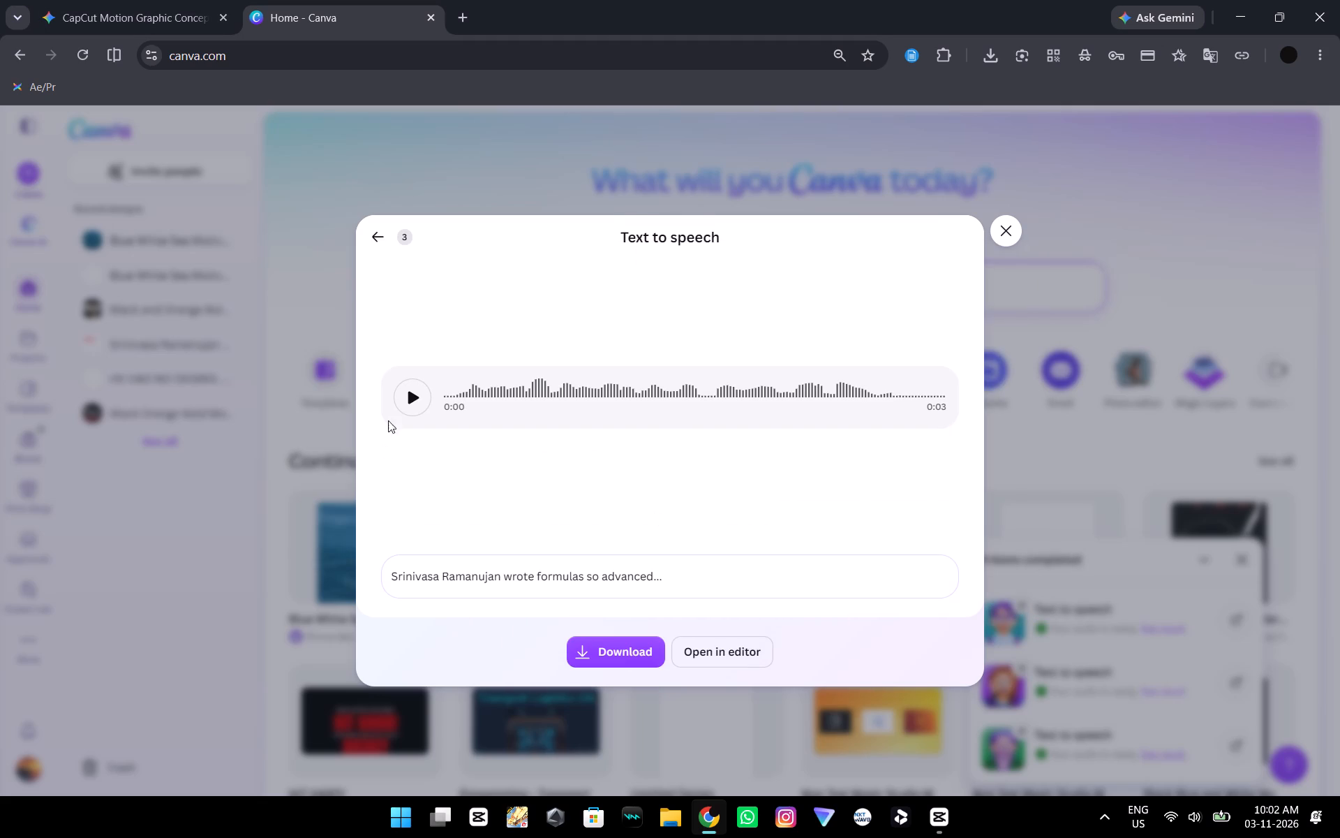
click(401, 395)
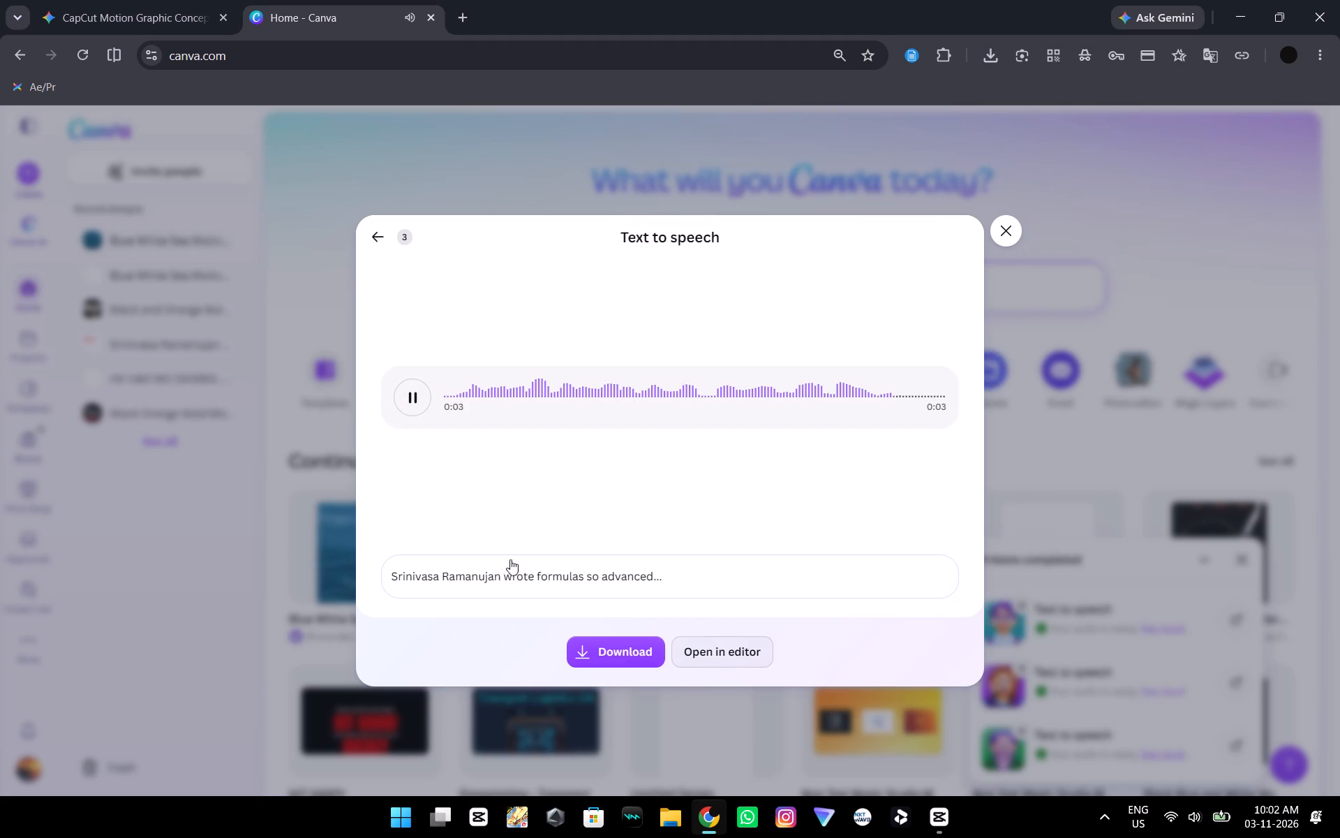
click(375, 239)
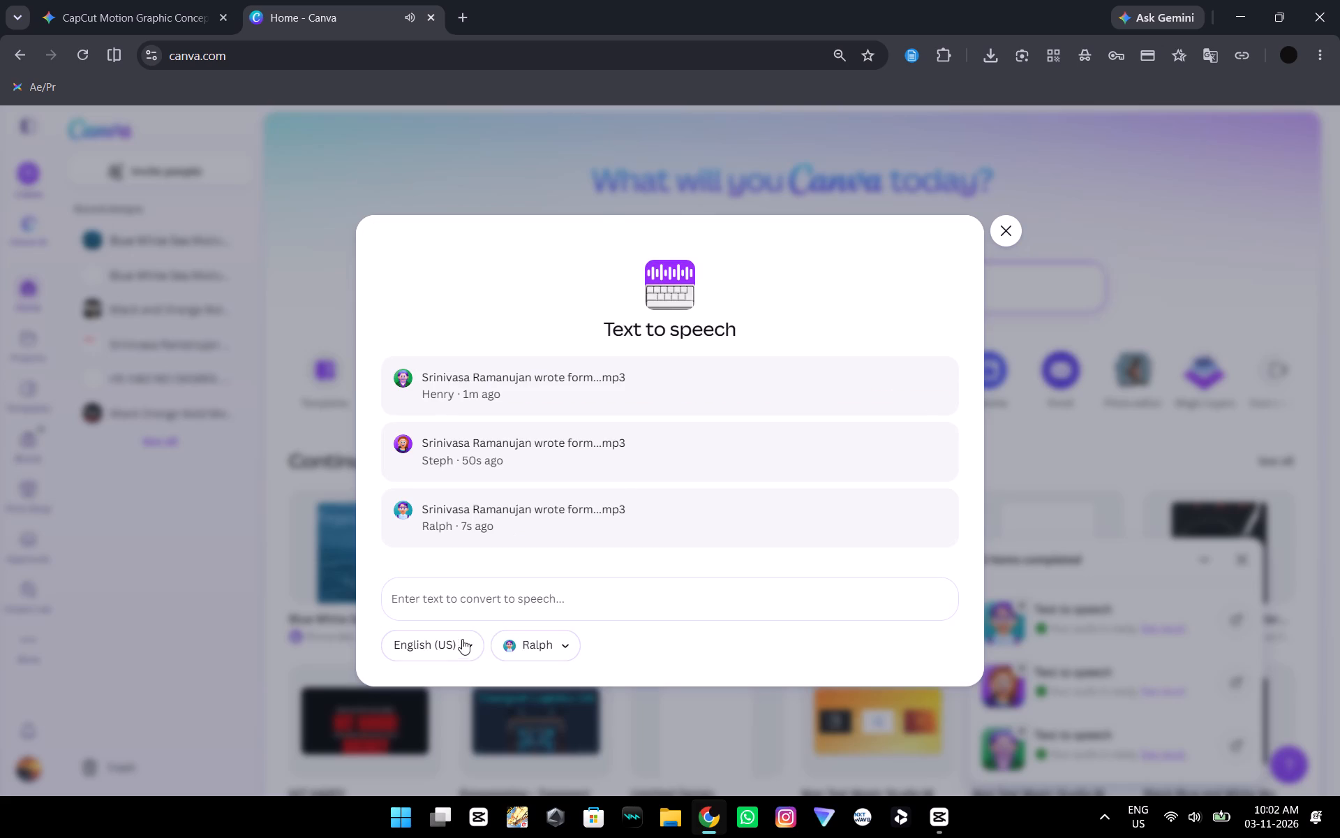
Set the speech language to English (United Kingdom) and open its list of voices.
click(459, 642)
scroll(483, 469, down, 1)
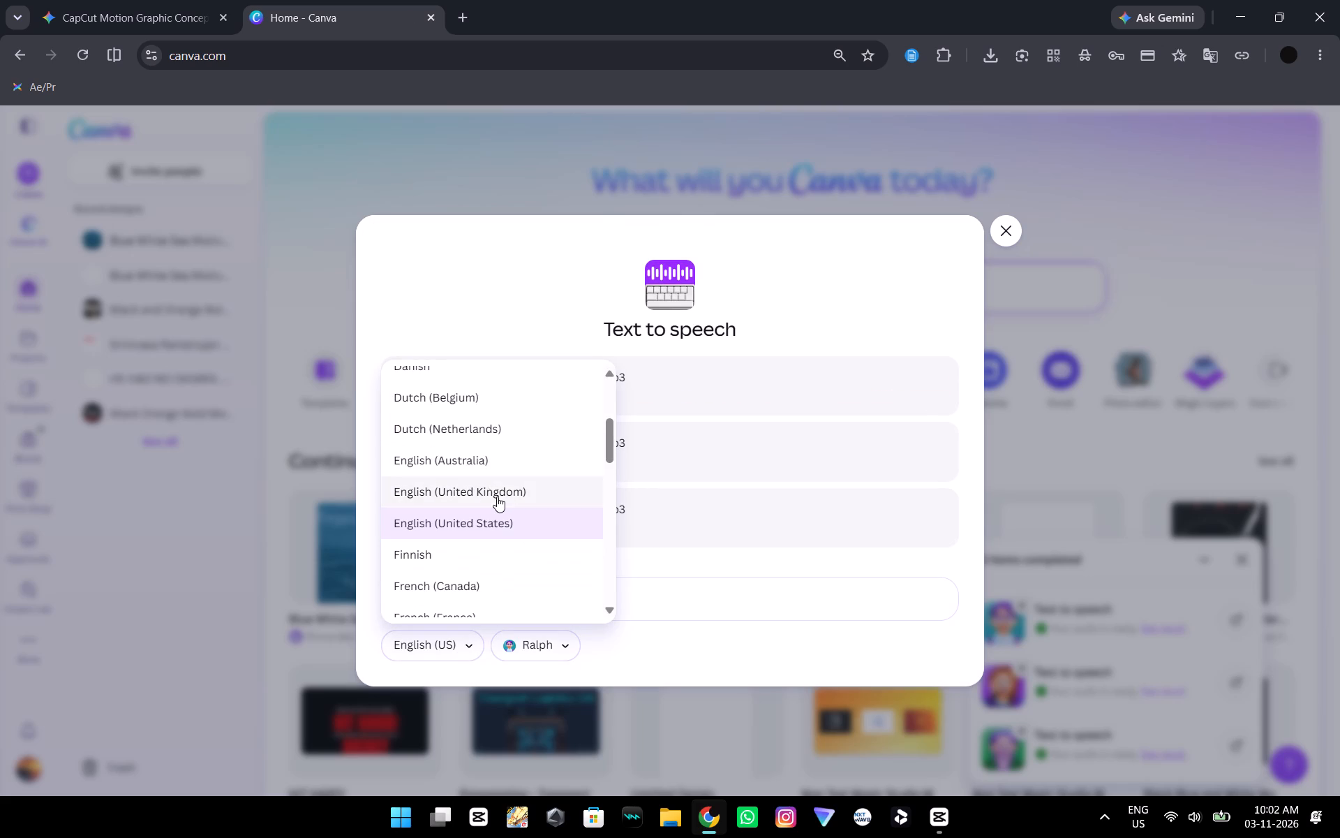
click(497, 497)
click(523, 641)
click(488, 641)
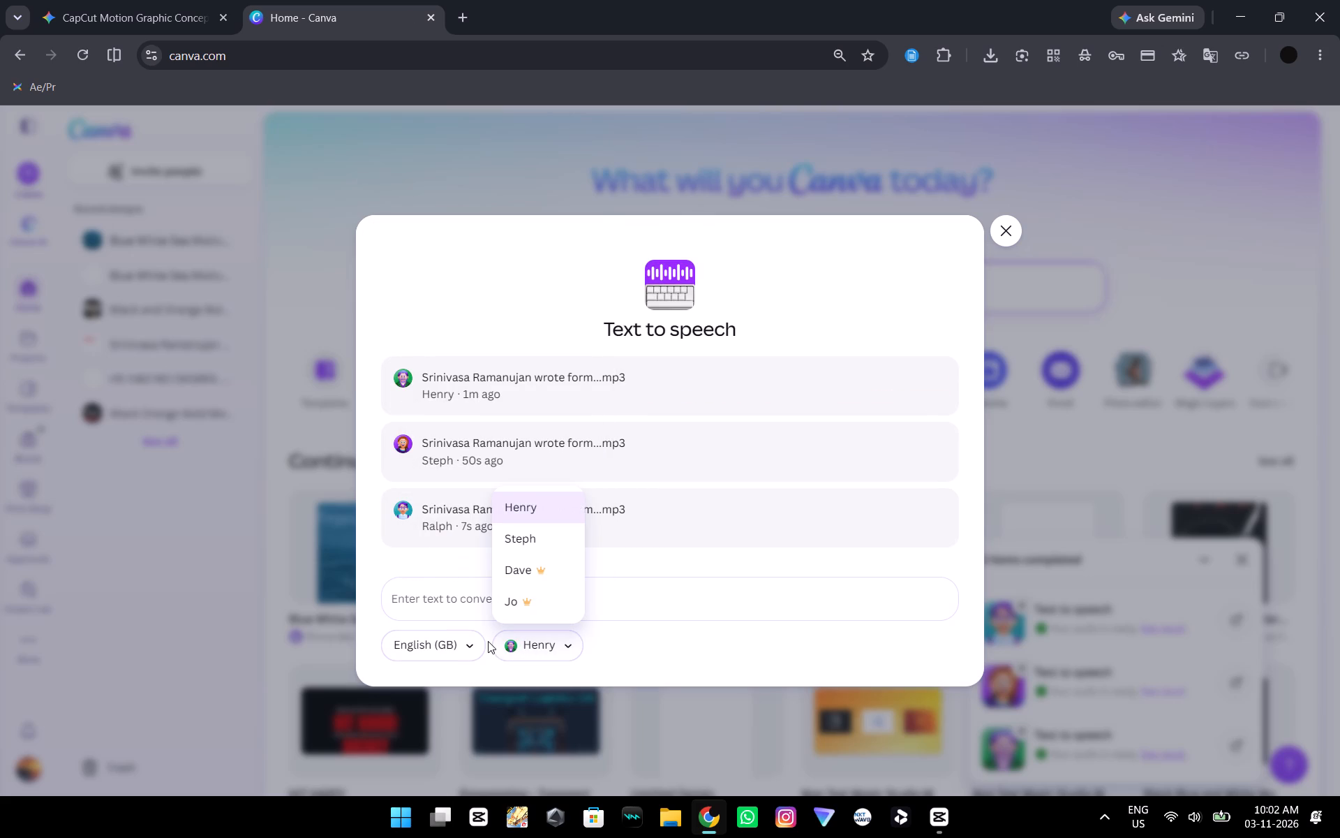
Set the language to English (Australia) and the voice to Paul, and regenerate the copied Ramanujan line.
click(431, 652)
scroll(466, 508, down, 1)
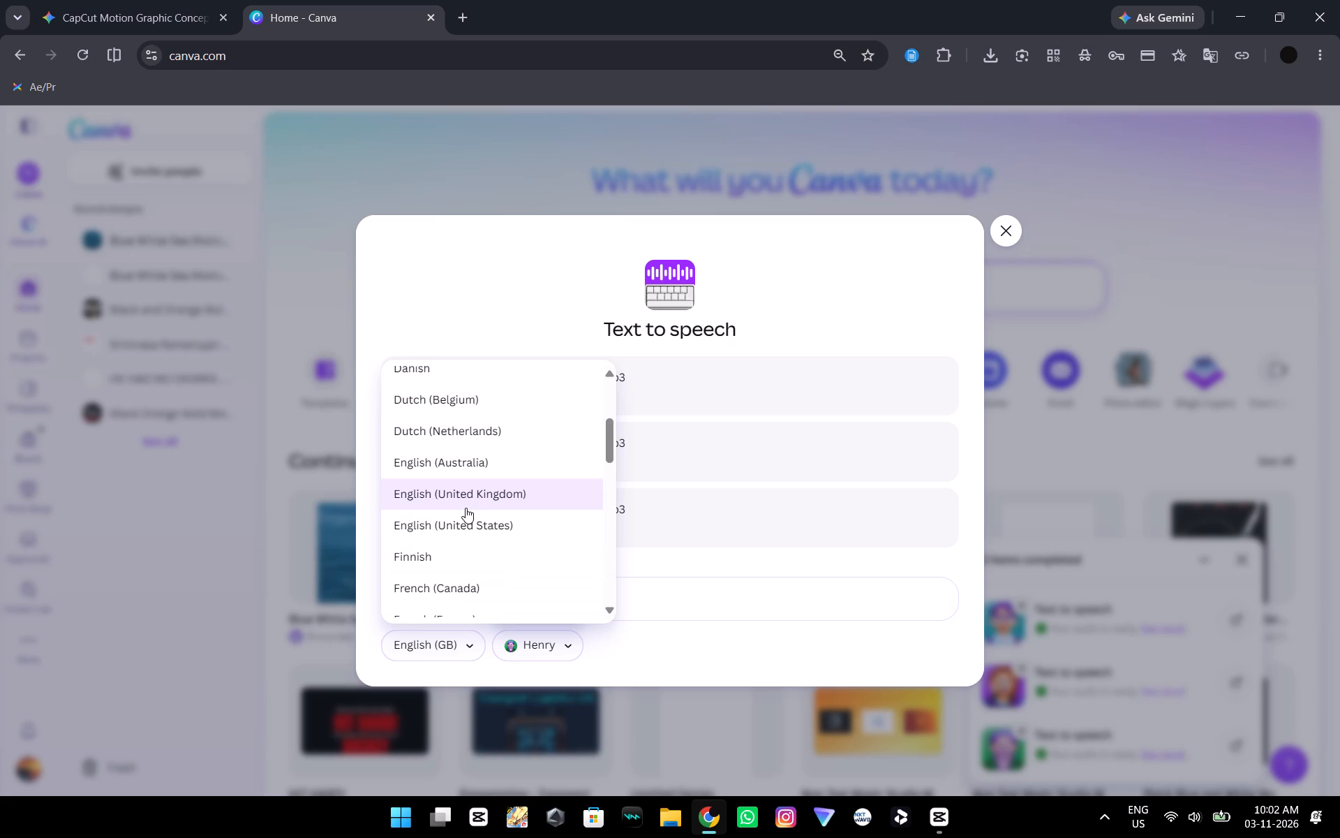
click(461, 456)
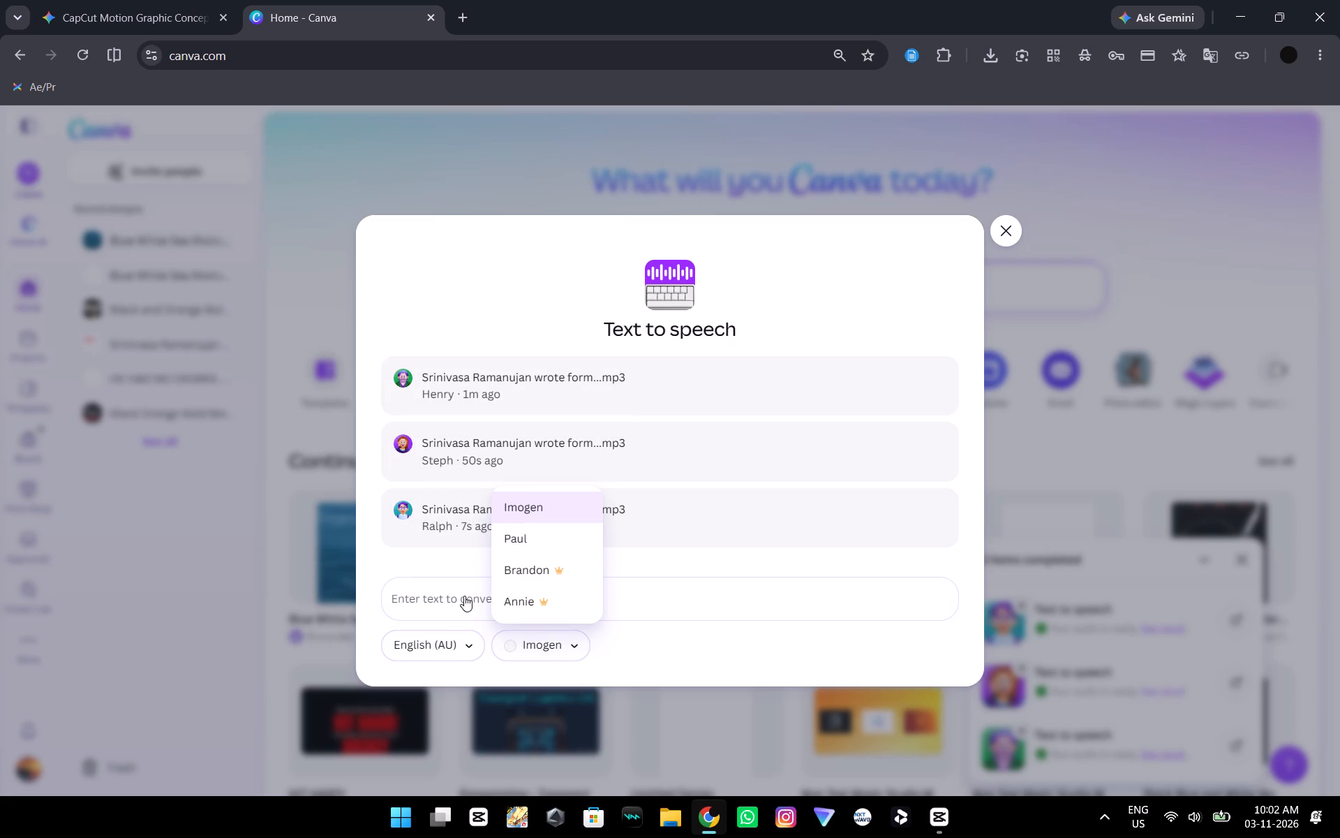
click(528, 547)
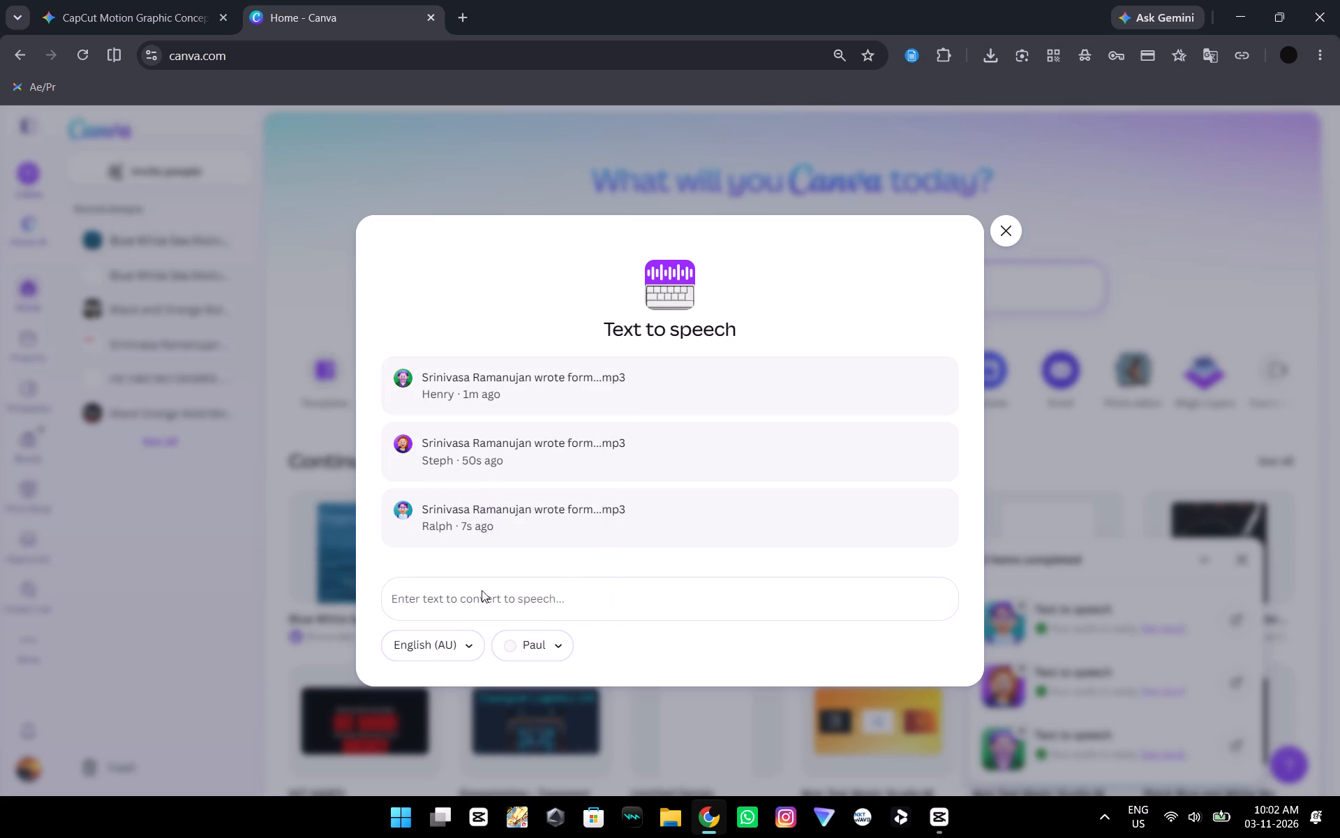
click(482, 602)
key(ctrl+v)
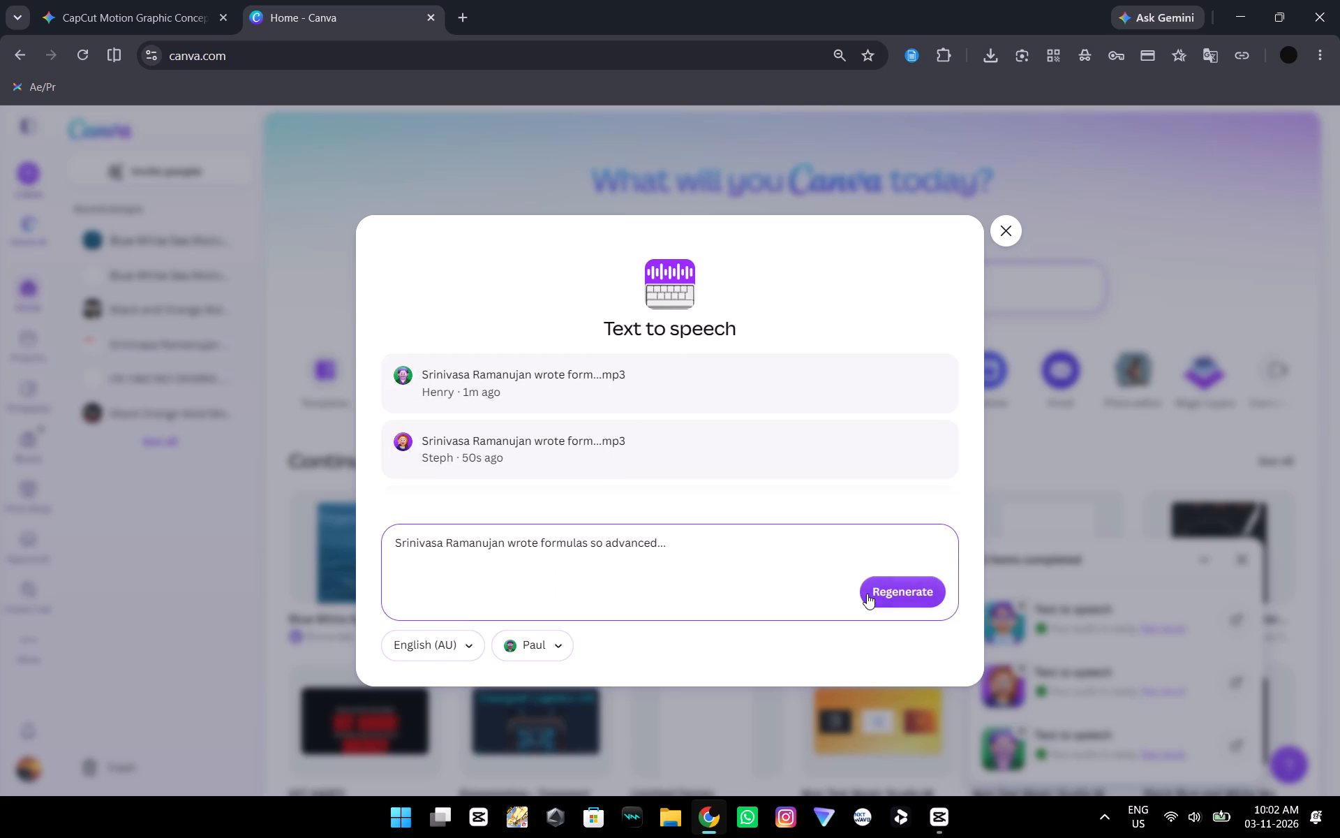
click(868, 594)
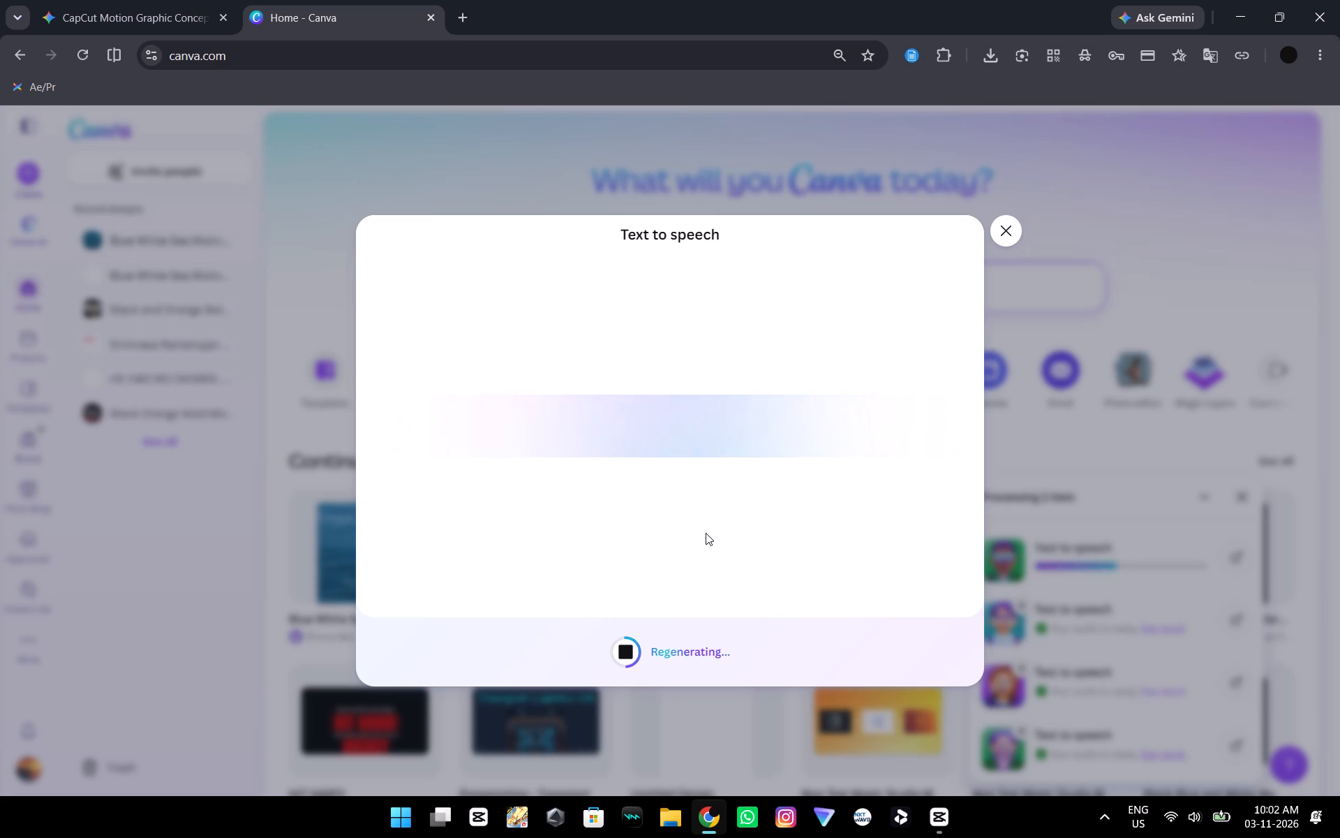
Play the generated Paul voiceover, download it, and return to the speech form.
click(422, 396)
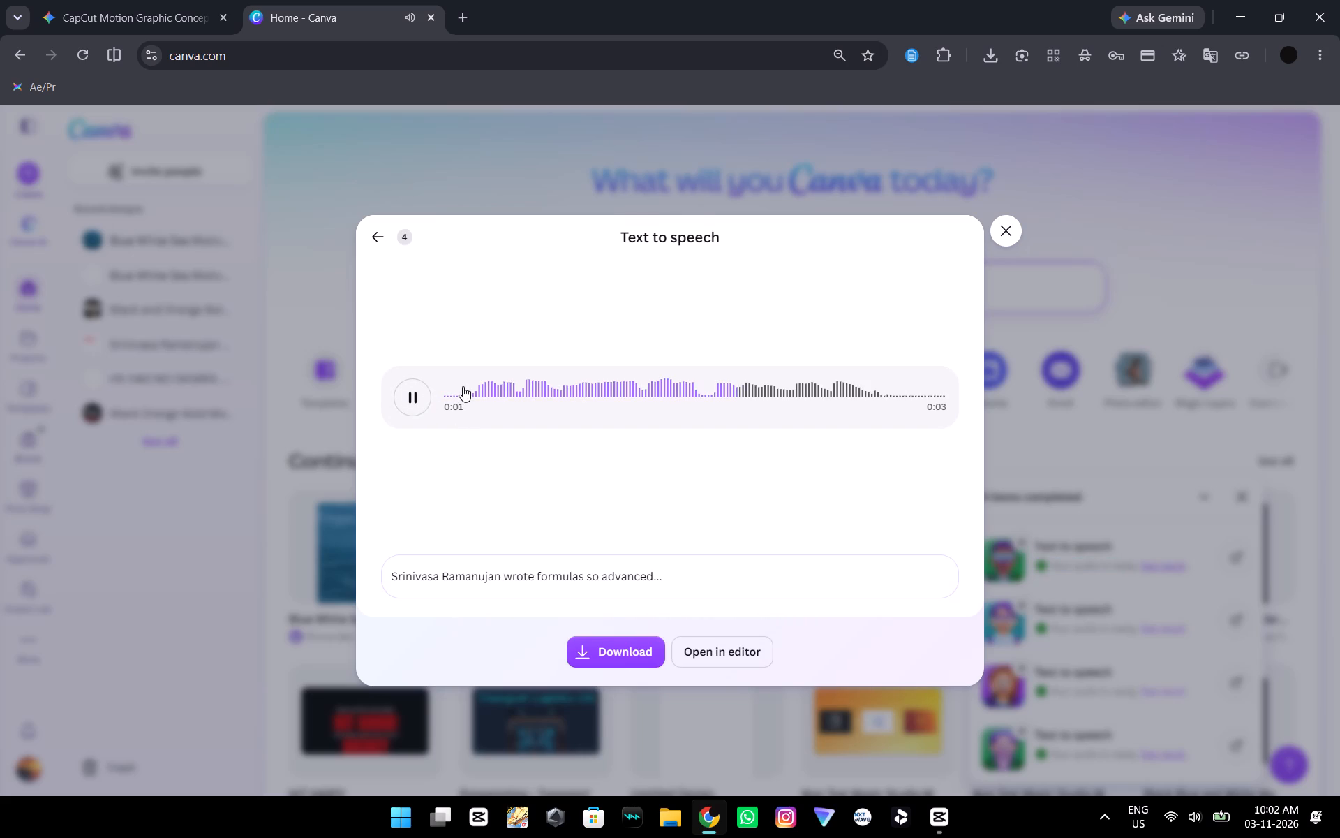
click(623, 656)
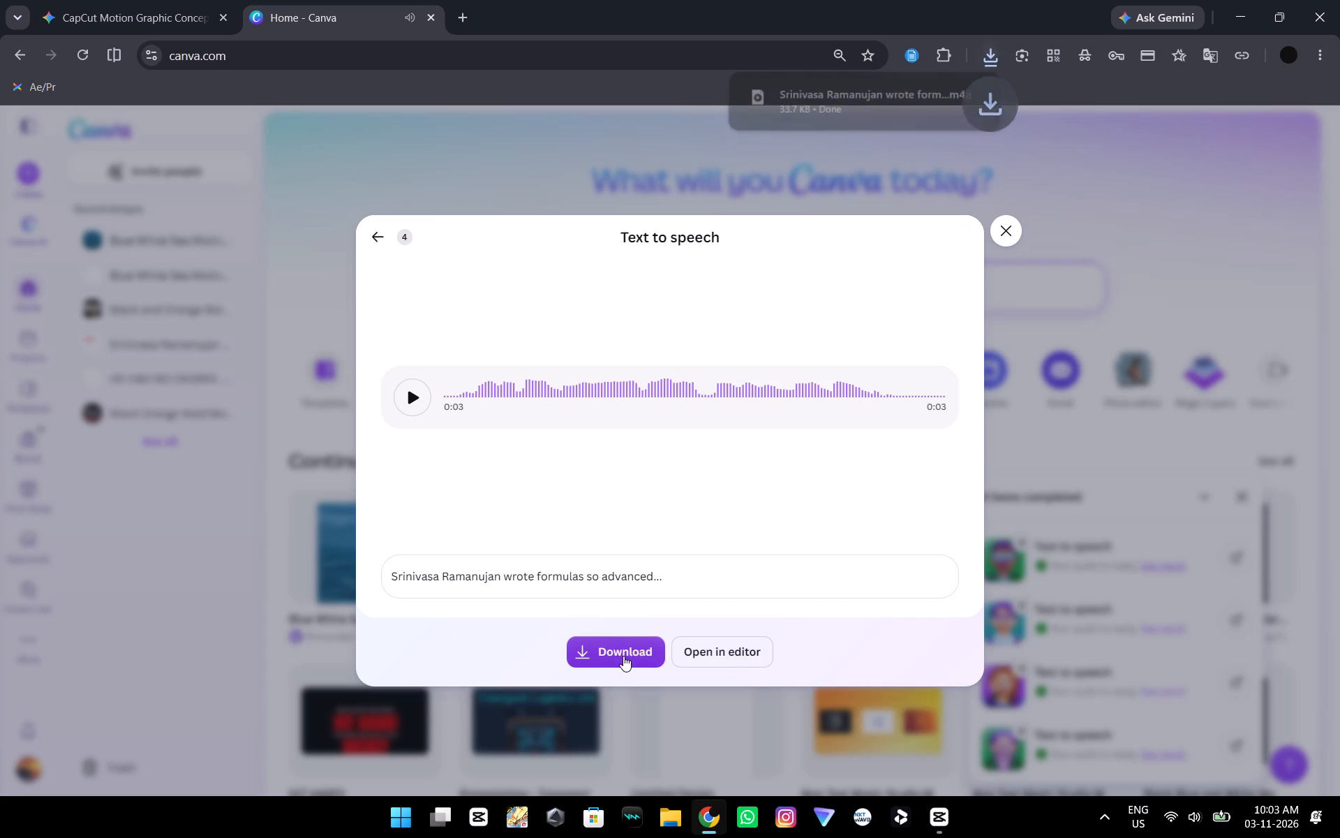
click(381, 239)
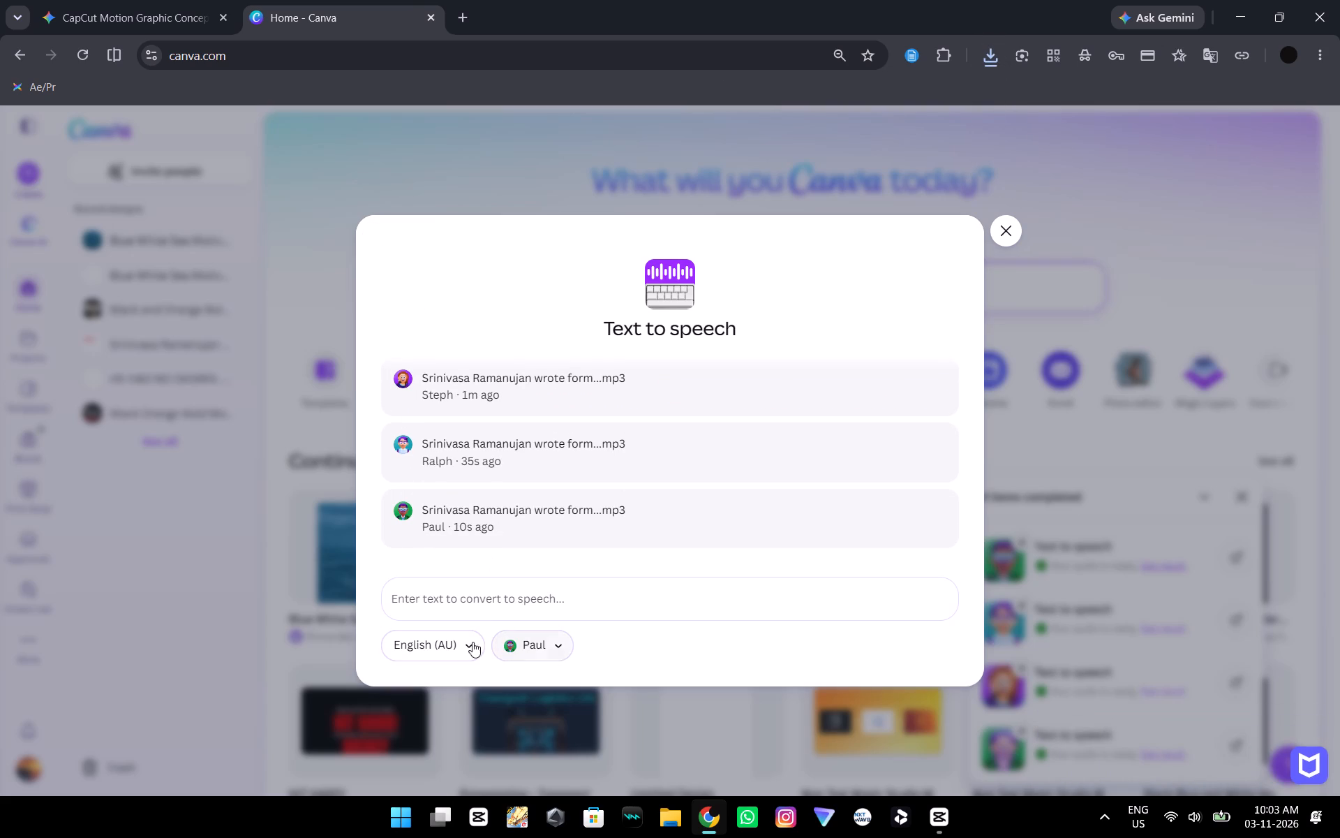
Switch to CapCut and extract the audio from the downloaded Srinivasa Ramanujan voiceover file in Downloads.
key(alt+Tab)
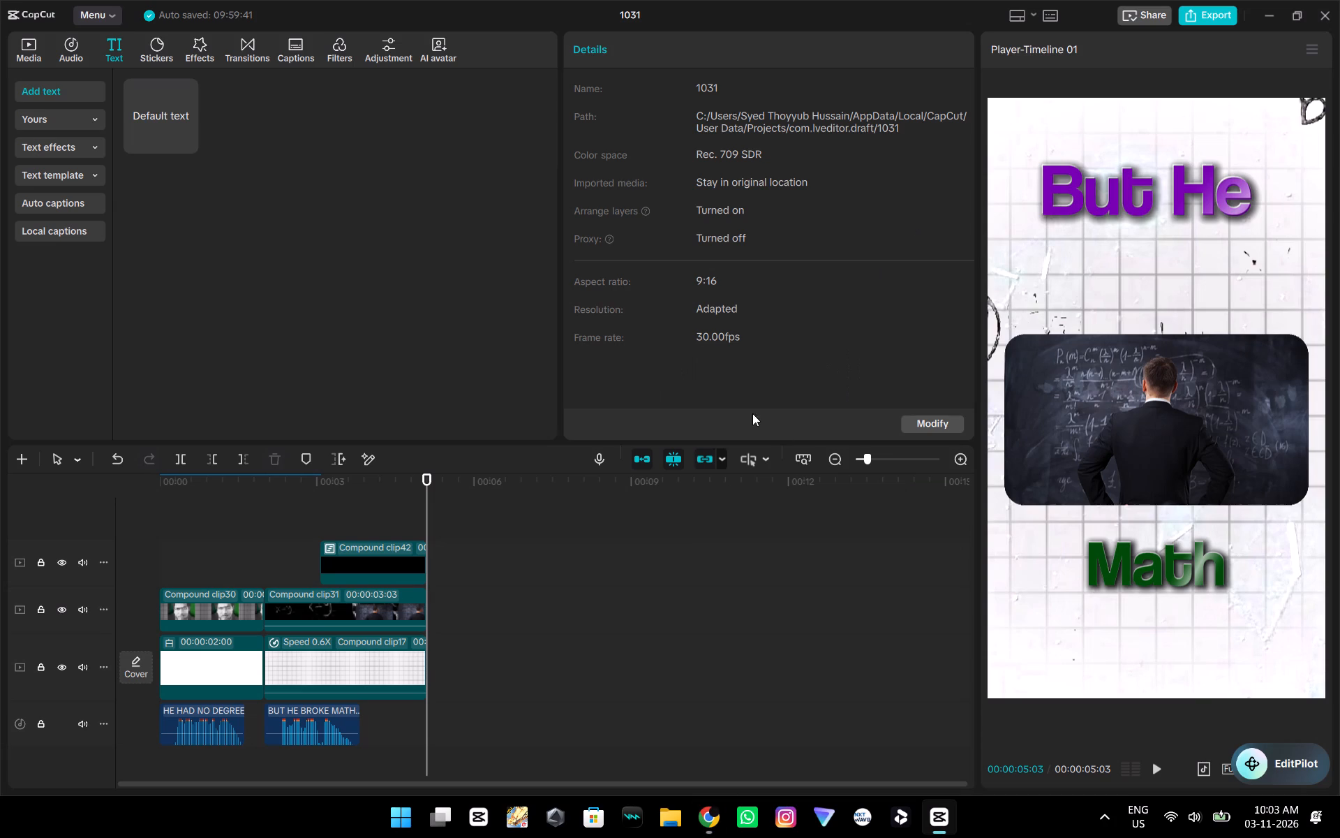
click(82, 52)
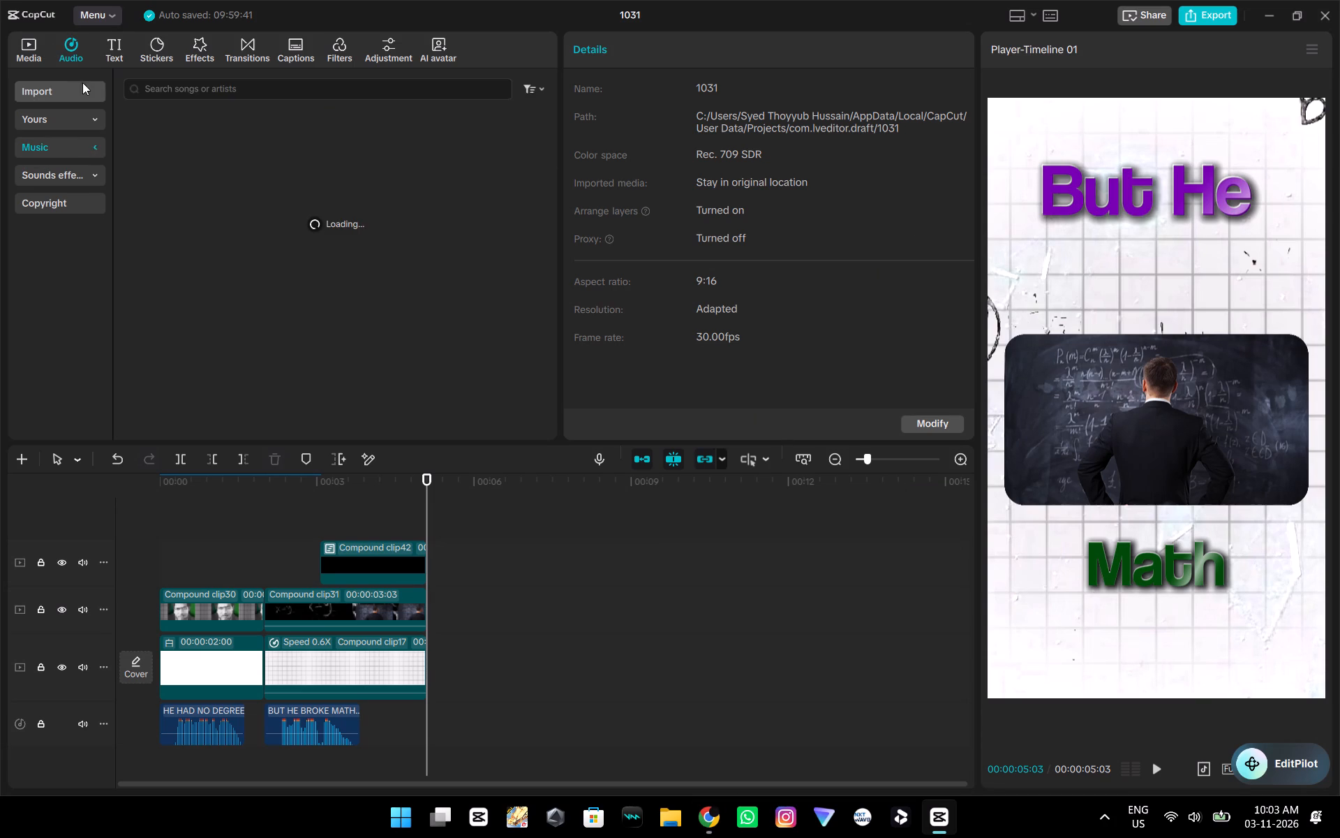
click(70, 82)
click(493, 131)
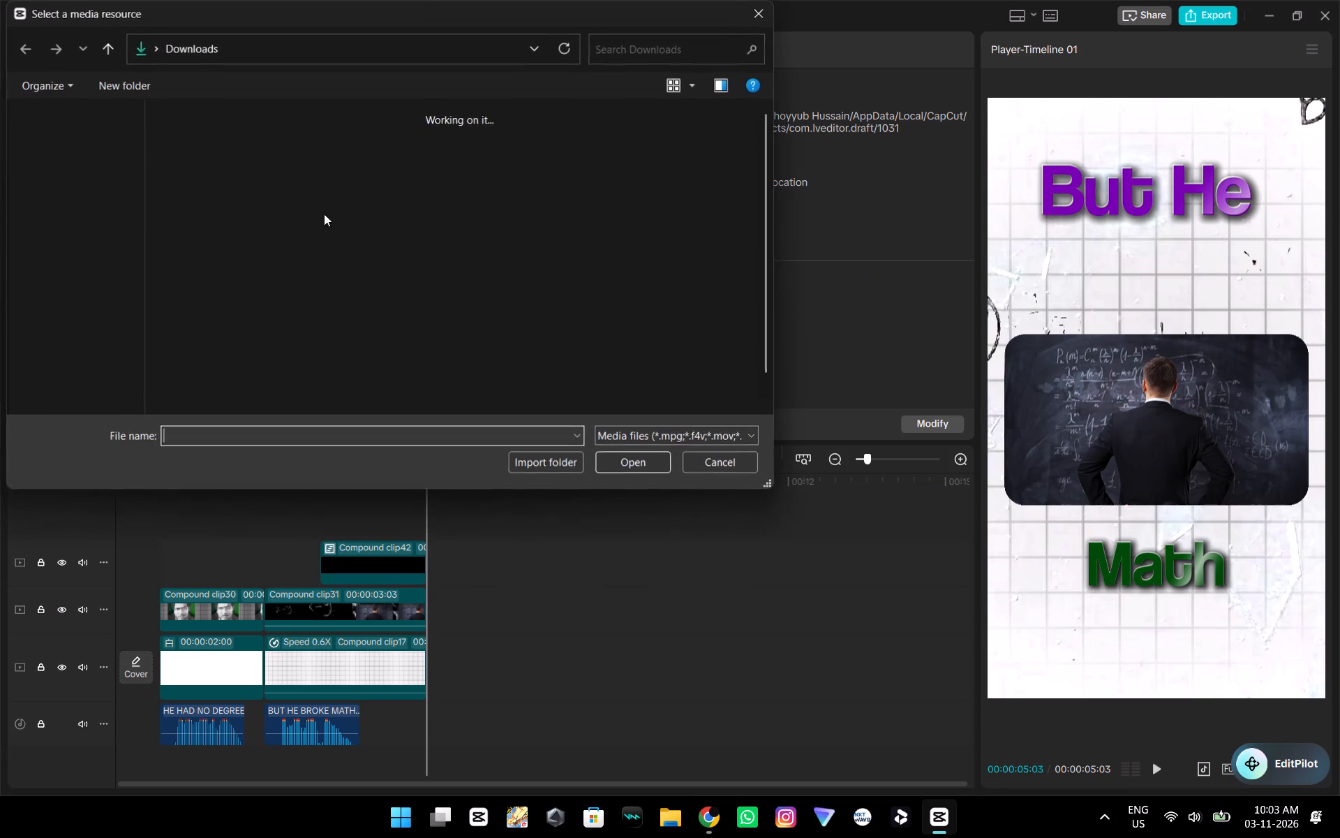
click(225, 145)
click(236, 133)
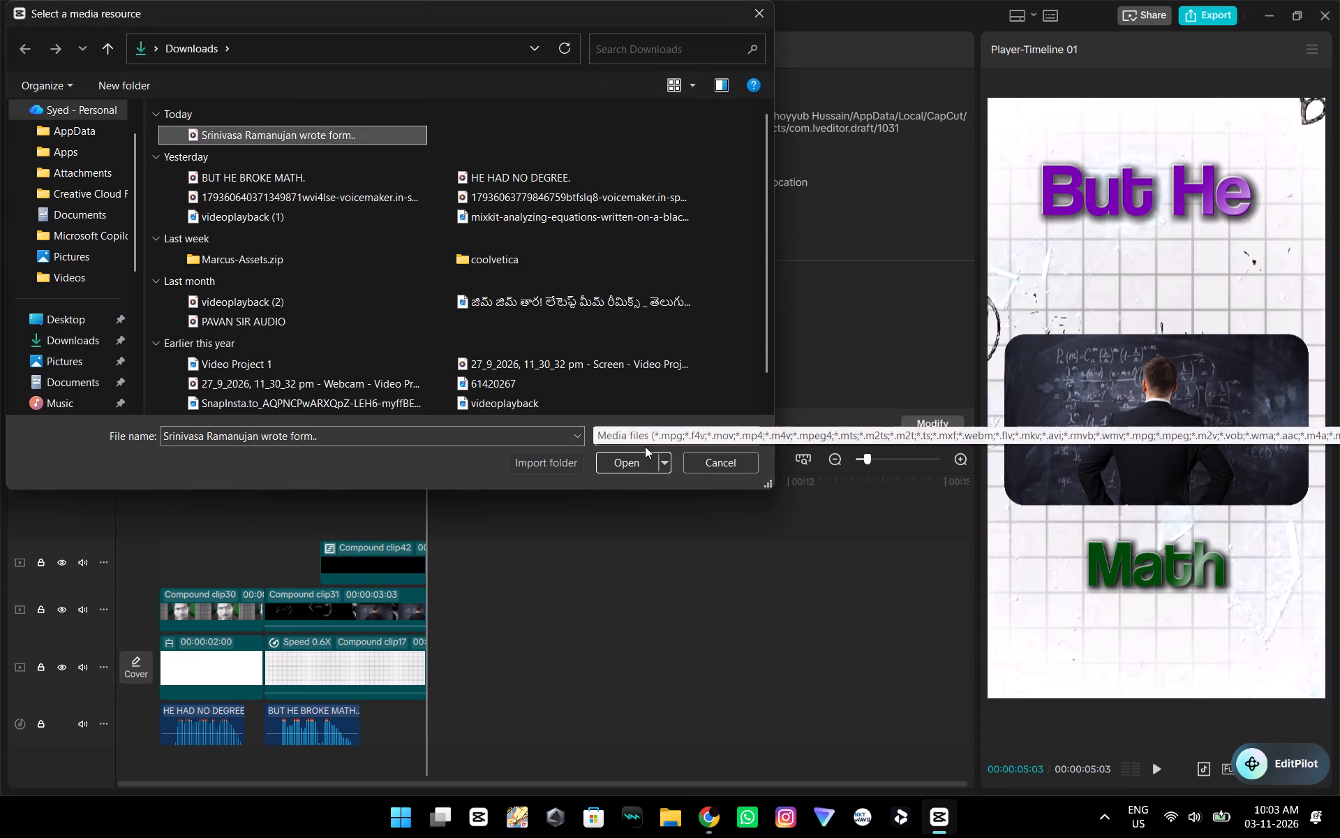
click(645, 446)
click(635, 464)
Place the extracted voiceover on the audio track at about 5 seconds, near the end of the existing video clips.
drag(220, 124, 496, 605)
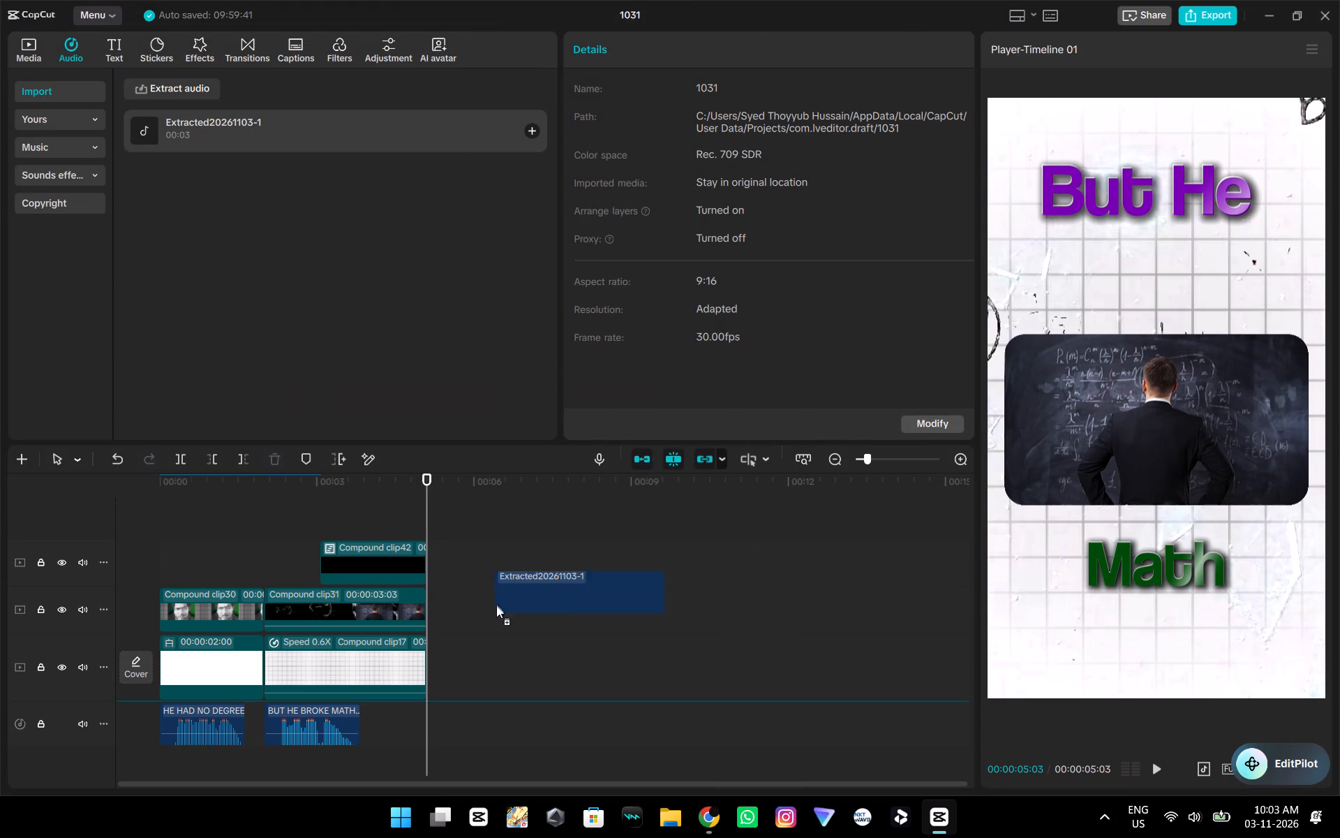
drag(496, 605, 420, 727)
Select the new voiceover clip and play back part of it.
click(436, 728)
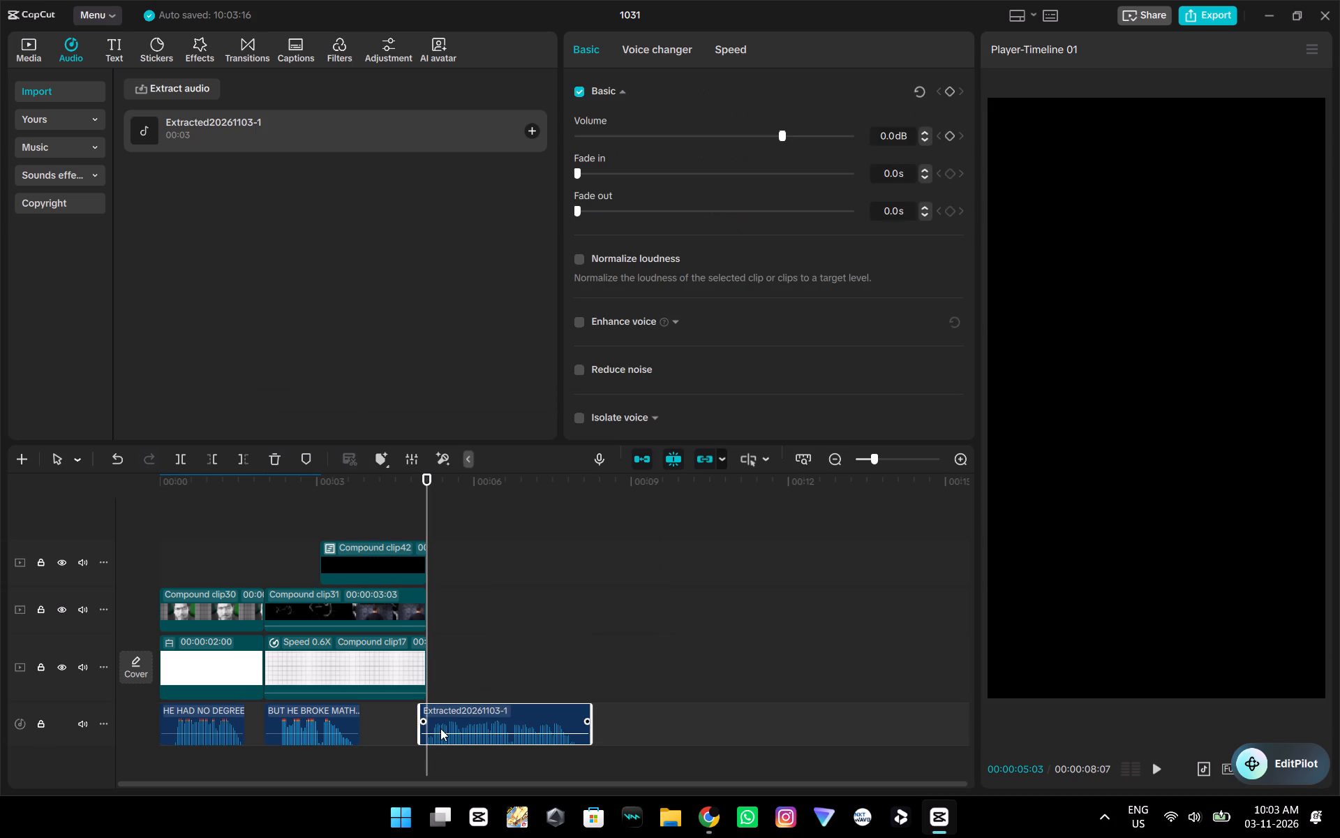
key(space)
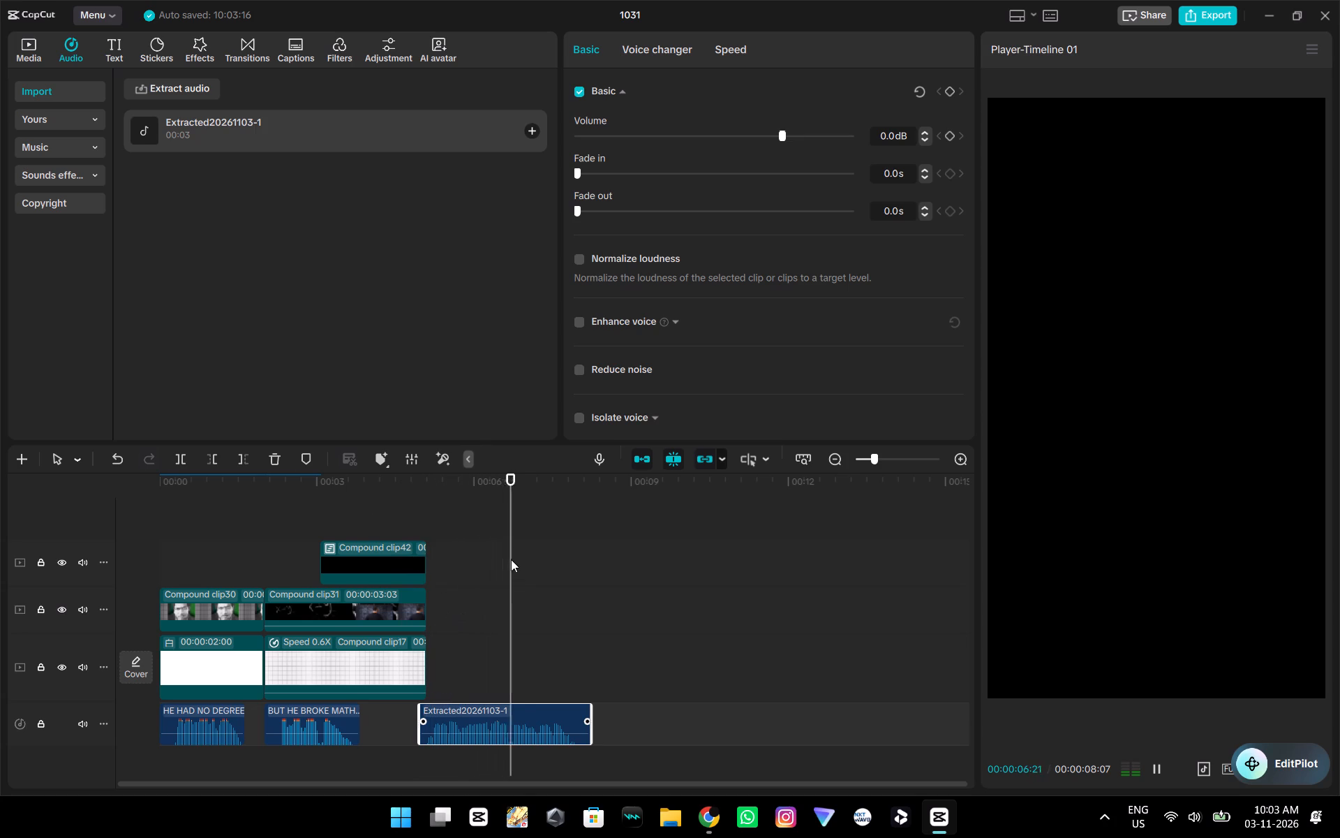
key(space)
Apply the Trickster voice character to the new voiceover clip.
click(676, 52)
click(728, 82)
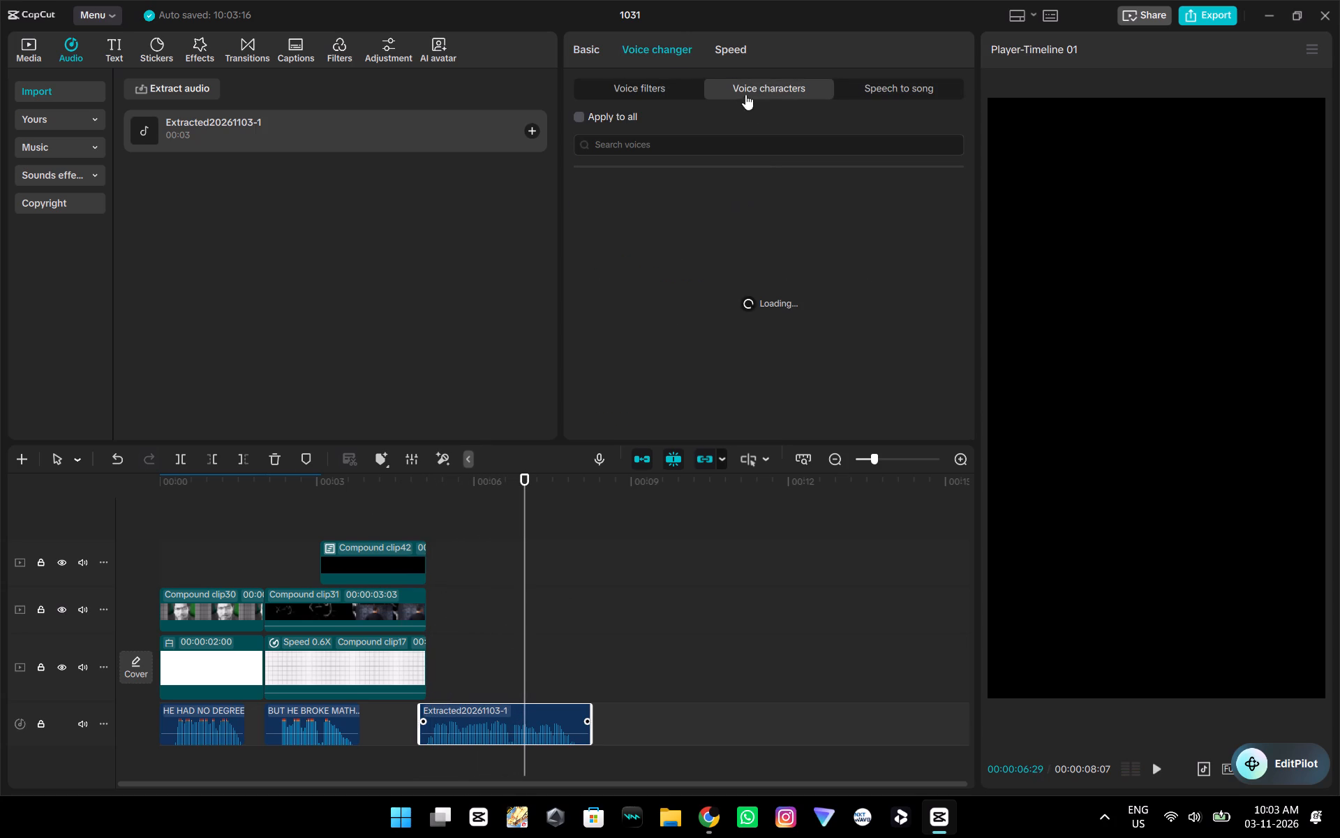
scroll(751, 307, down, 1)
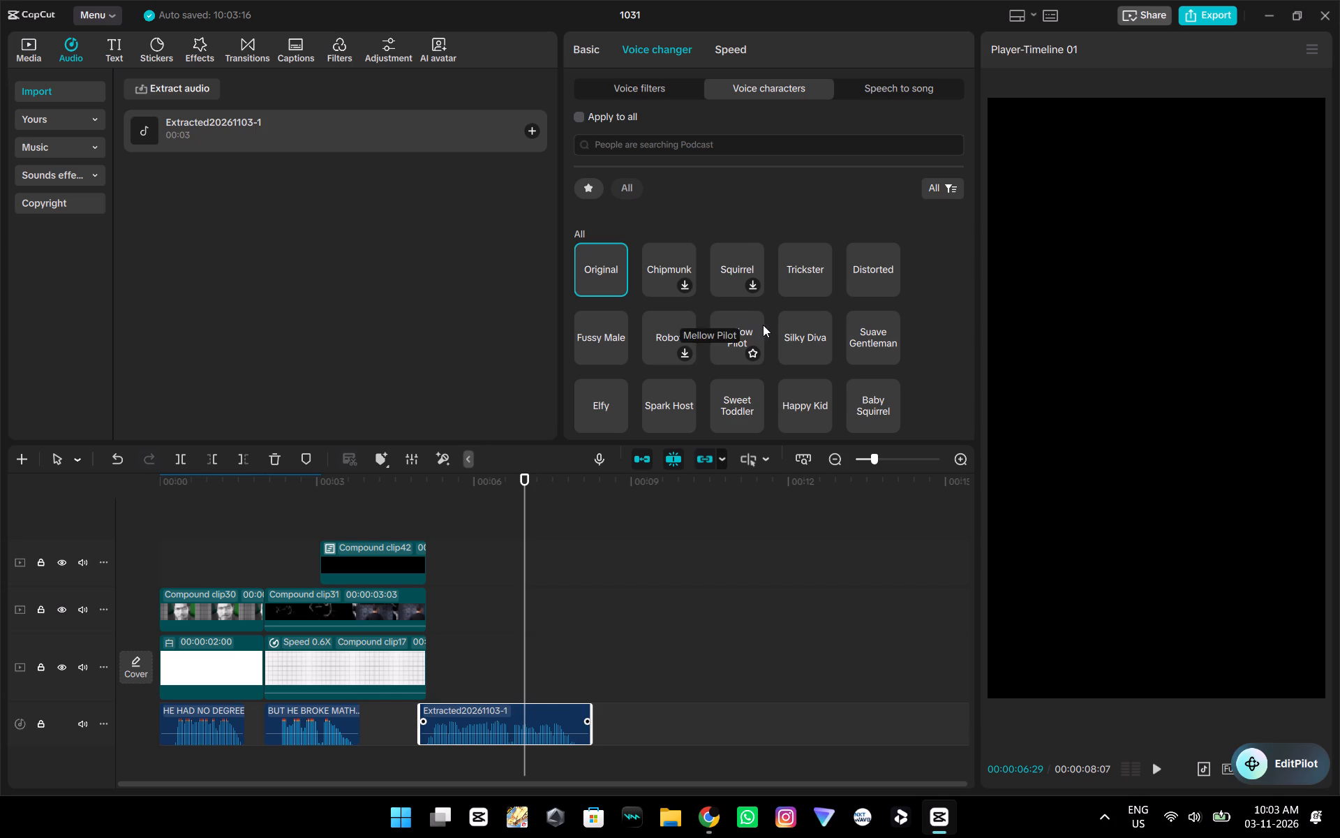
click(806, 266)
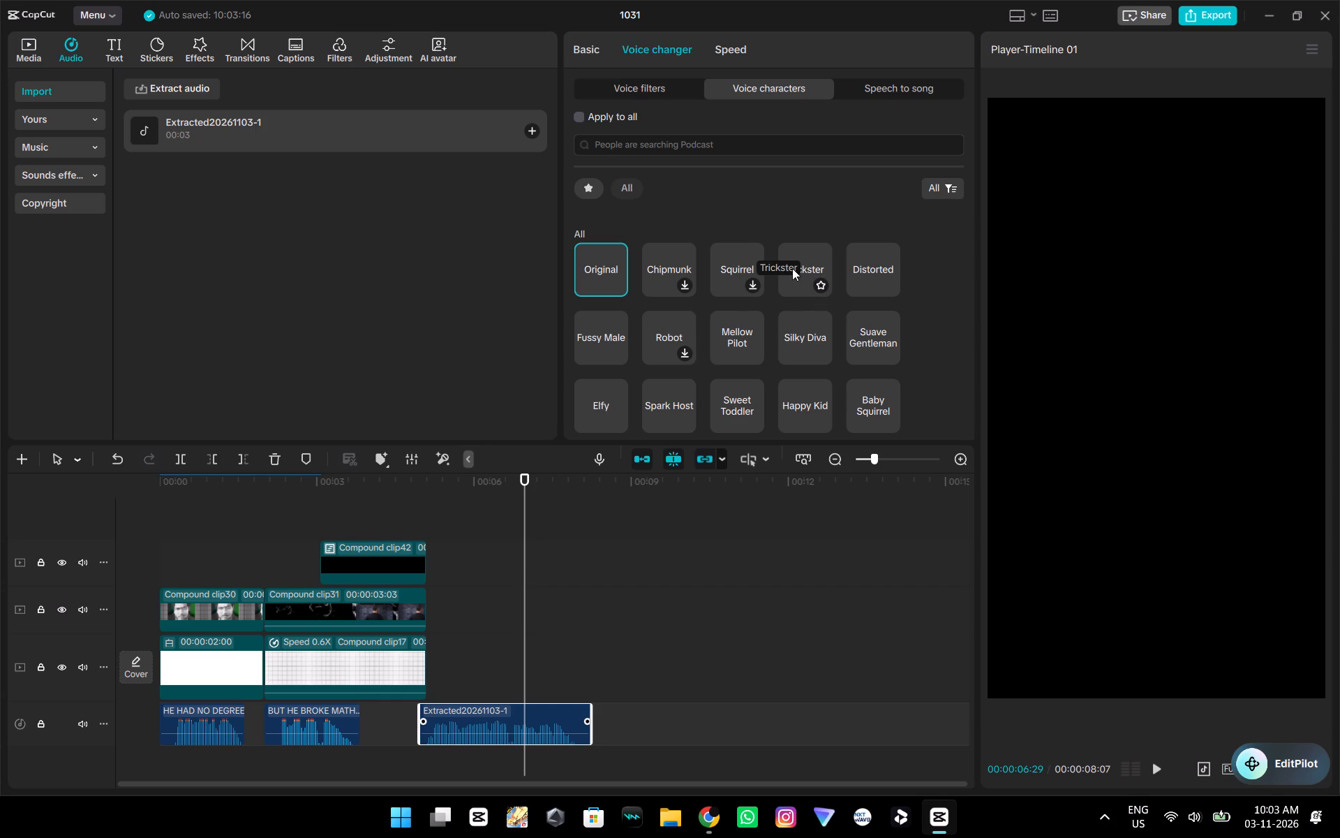
Change the new voiceover clip's voice character to Cabin Guide and check on the applying task.
scroll(789, 274, down, 1)
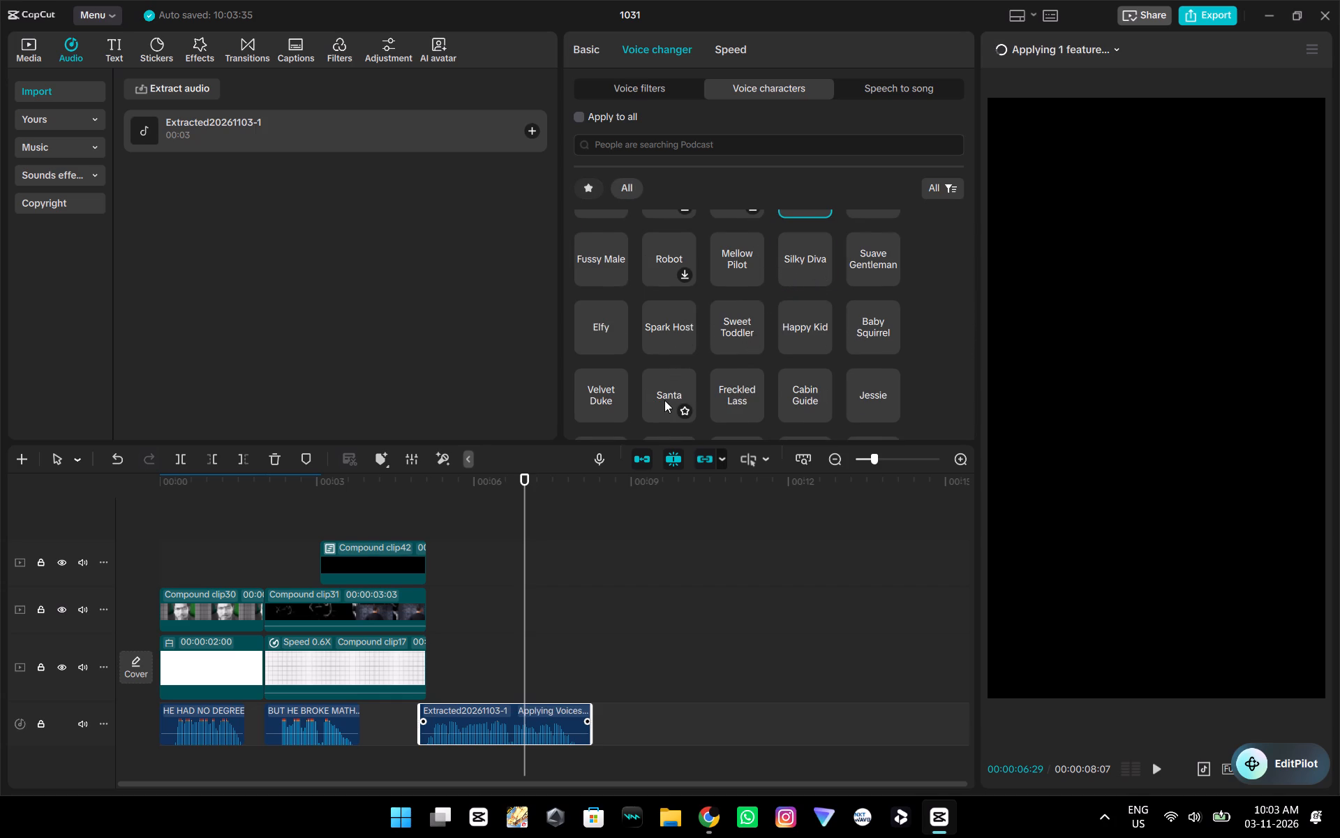
click(792, 387)
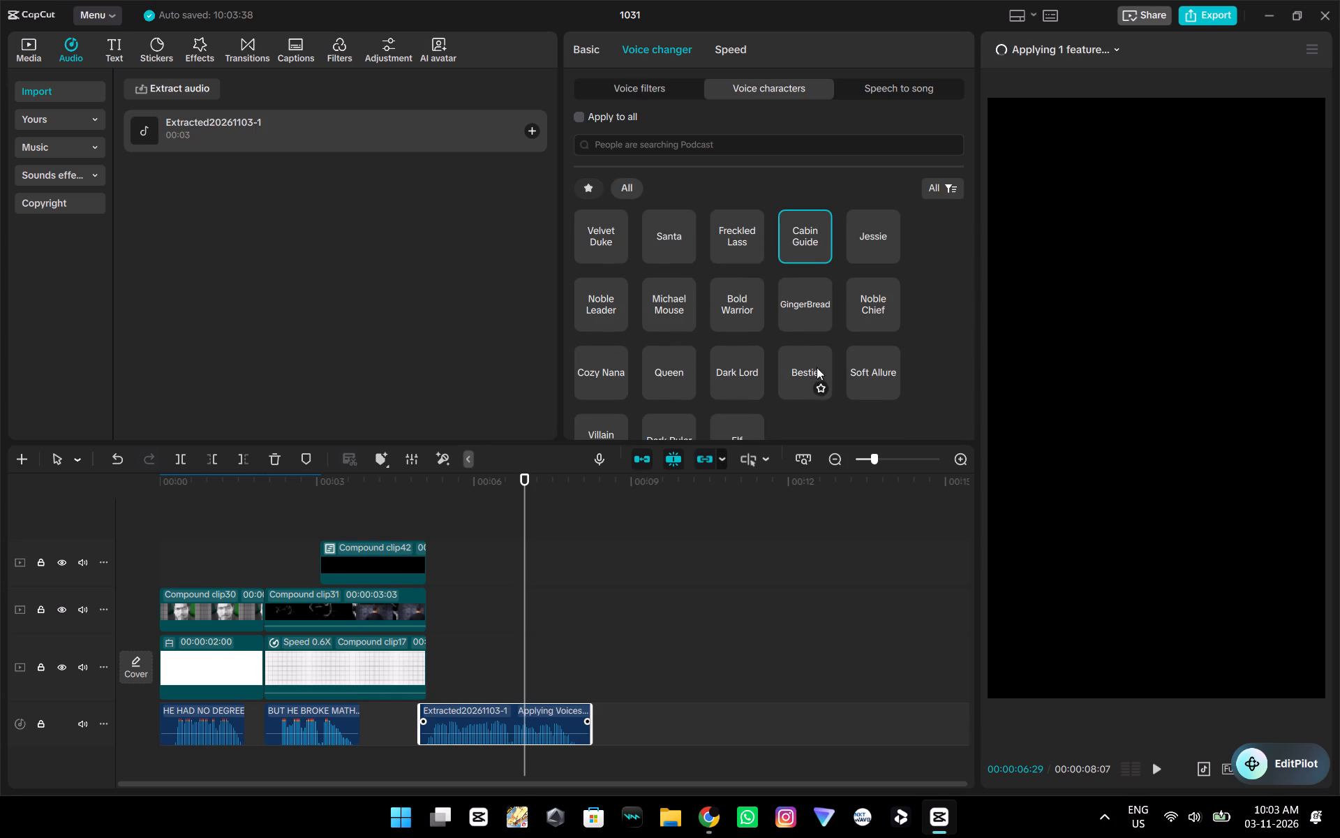
click(824, 253)
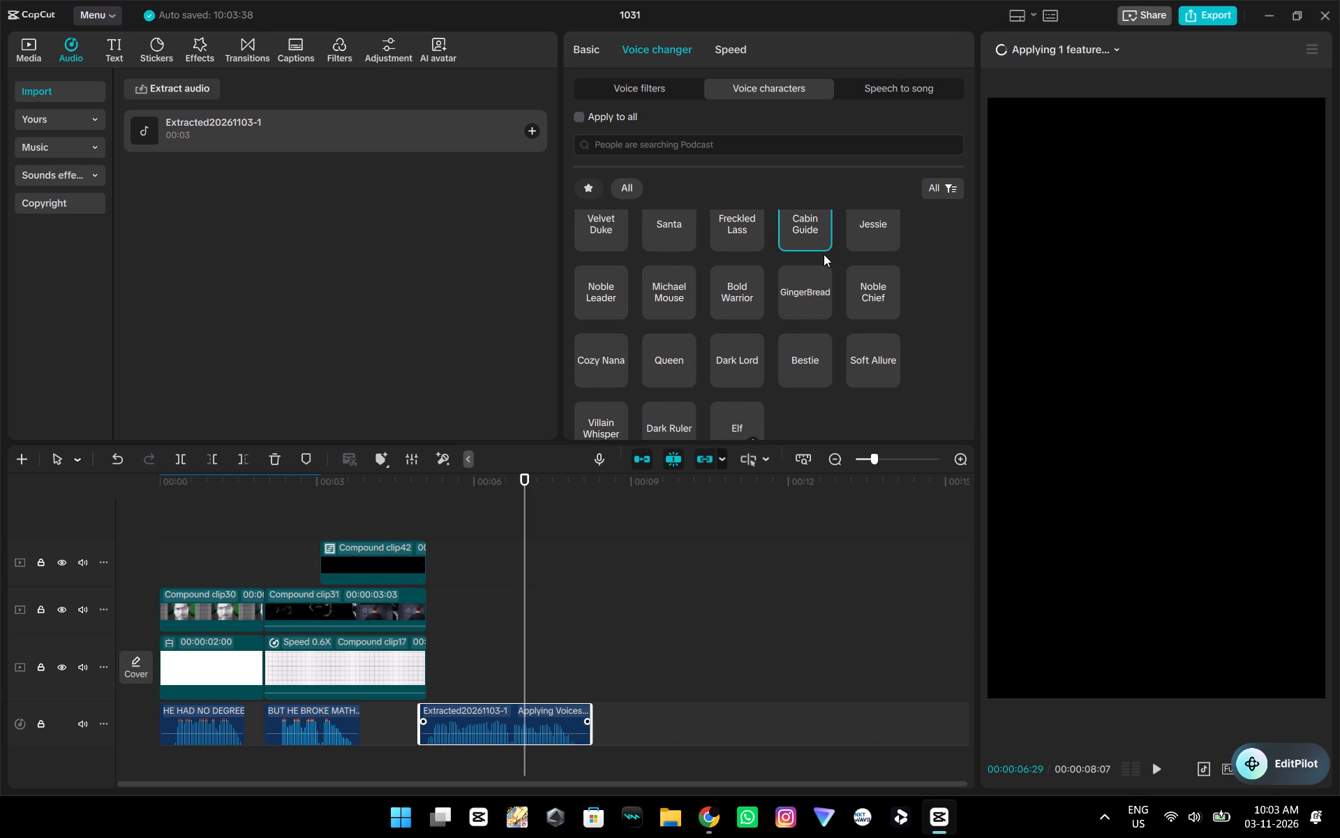
click(1043, 44)
Play back the new voiceover clip from its start at about 5 seconds to hear the Cabin Guide voice.
click(450, 626)
drag(449, 626, 438, 627)
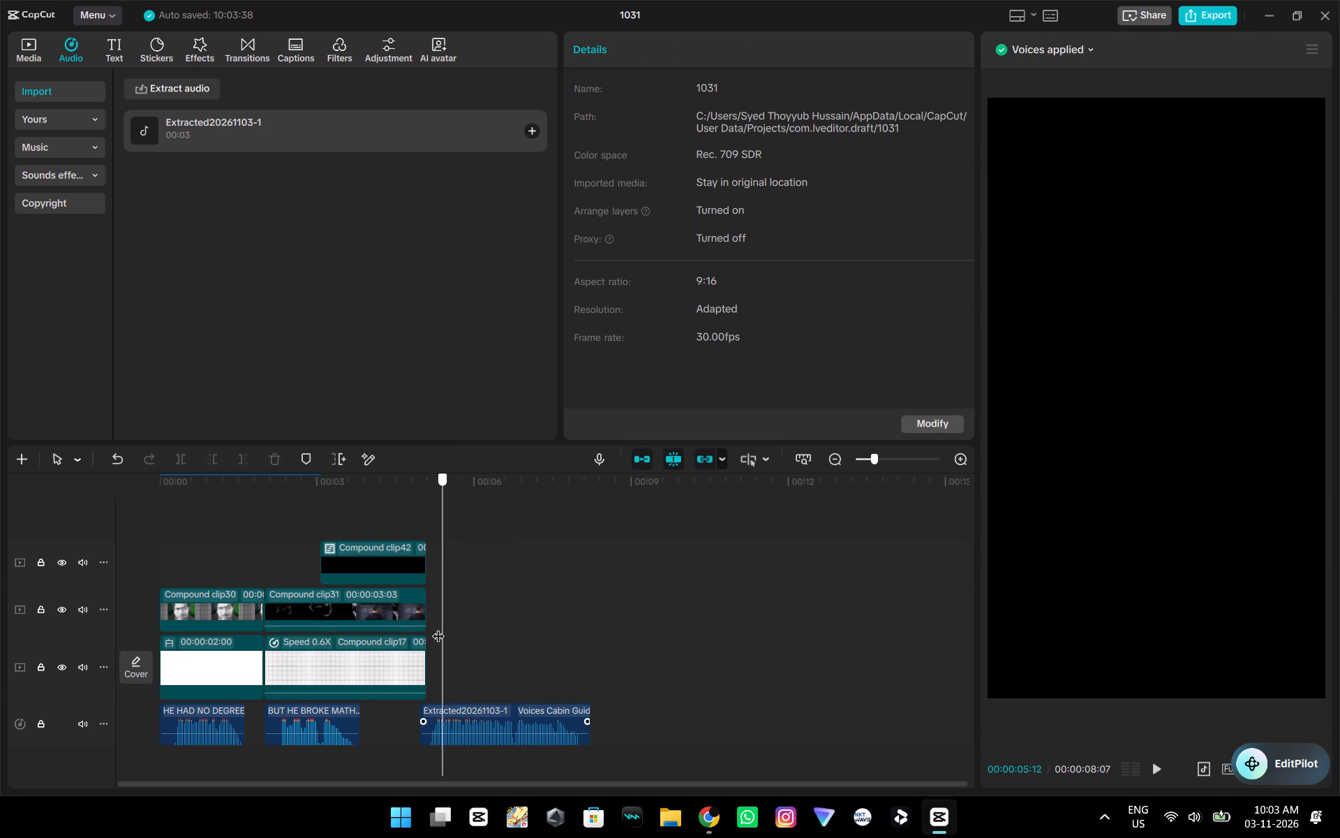
drag(438, 627, 432, 629)
key(space)
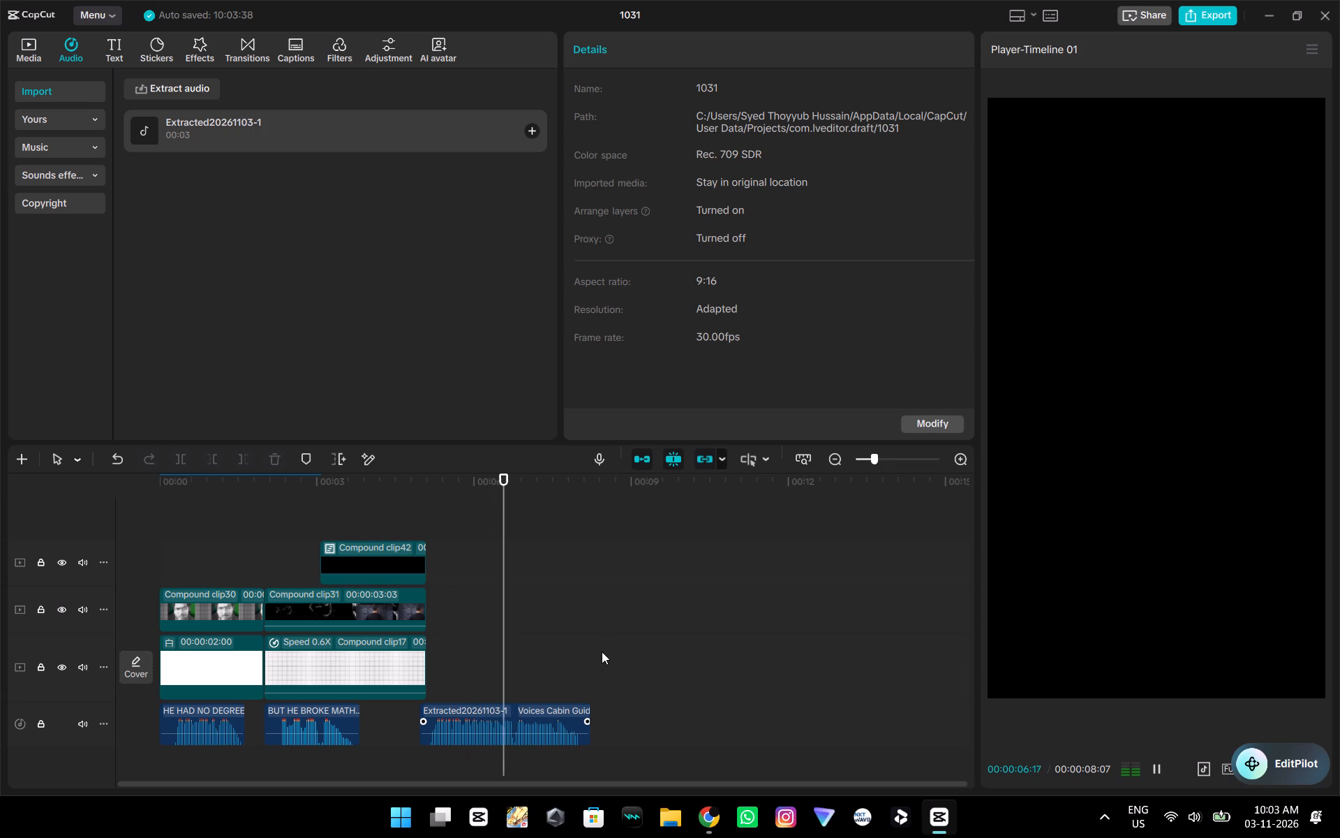
key(space)
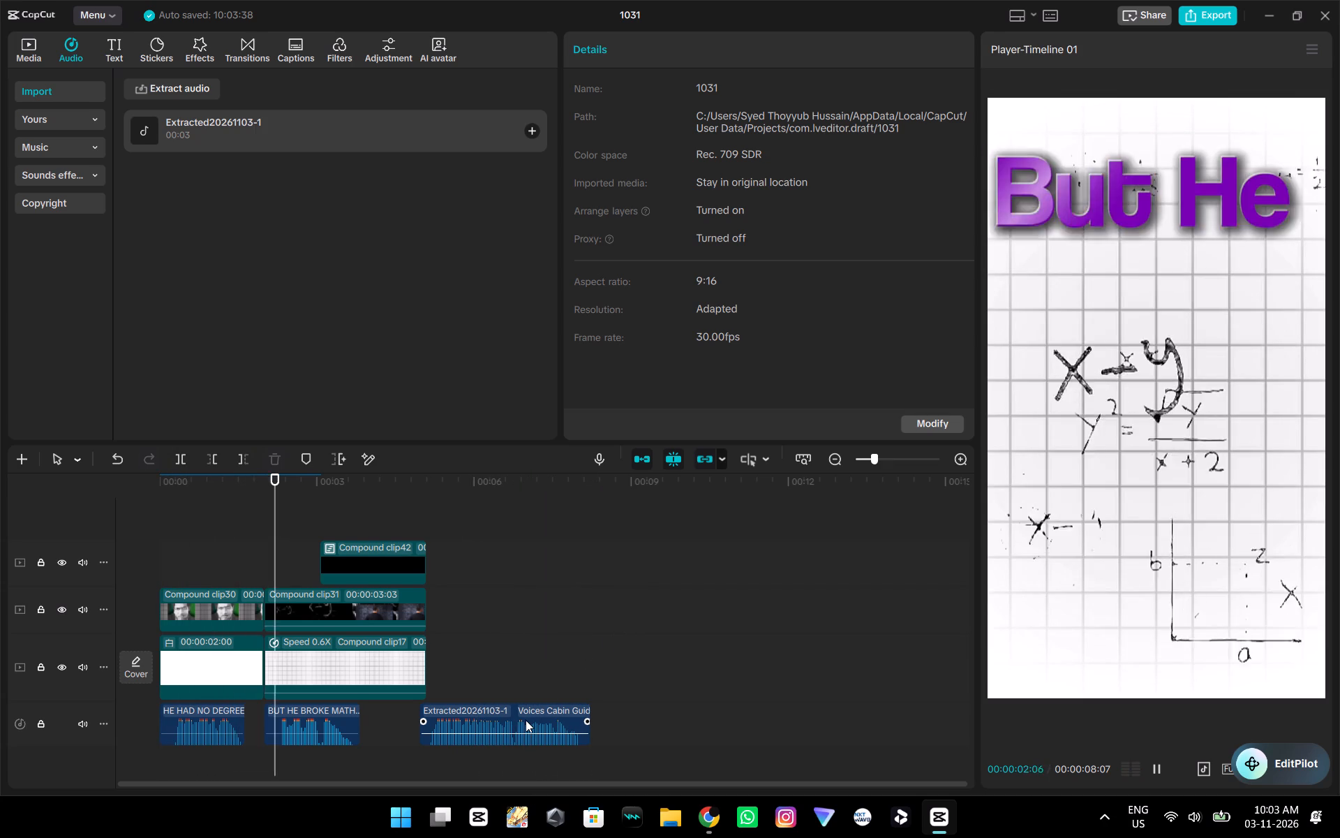
Slow the new voiceover clip to 0.80x speed and play it back from its start.
click(528, 719)
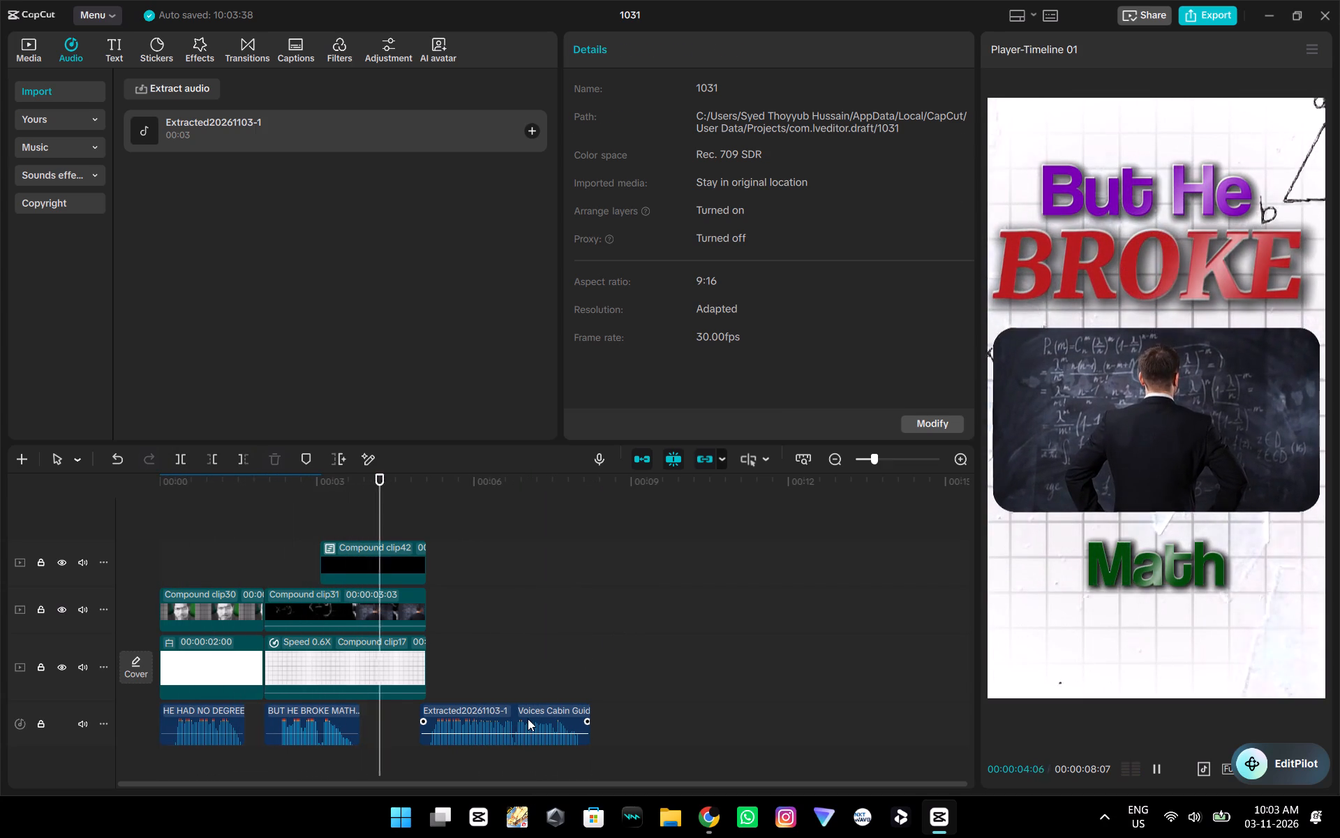
click(724, 49)
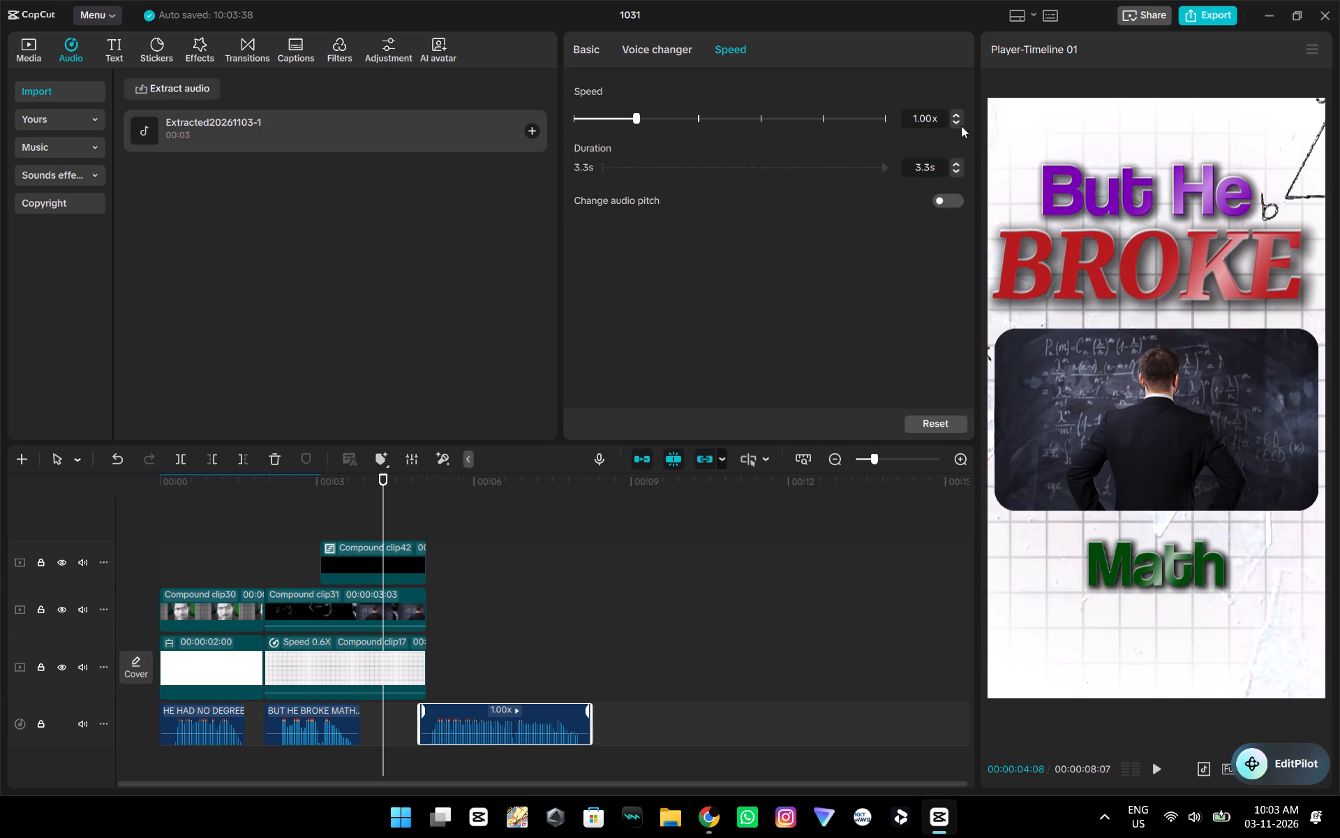
click(958, 121)
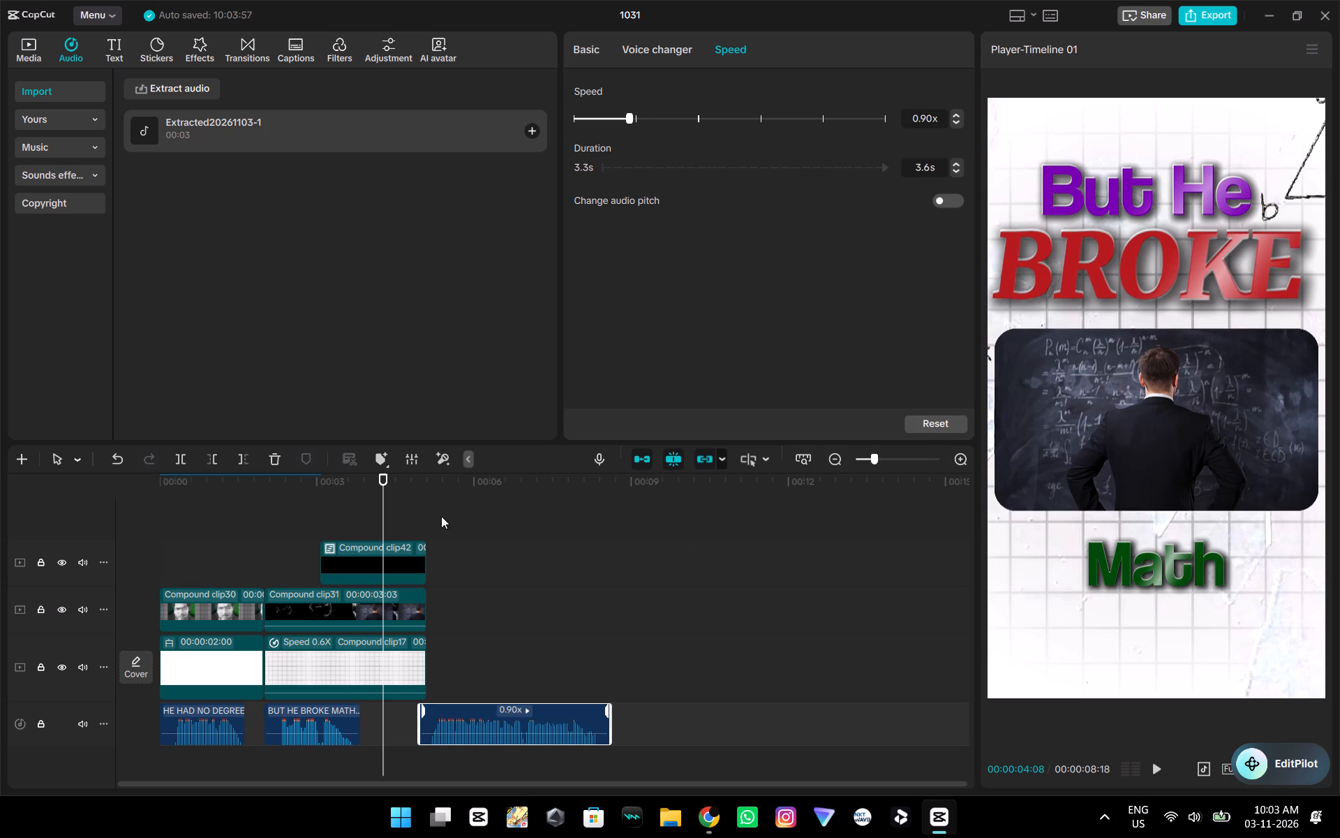
click(441, 516)
drag(441, 516, 632, 534)
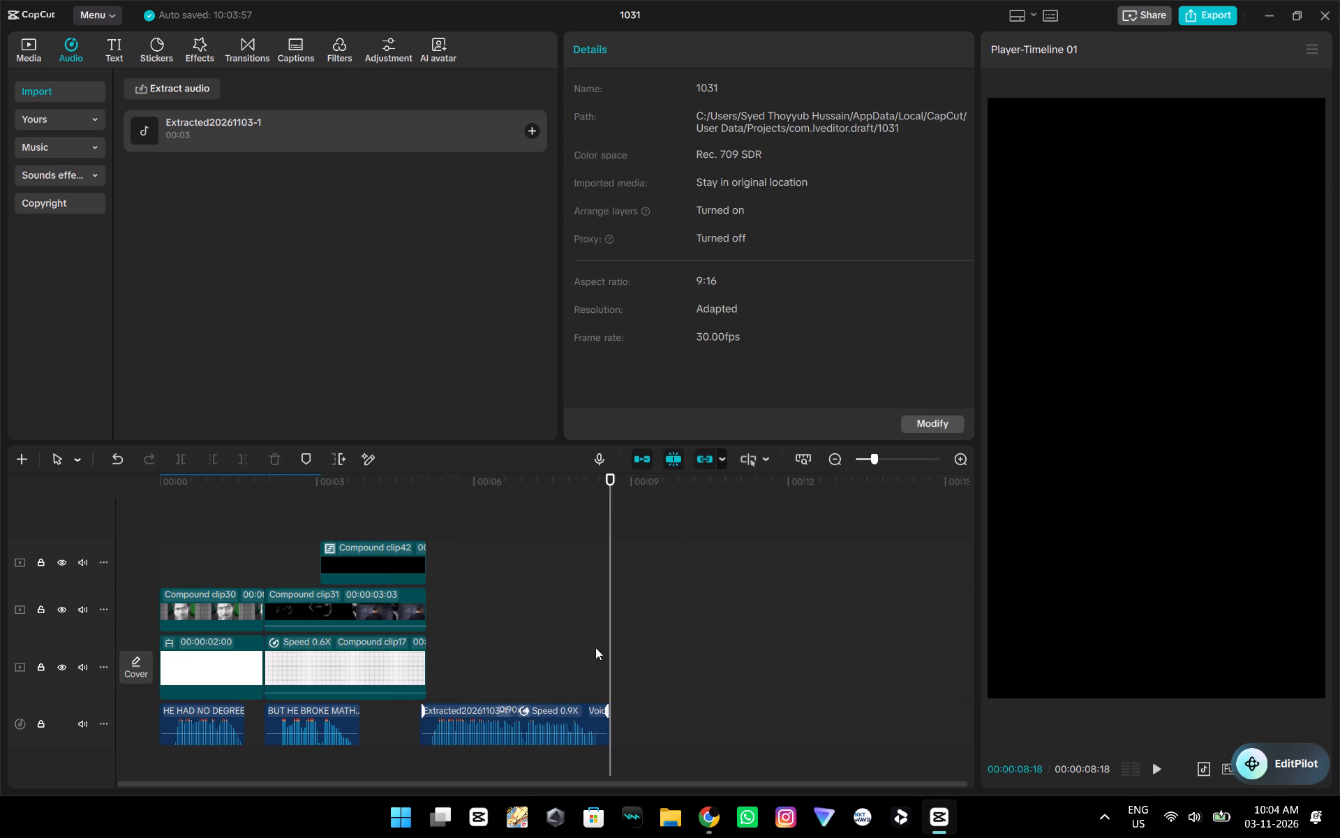
click(578, 719)
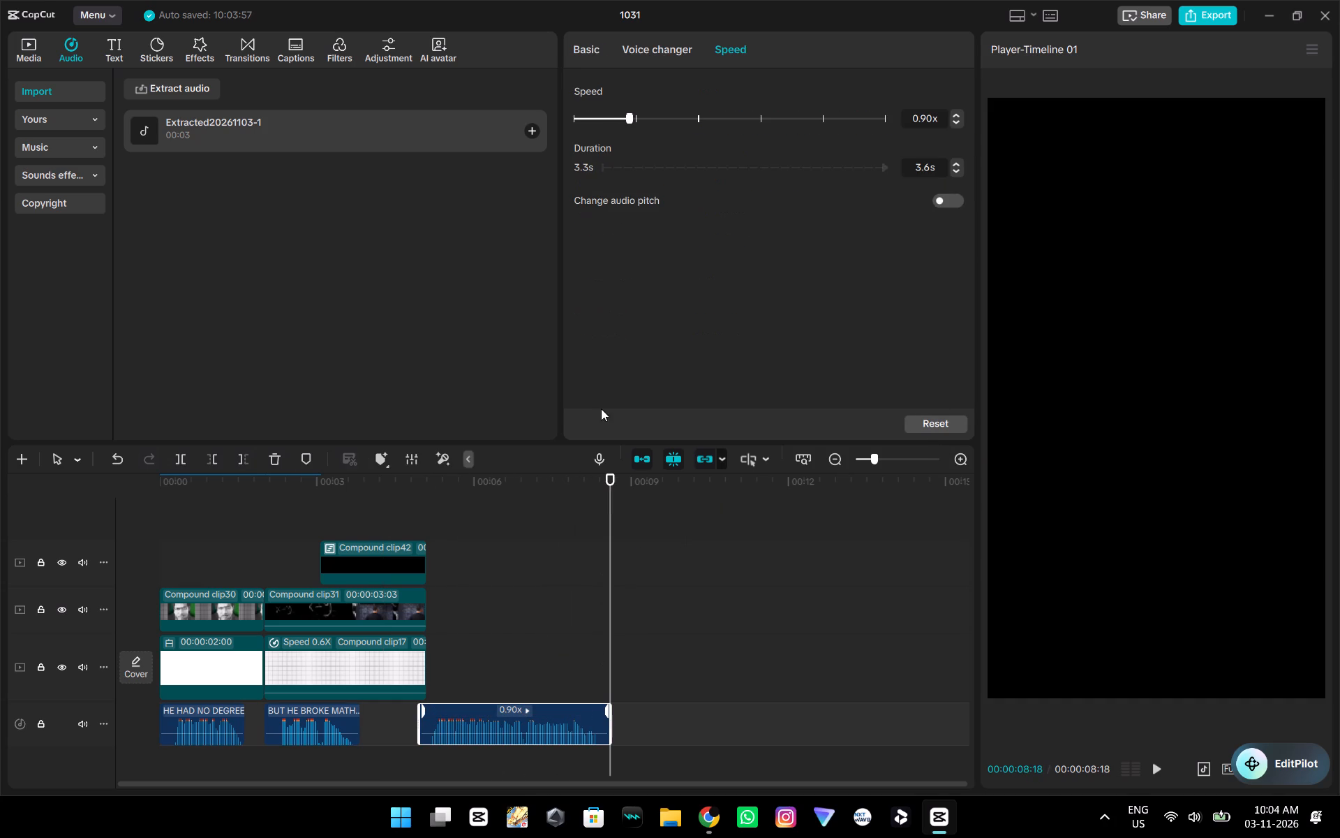
click(958, 122)
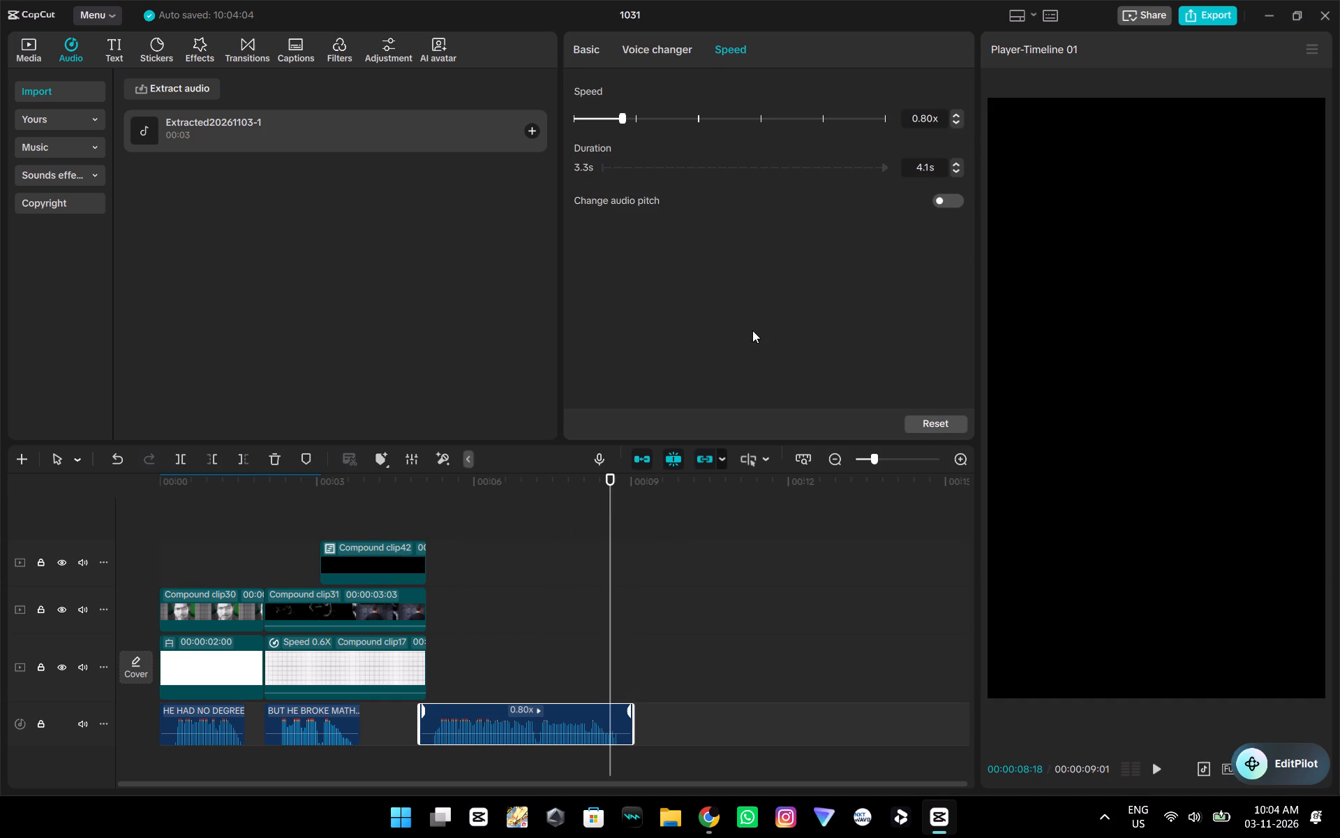
click(441, 506)
drag(441, 506, 430, 508)
key(space)
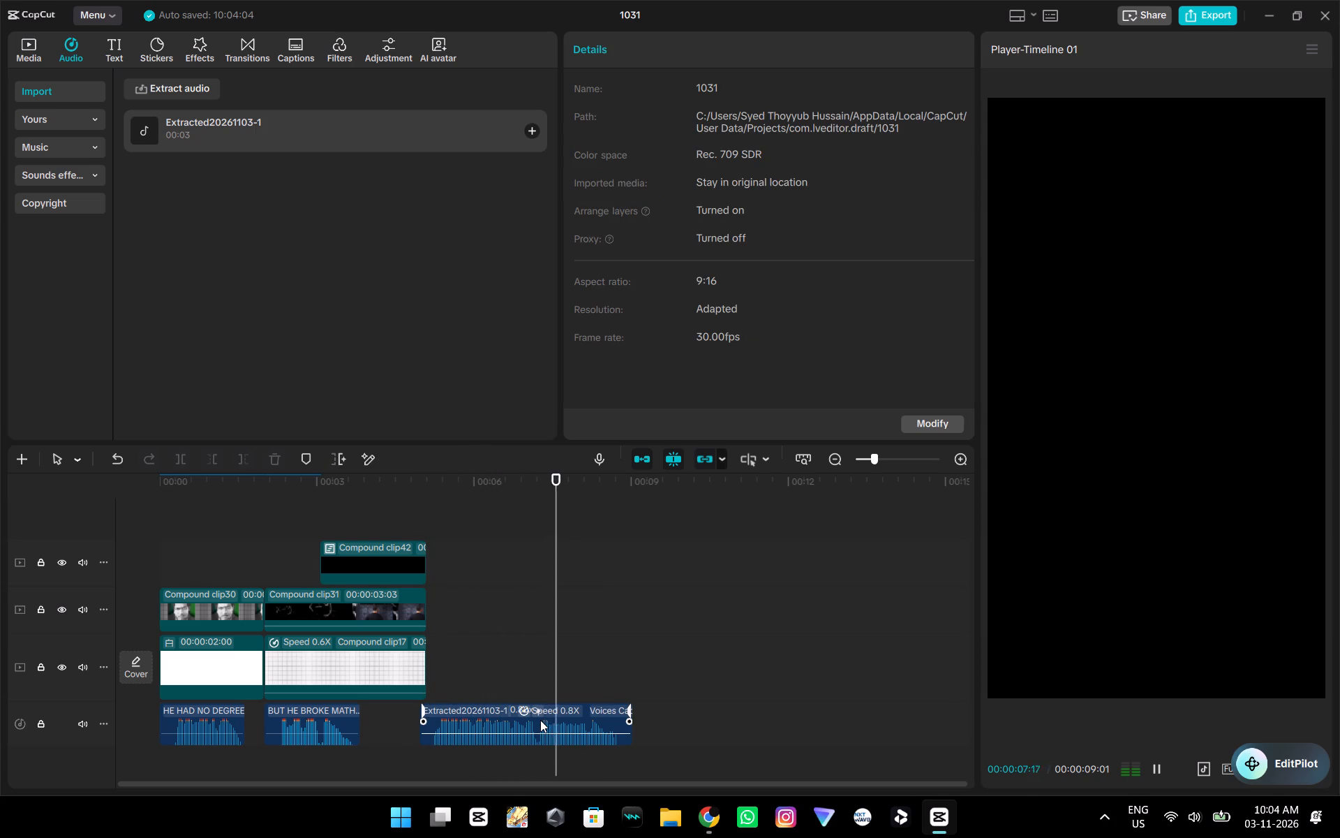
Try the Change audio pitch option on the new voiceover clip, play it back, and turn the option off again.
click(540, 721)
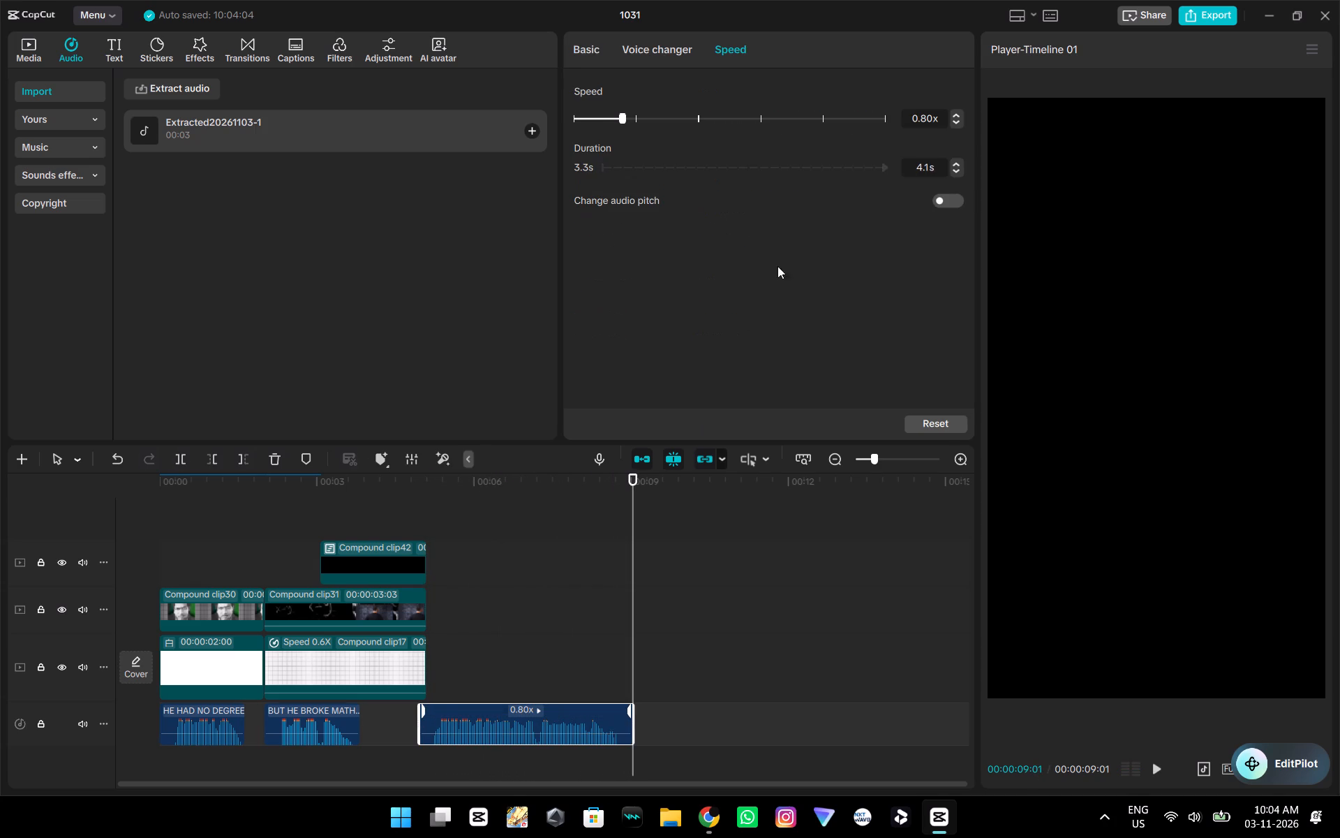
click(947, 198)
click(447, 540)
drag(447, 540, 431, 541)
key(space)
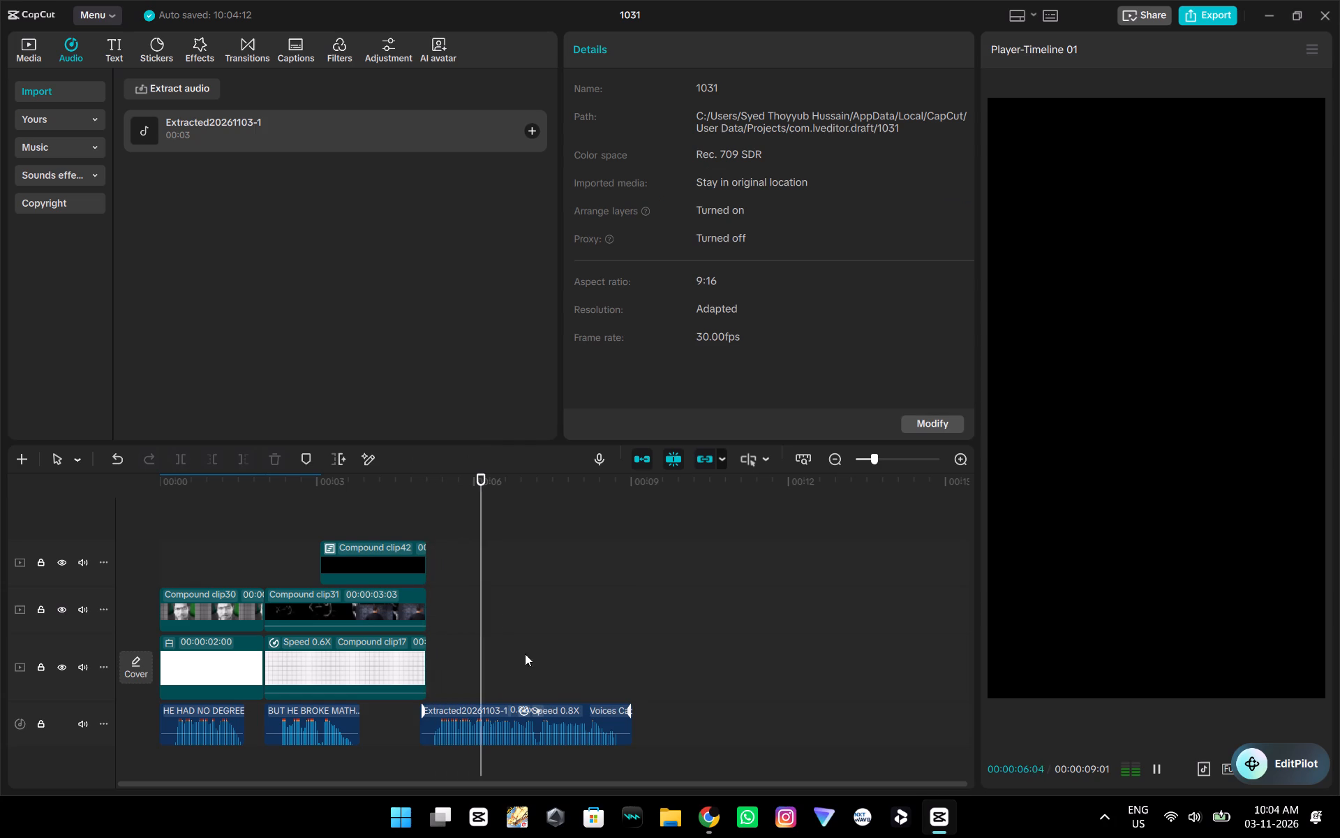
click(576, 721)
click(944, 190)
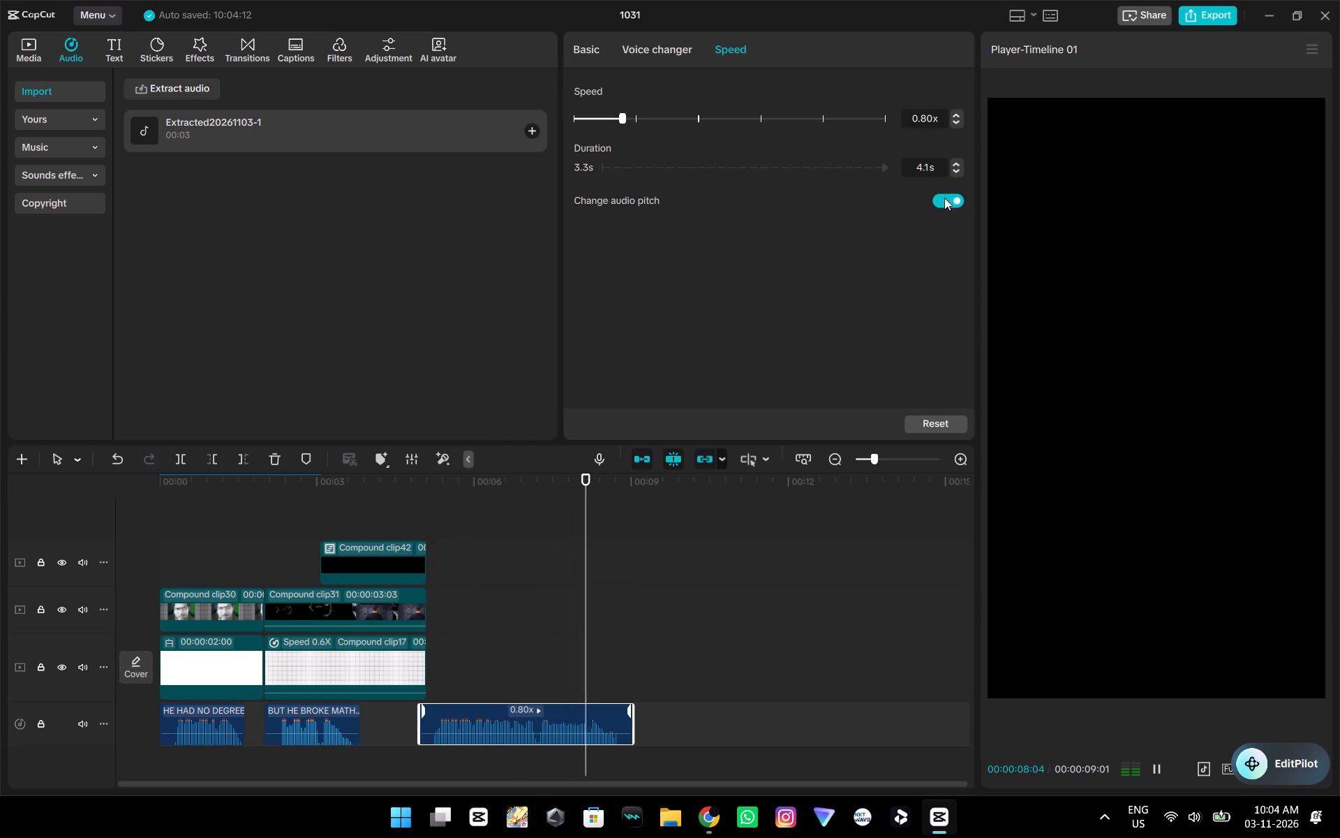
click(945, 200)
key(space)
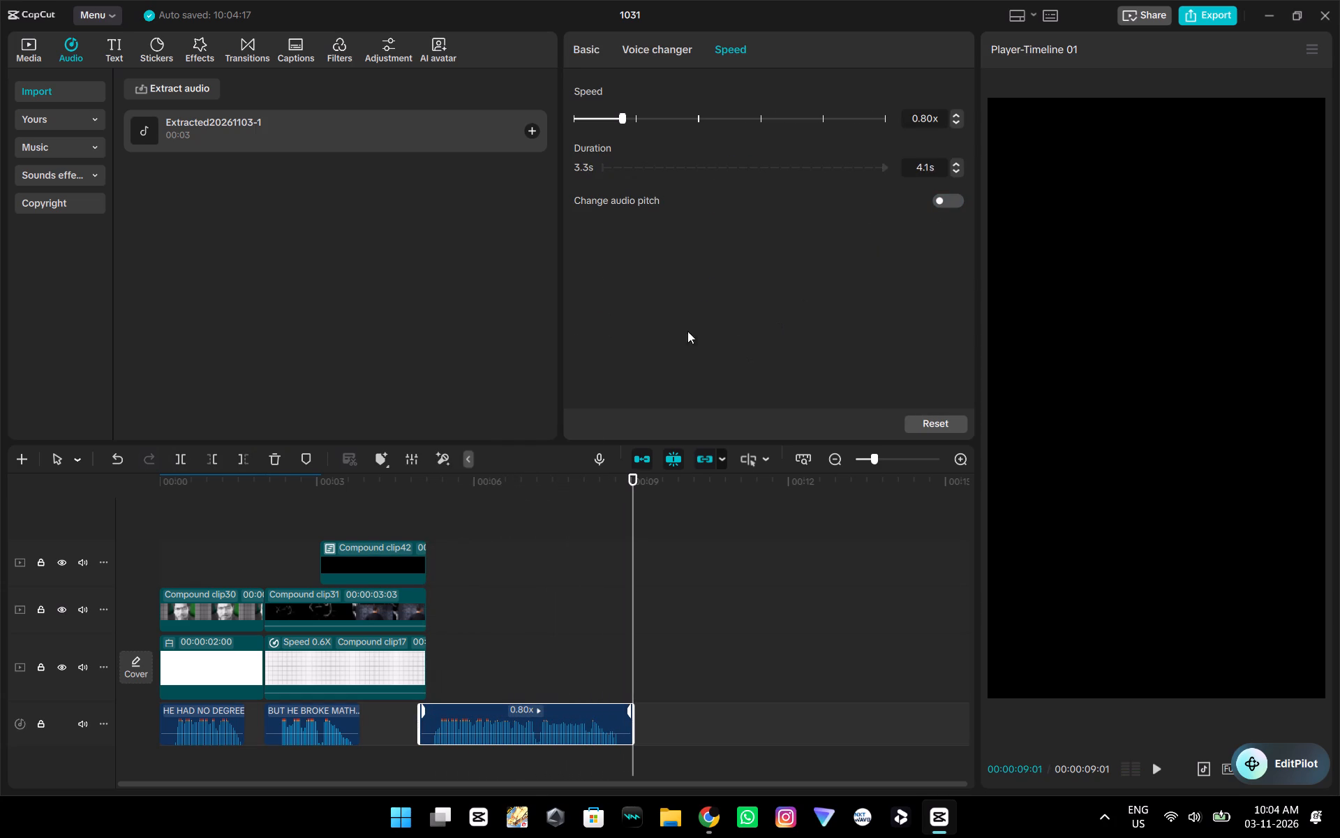
Play back the video from the beginning to just past 4 seconds.
click(471, 537)
drag(469, 536, 431, 534)
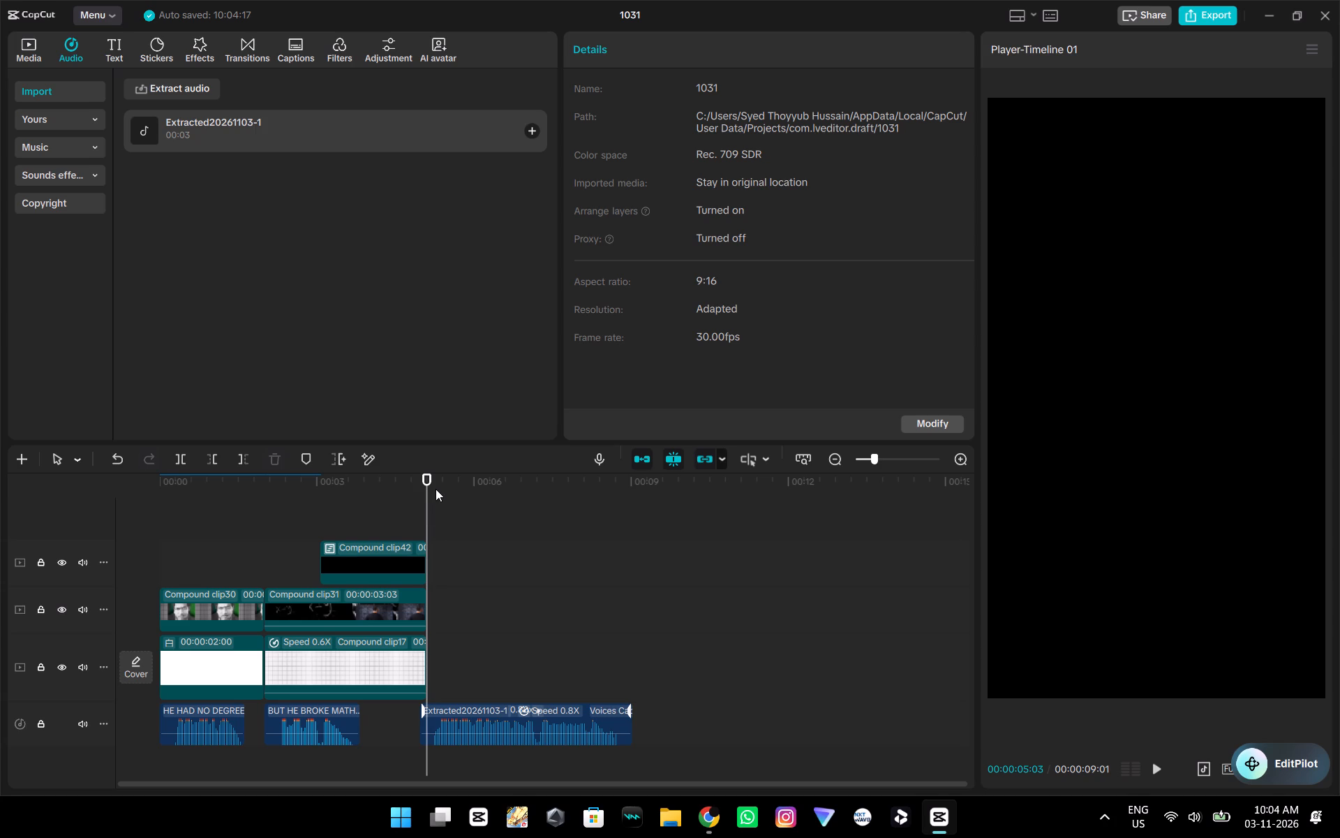
click(165, 510)
drag(165, 509, 135, 510)
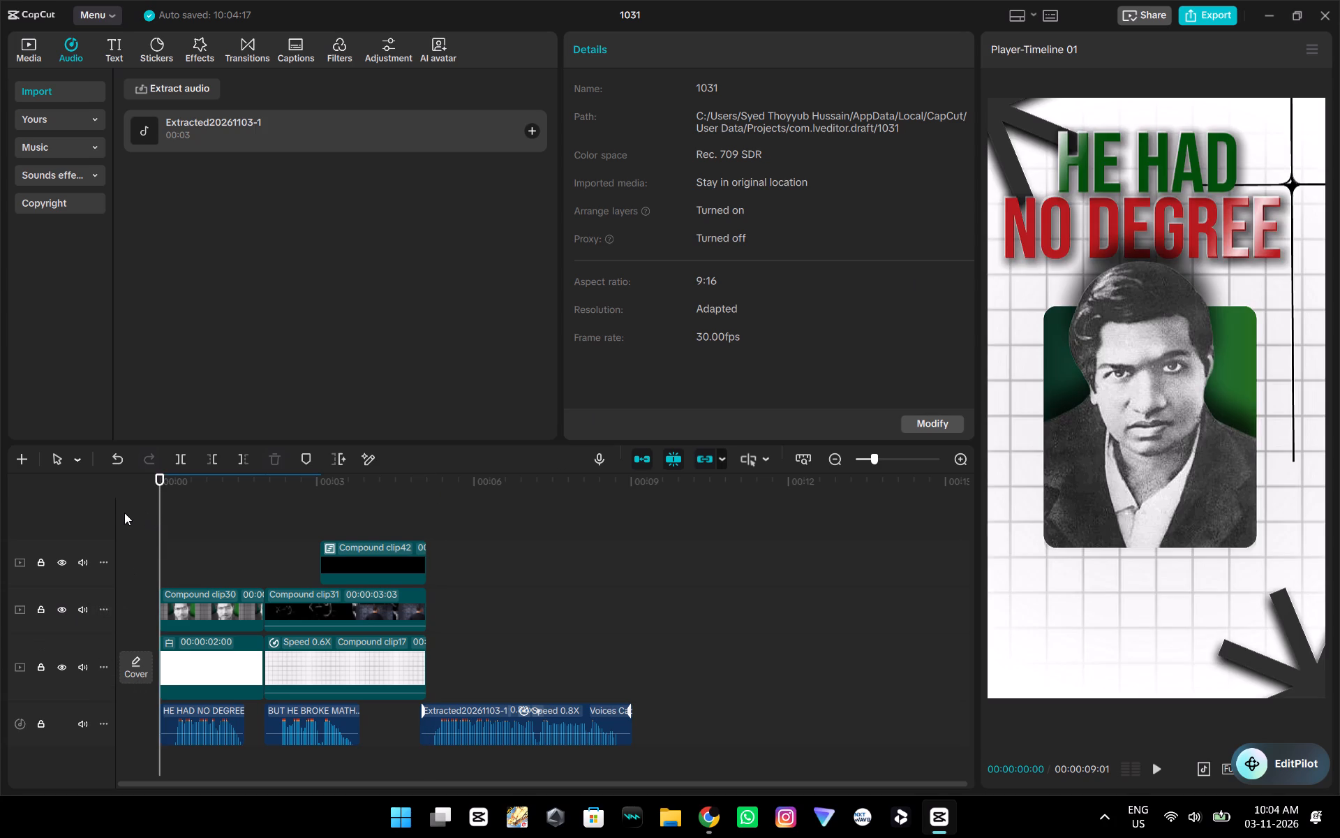
key(space)
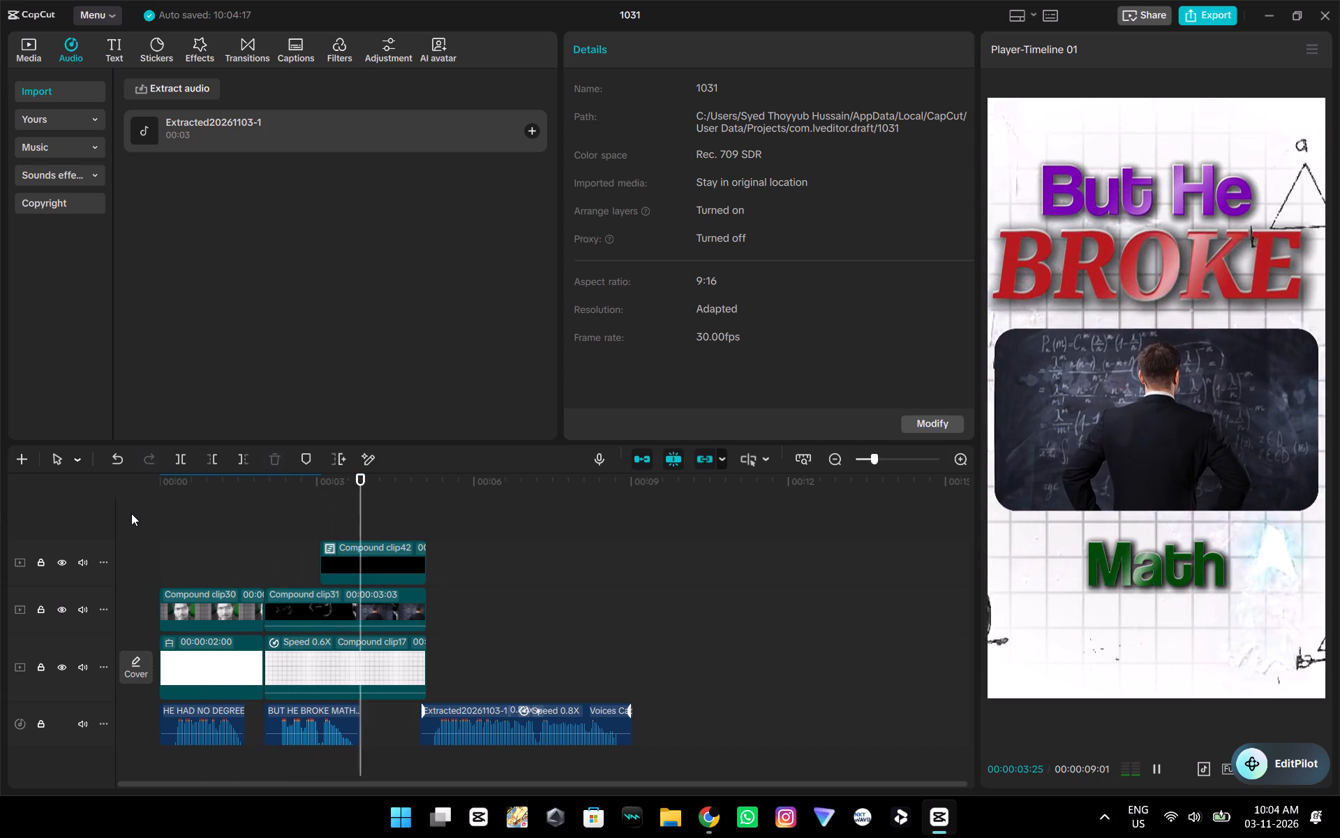
key(space)
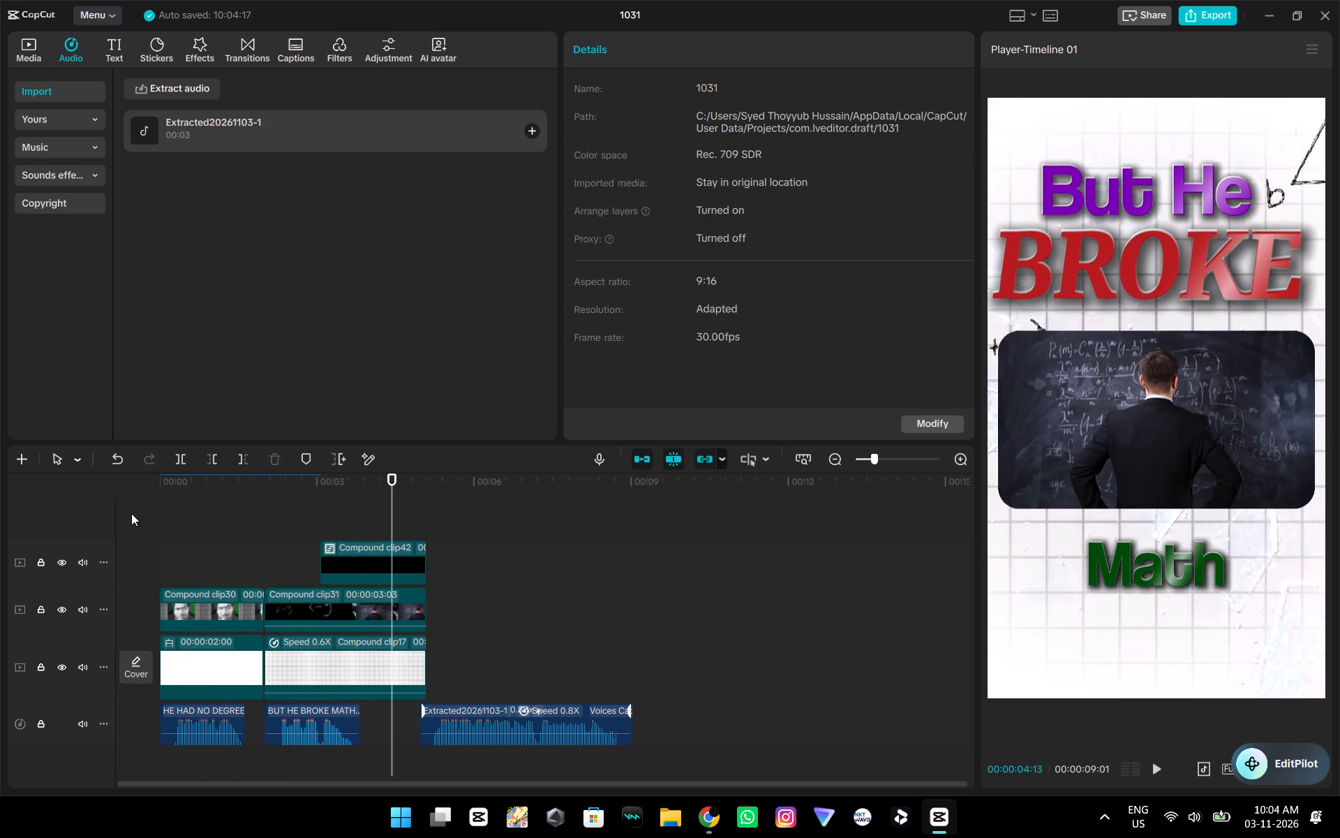
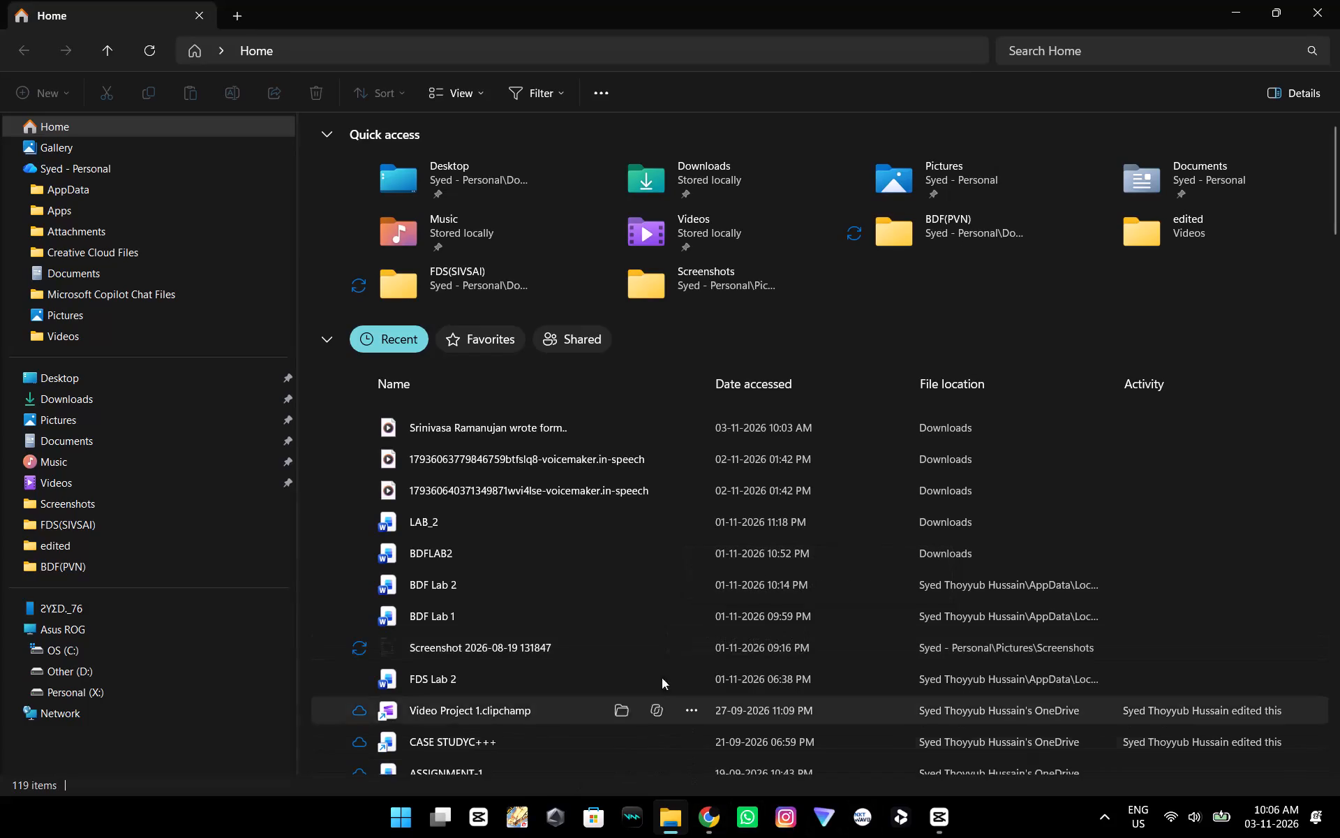
Open the Downloads folder and delete all files in the WEBM File group.
click(94, 399)
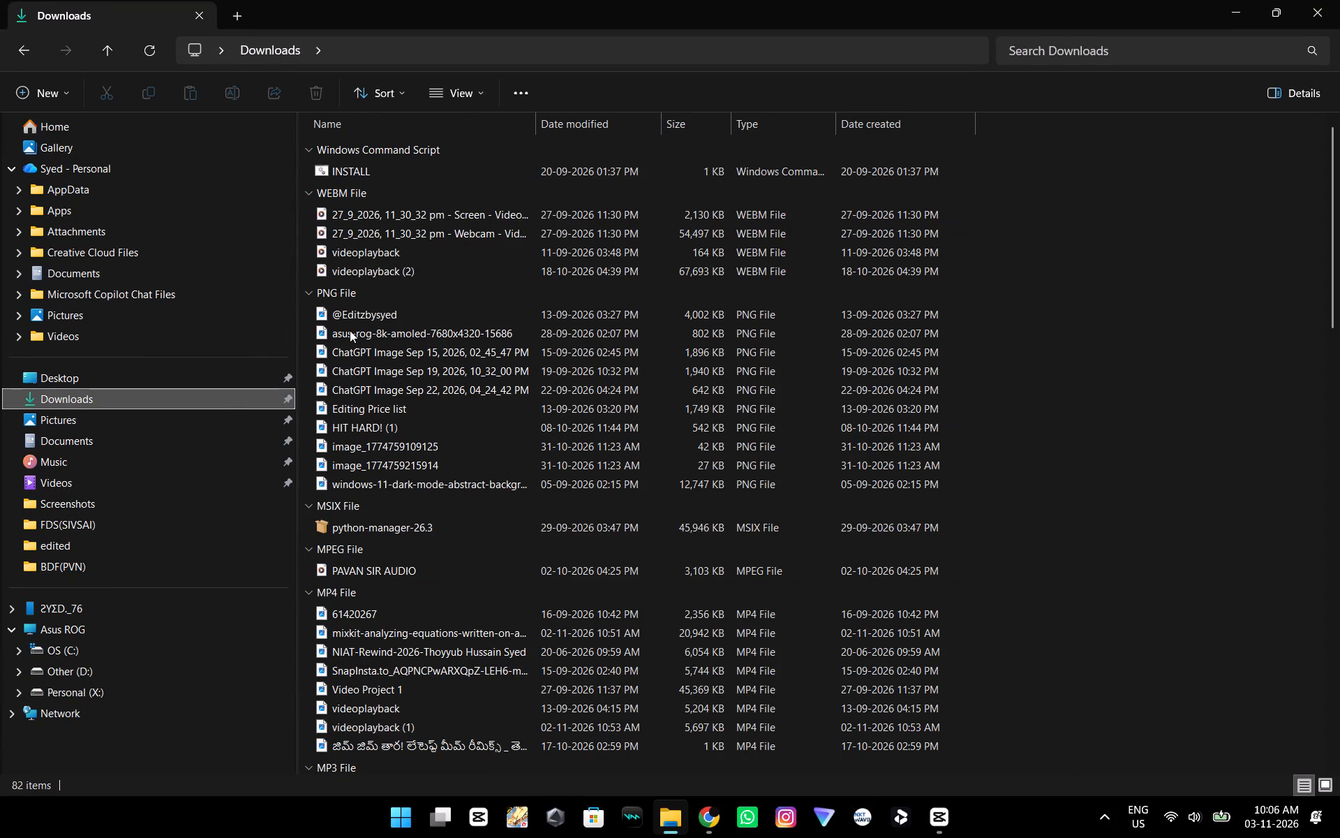
click(355, 191)
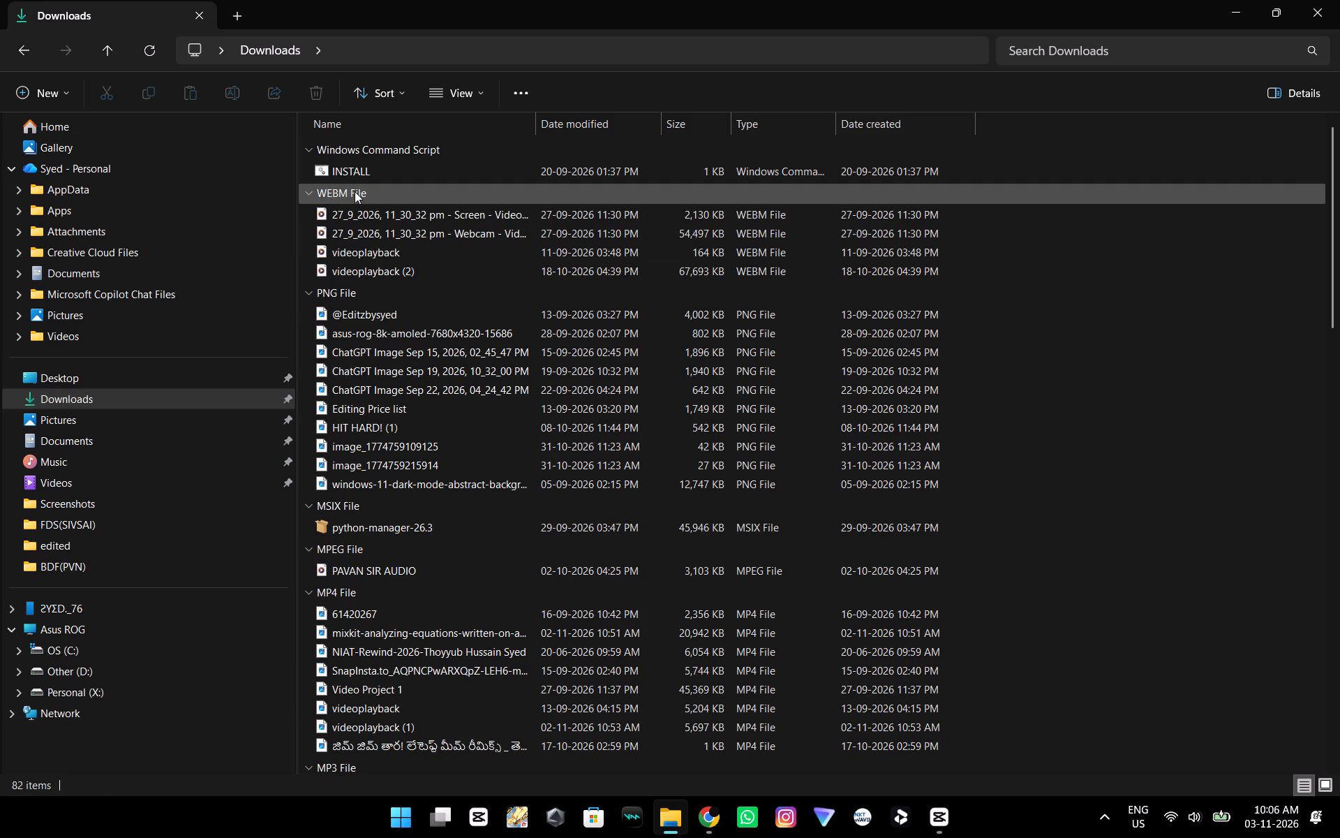
click(312, 84)
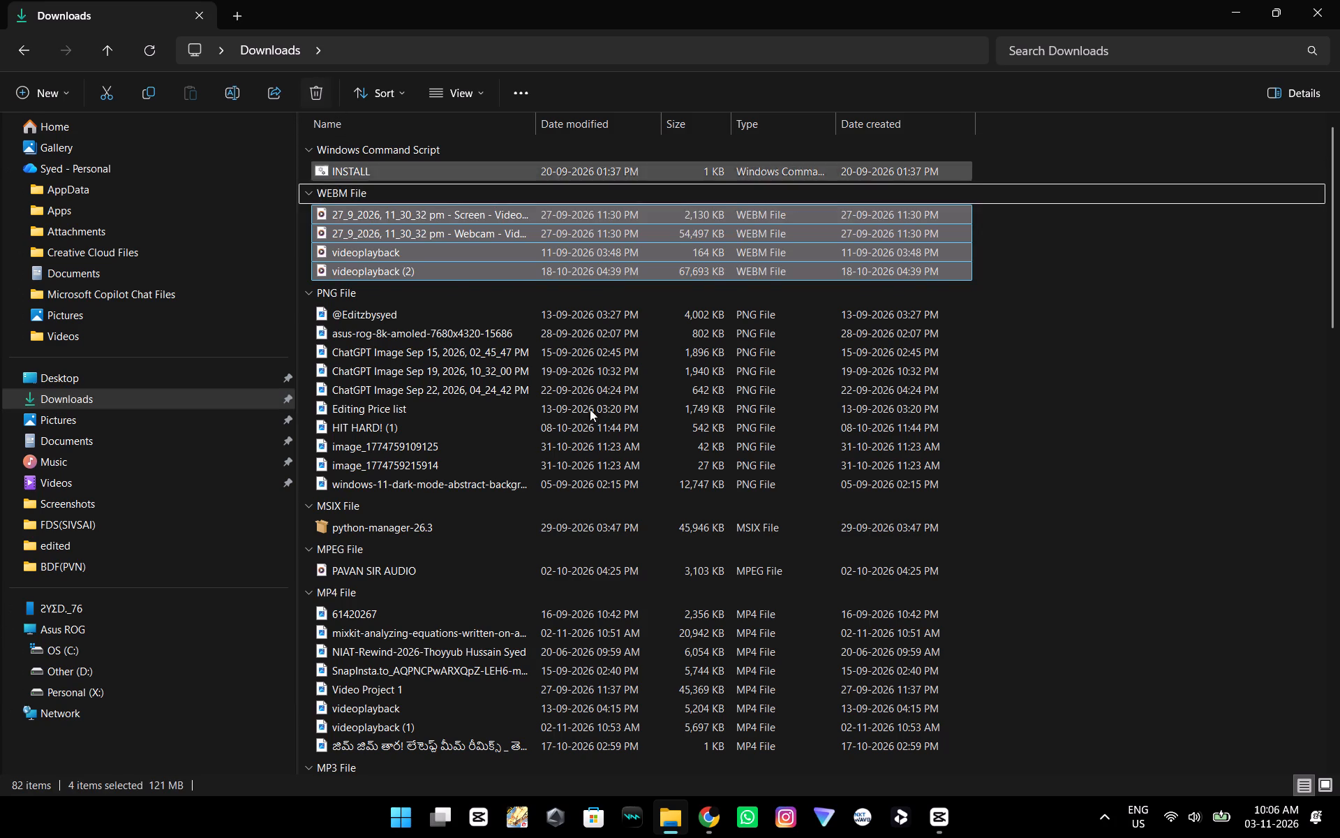
Find the duplicate FFX file 4K C SHARP 3Q CC (1).ffx in Downloads and delete it.
scroll(568, 418, down, 5)
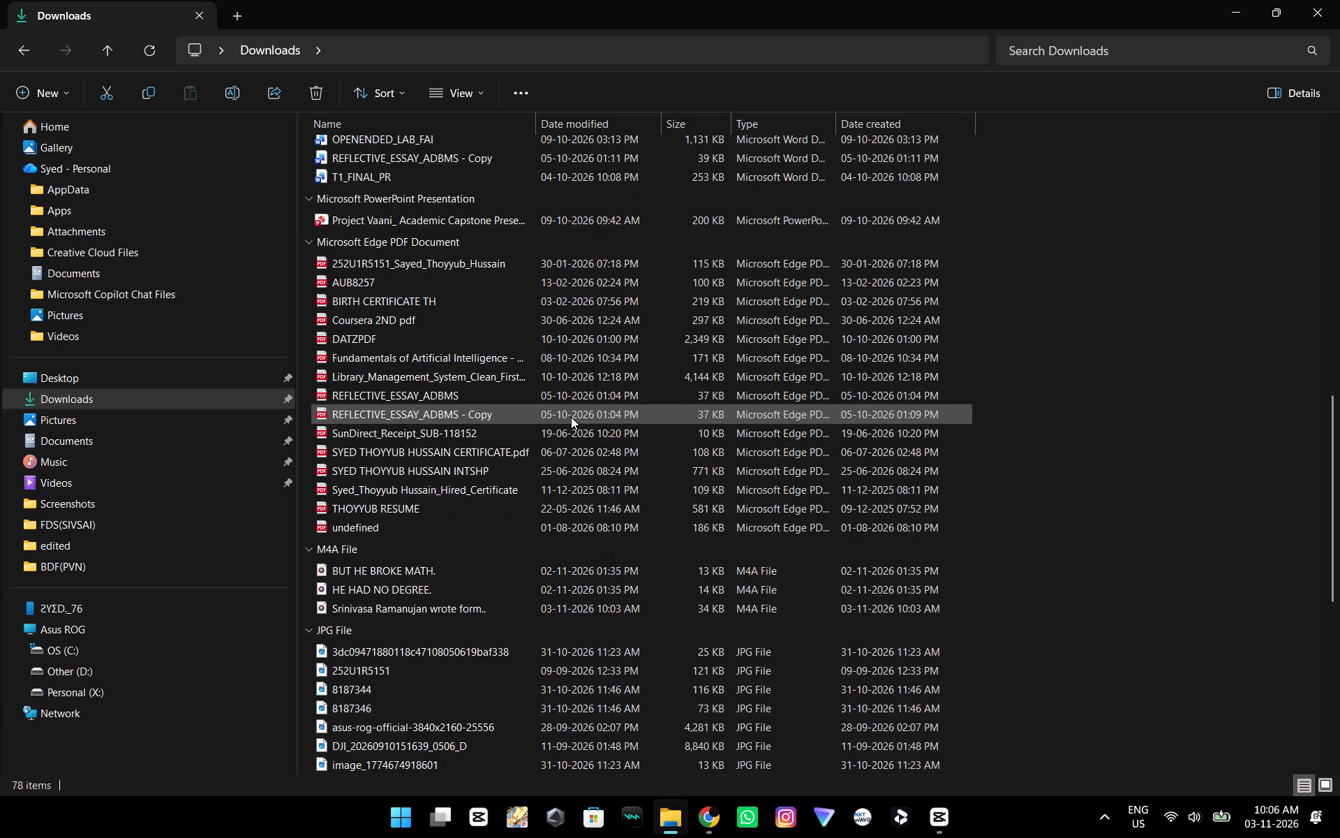
scroll(571, 417, down, 12)
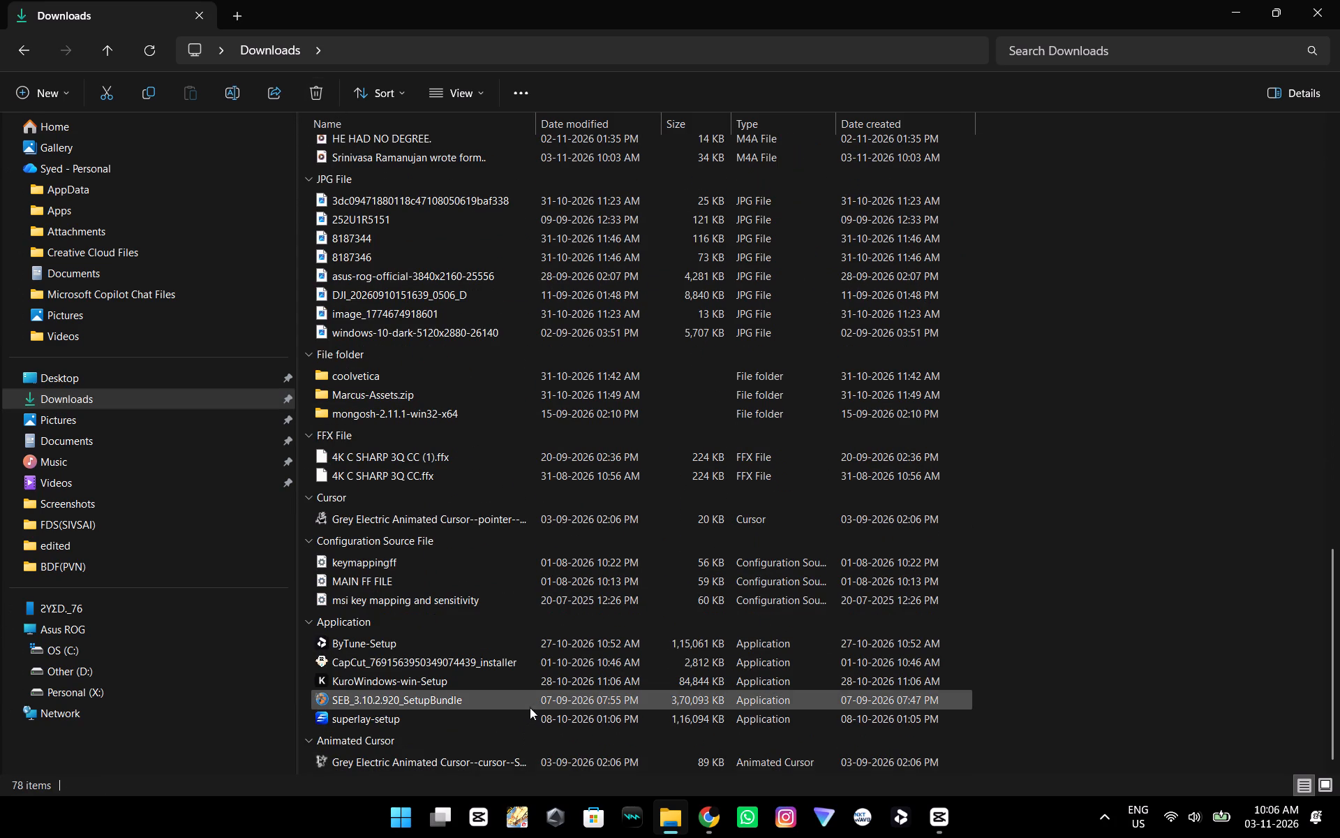
scroll(534, 695, up, 3)
scroll(534, 695, down, 2)
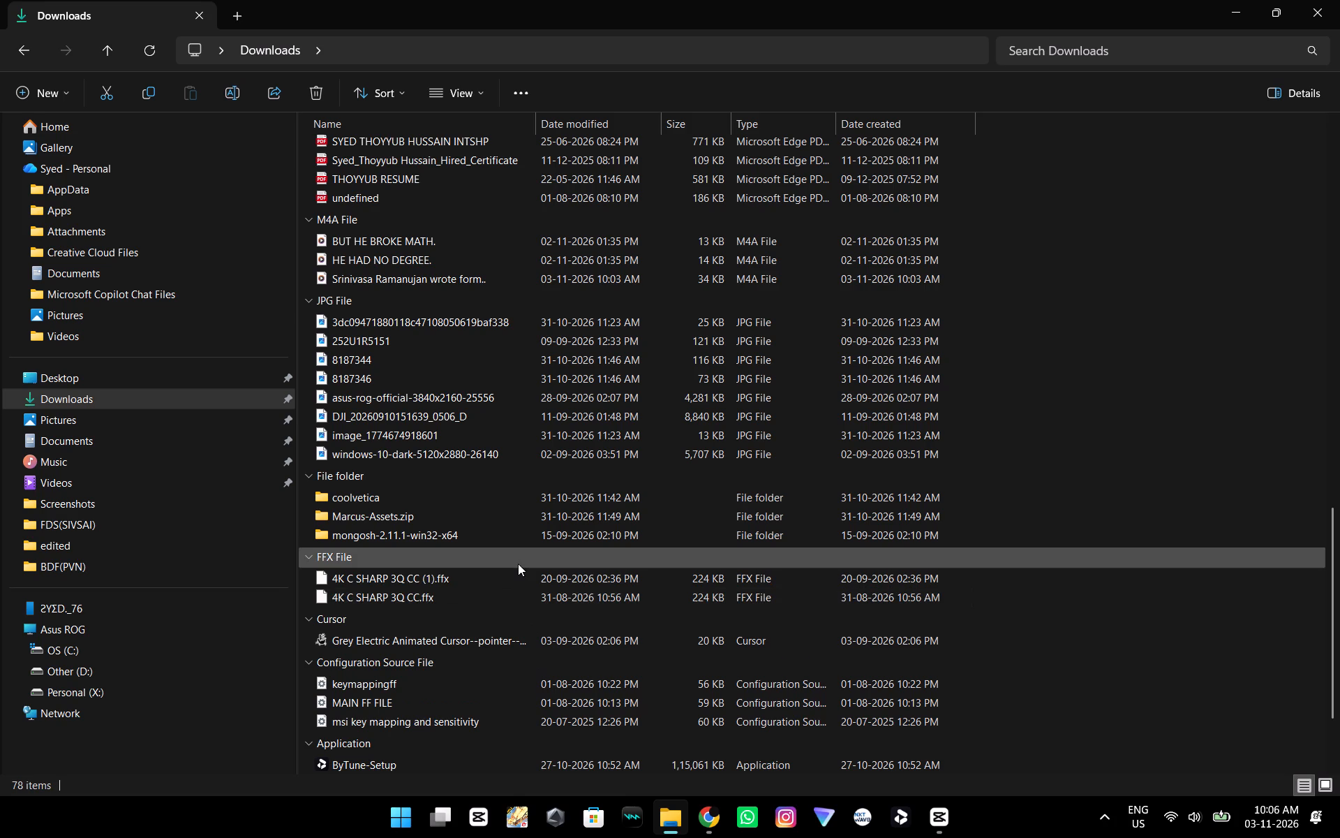
click(513, 582)
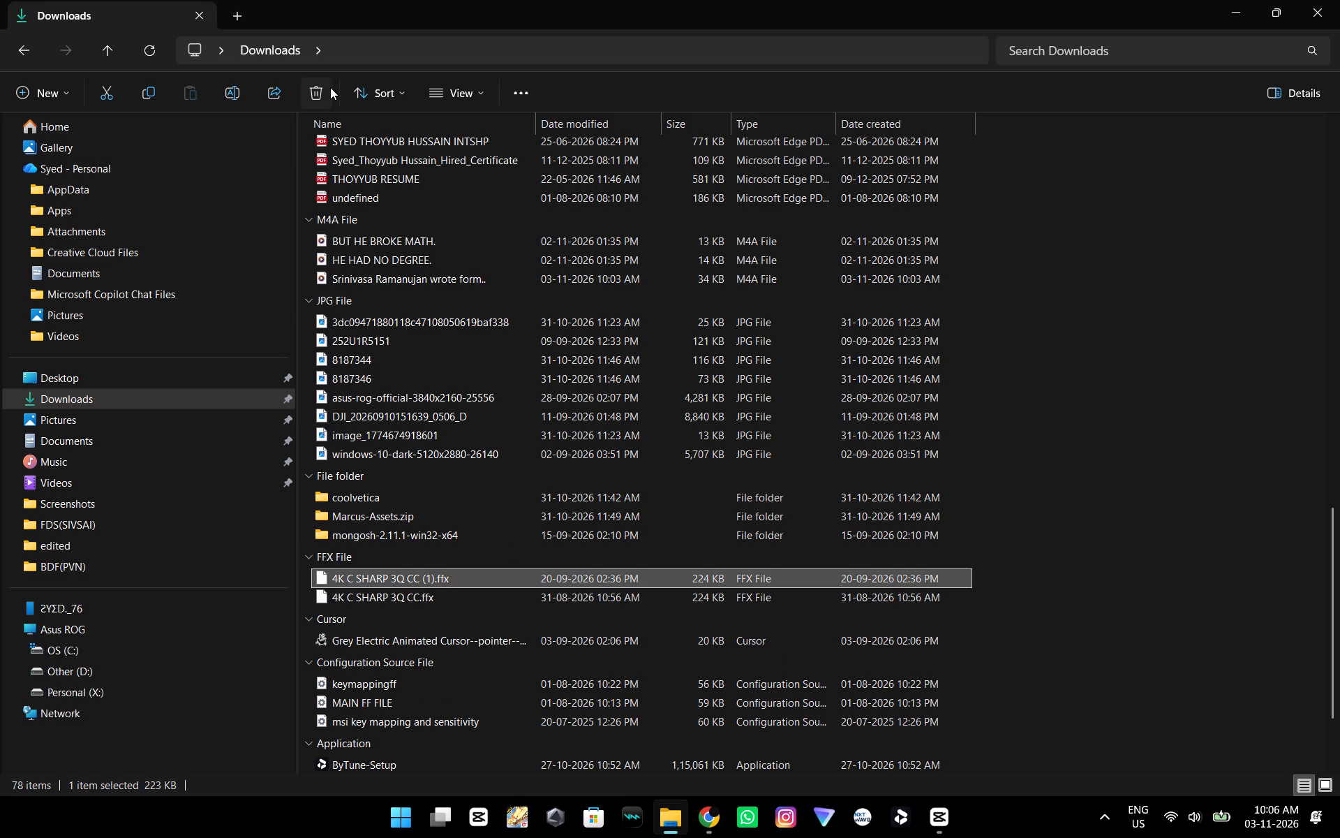
click(327, 89)
Select the coolvetica and Marcus-Assets.zip folders together and delete them.
click(478, 533)
click(476, 502)
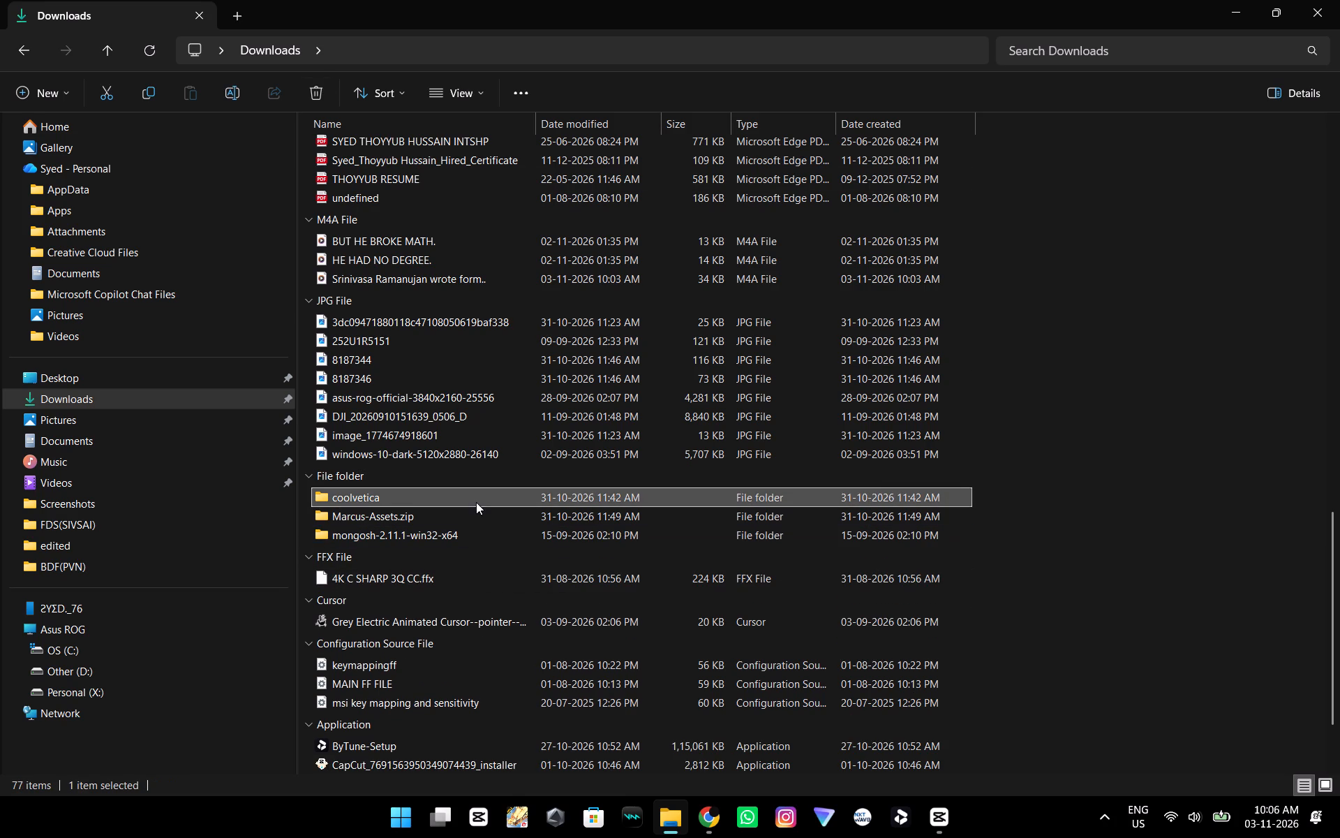
ctrl+click(532, 513)
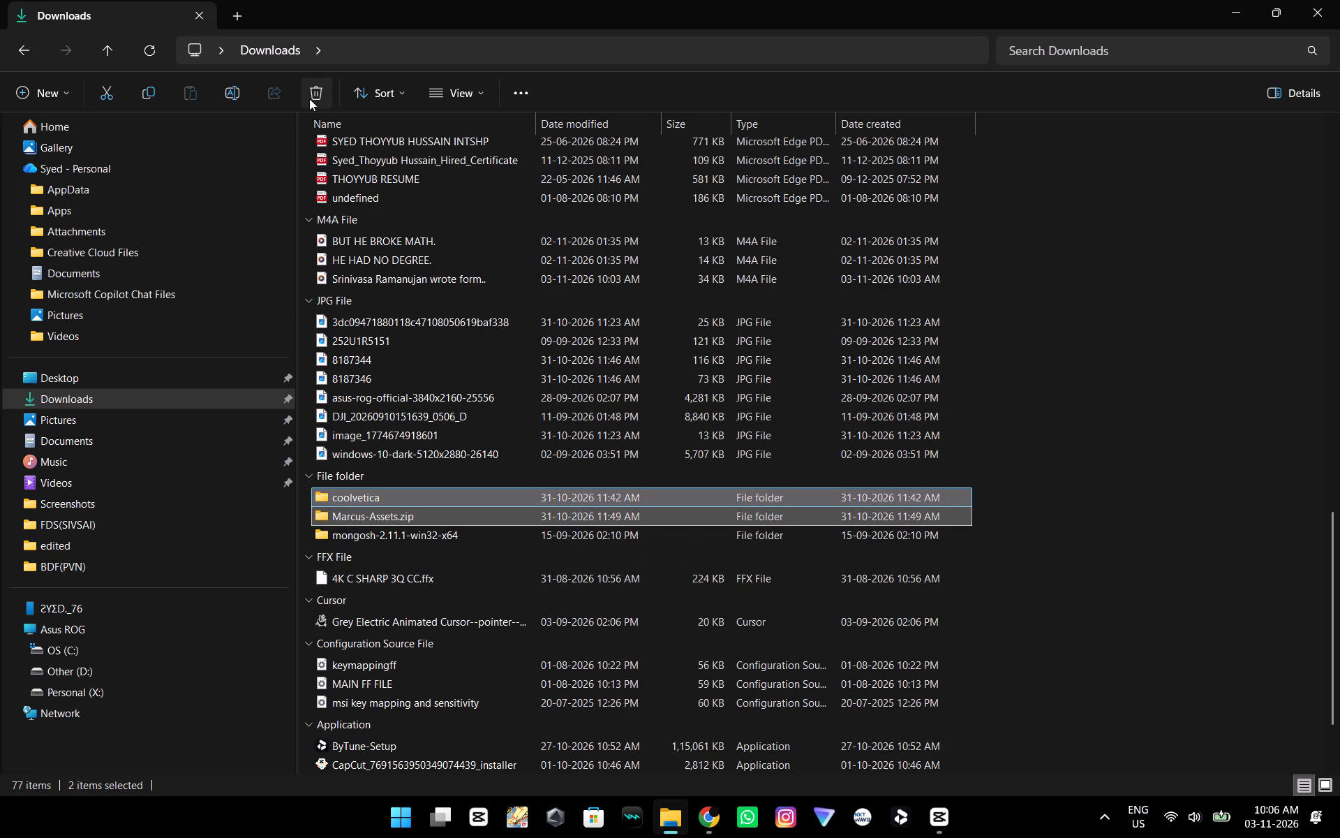
click(310, 98)
Preview the JPG images 8187344 and 8187346 one at a time and delete each of them.
double_click(478, 351)
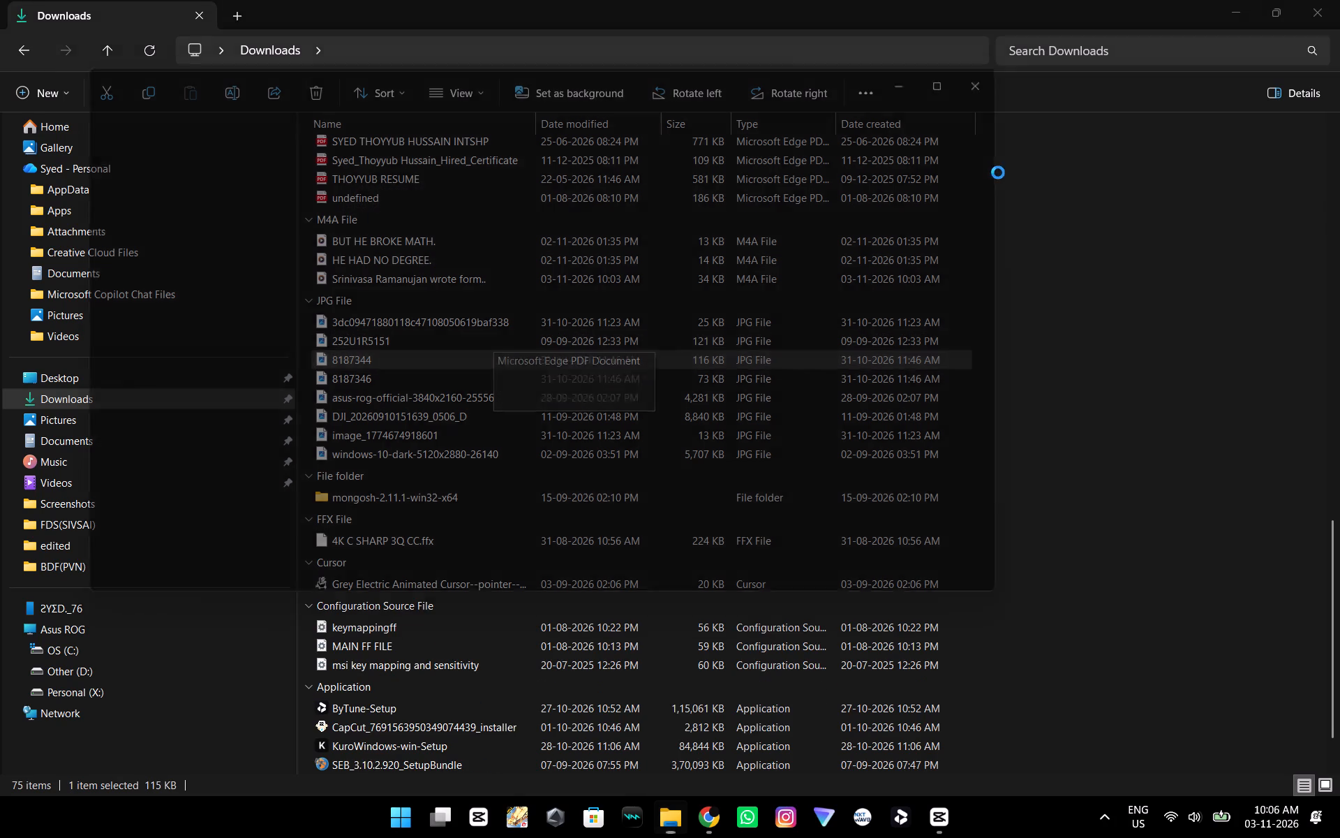
click(1028, 70)
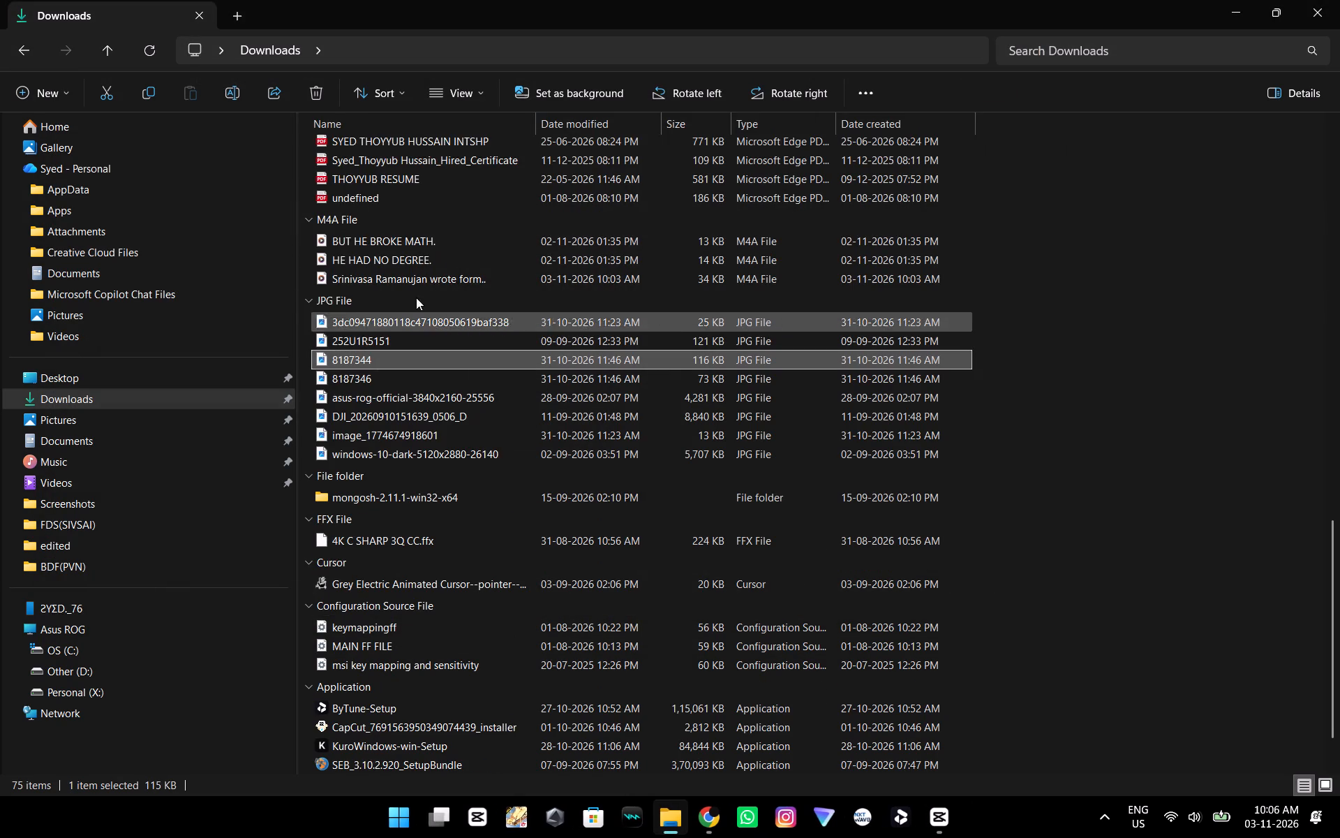
click(311, 89)
double_click(396, 355)
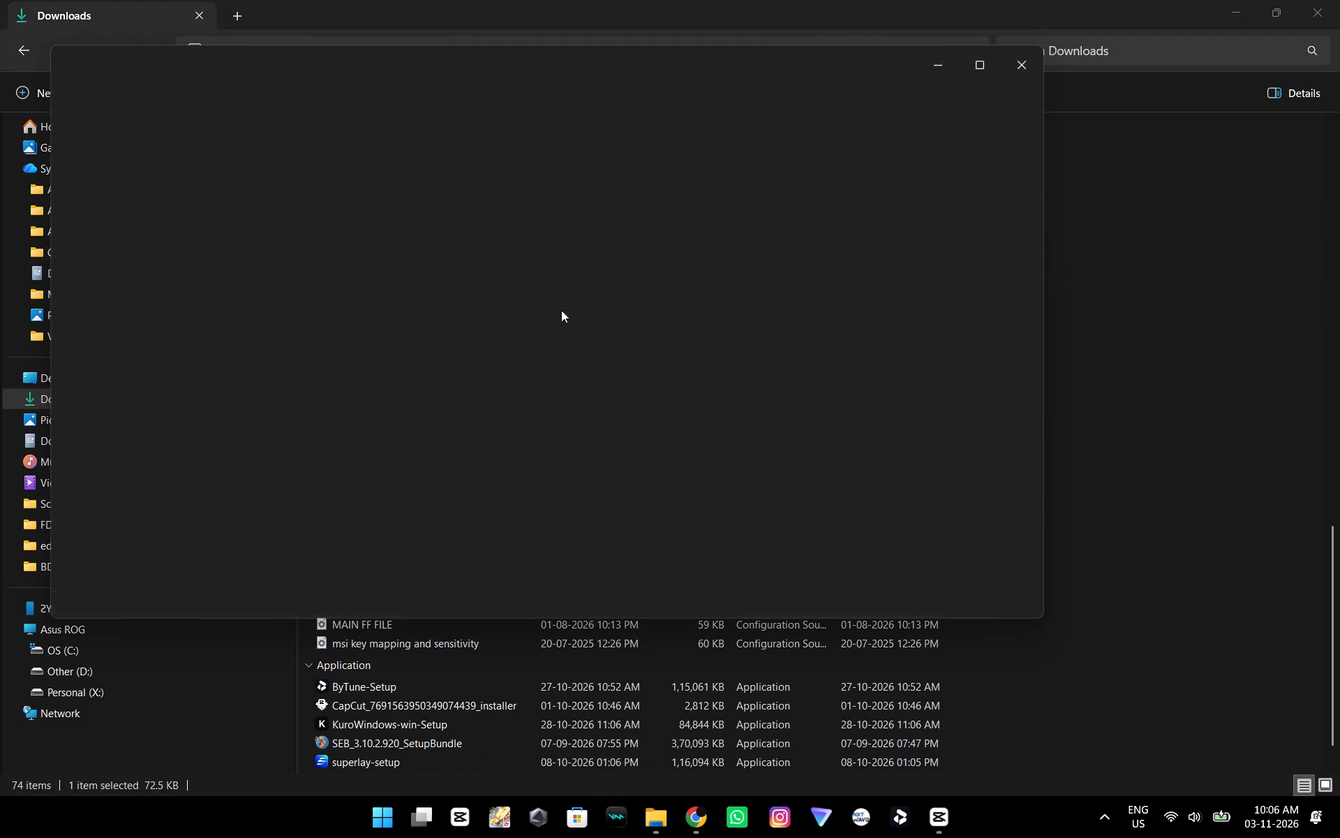
click(1018, 71)
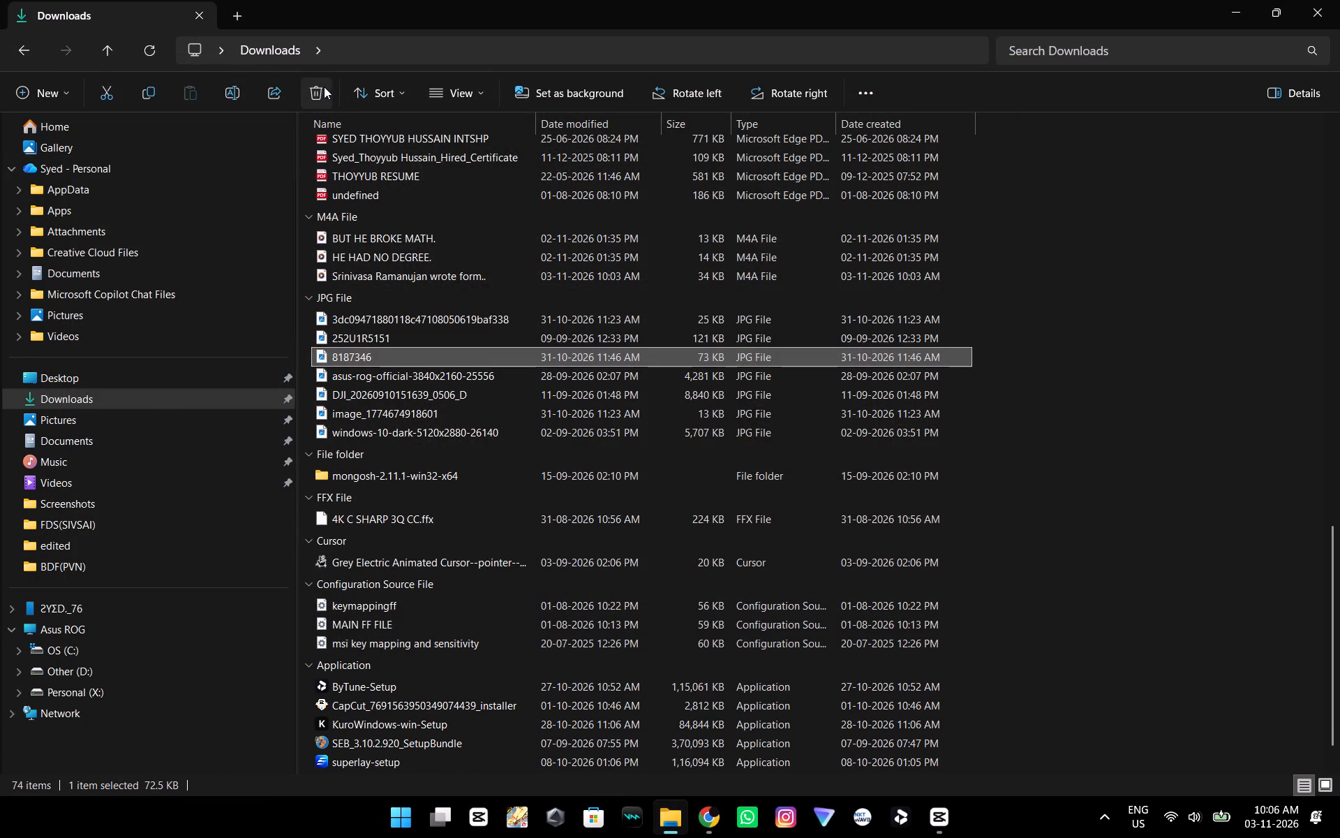
click(323, 87)
double_click(398, 355)
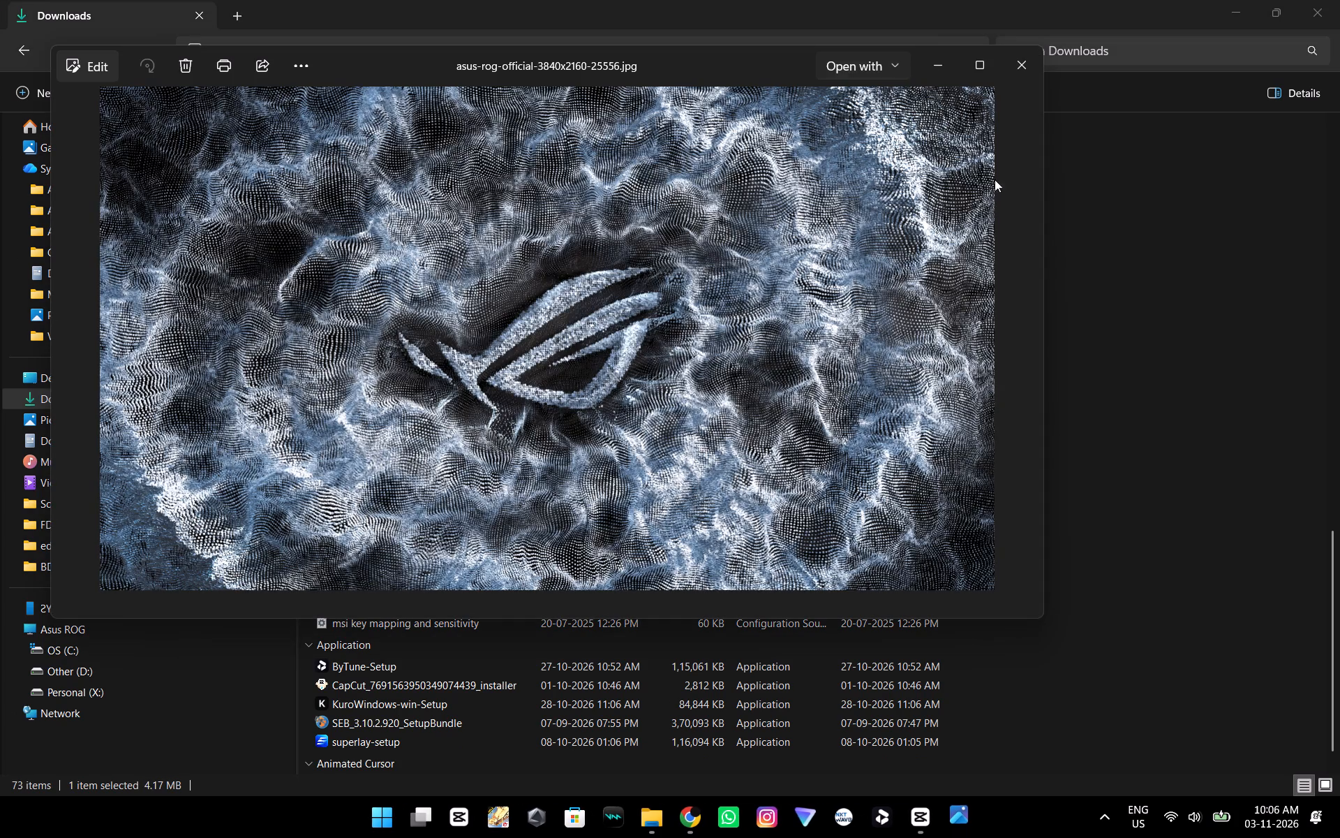
click(1021, 64)
double_click(522, 367)
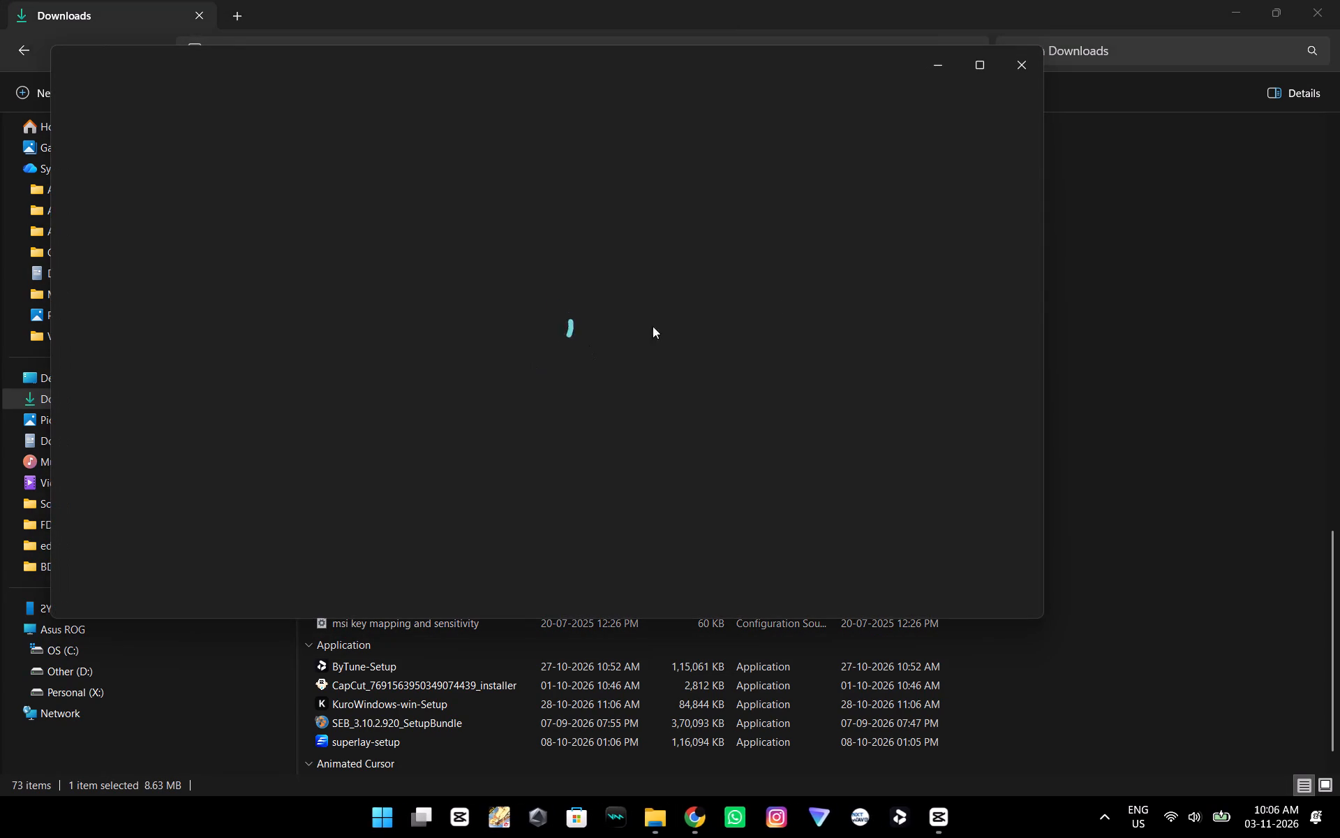
click(1020, 67)
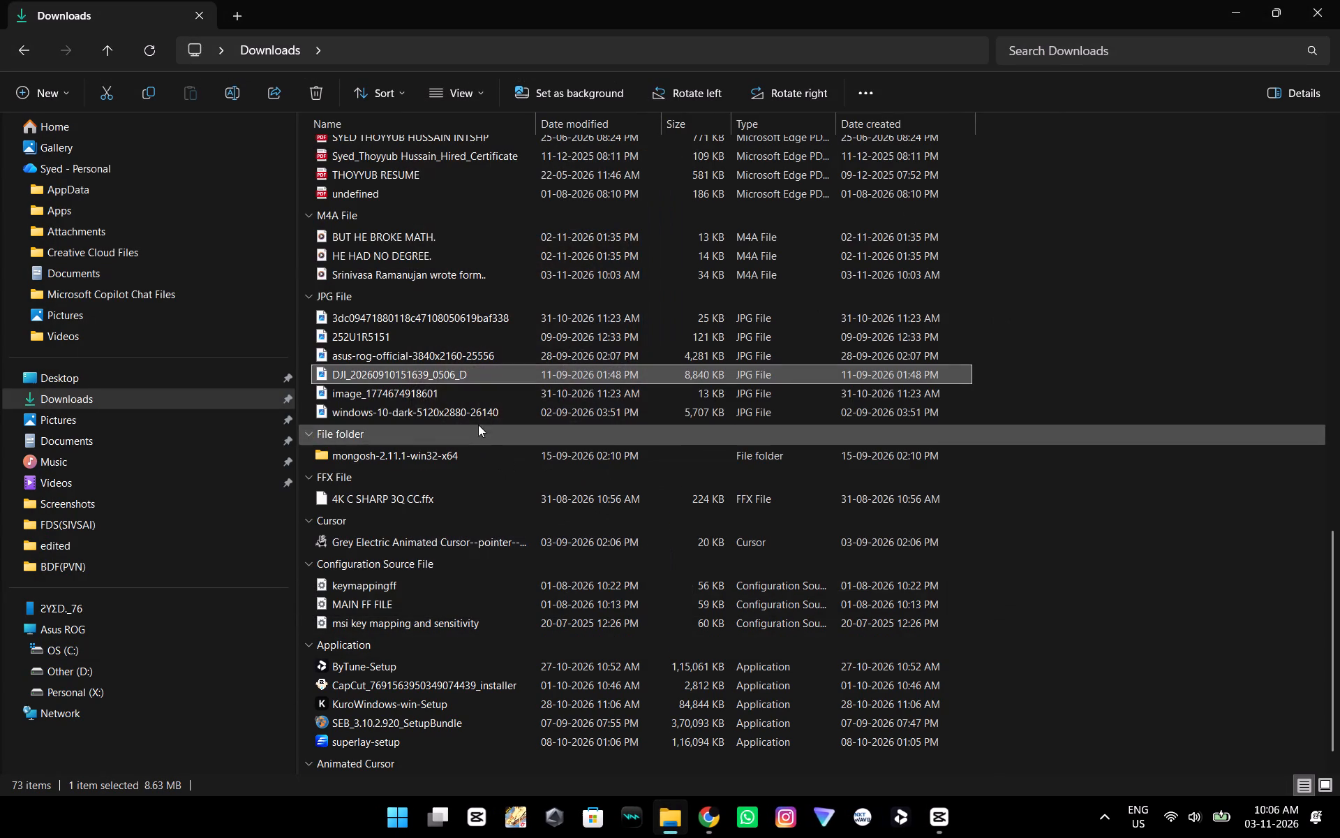
double_click(466, 393)
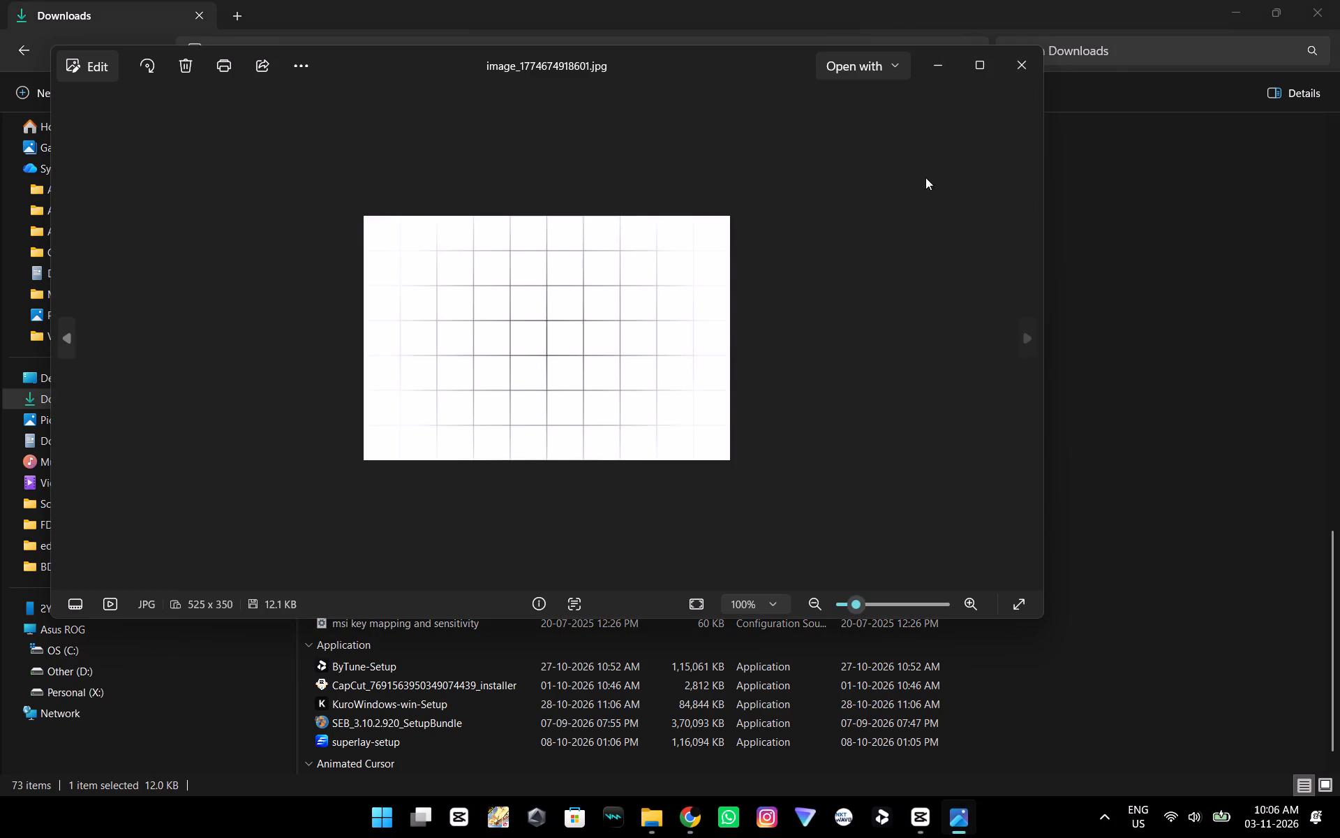
click(1027, 53)
click(307, 88)
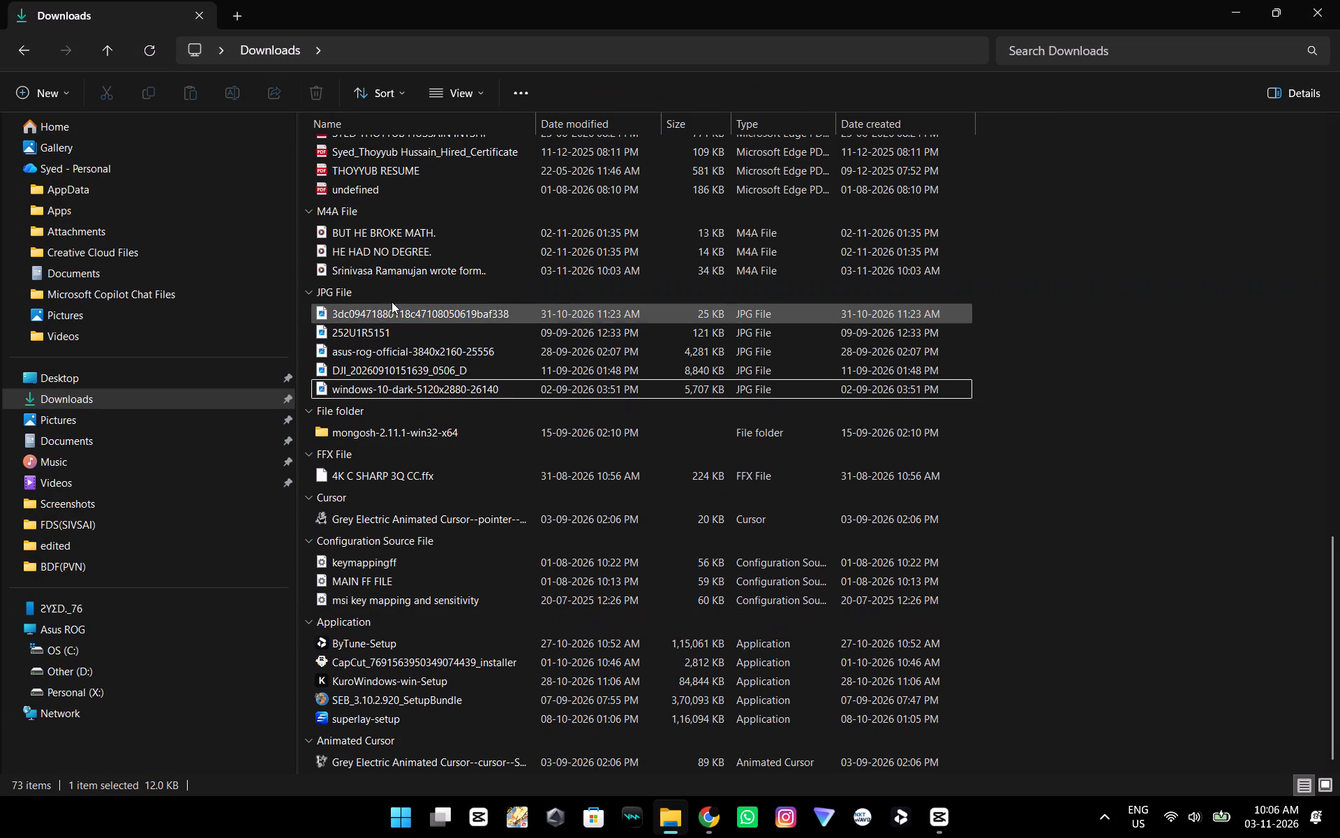
click(392, 302)
double_click(395, 316)
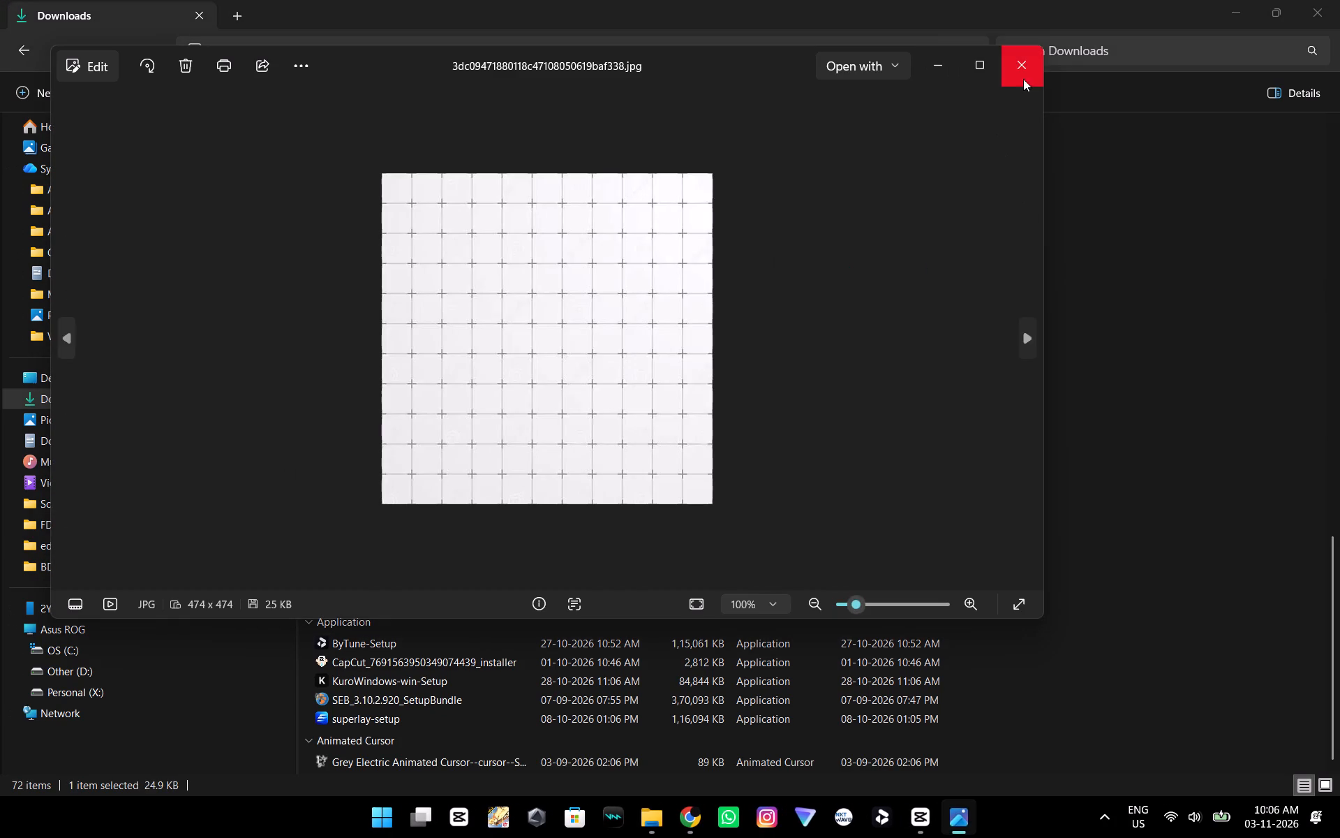
click(1025, 75)
click(307, 89)
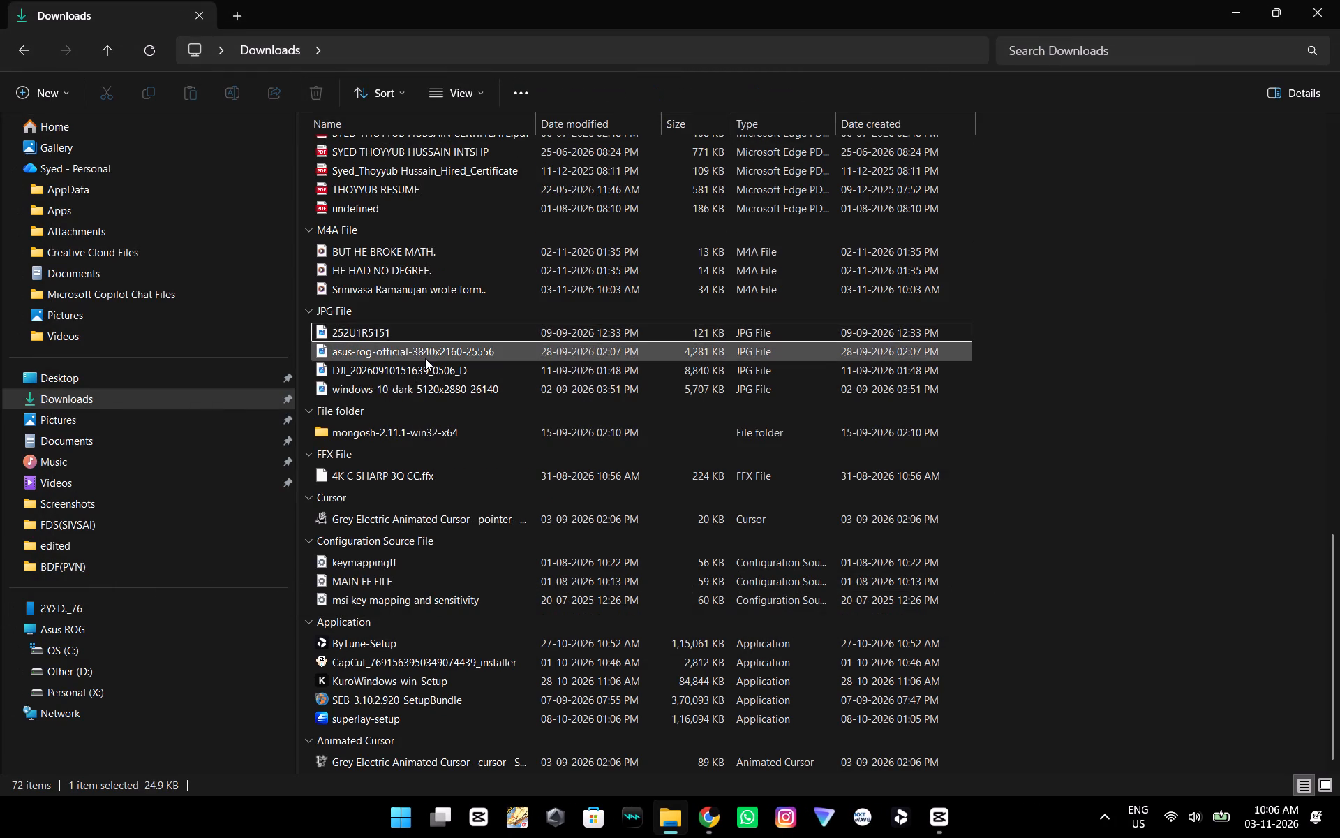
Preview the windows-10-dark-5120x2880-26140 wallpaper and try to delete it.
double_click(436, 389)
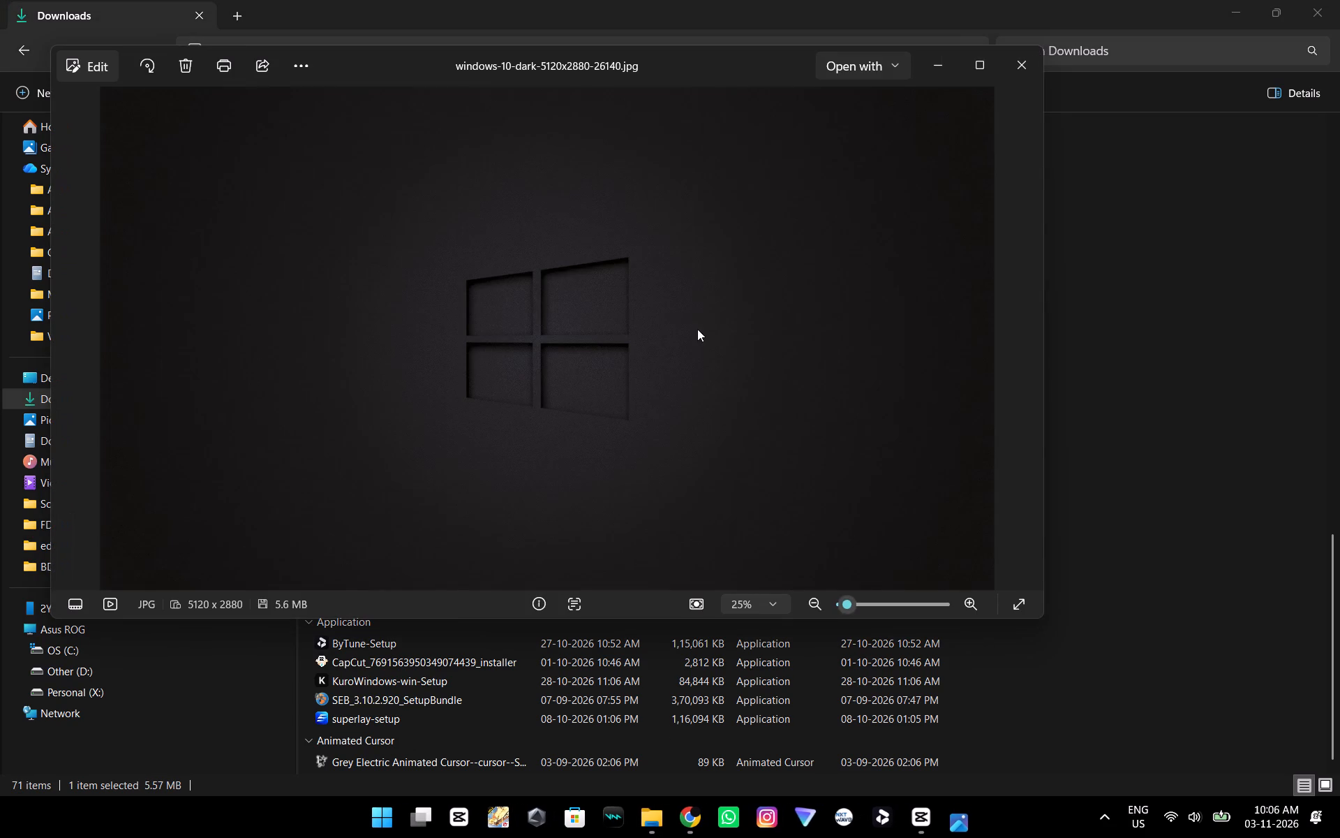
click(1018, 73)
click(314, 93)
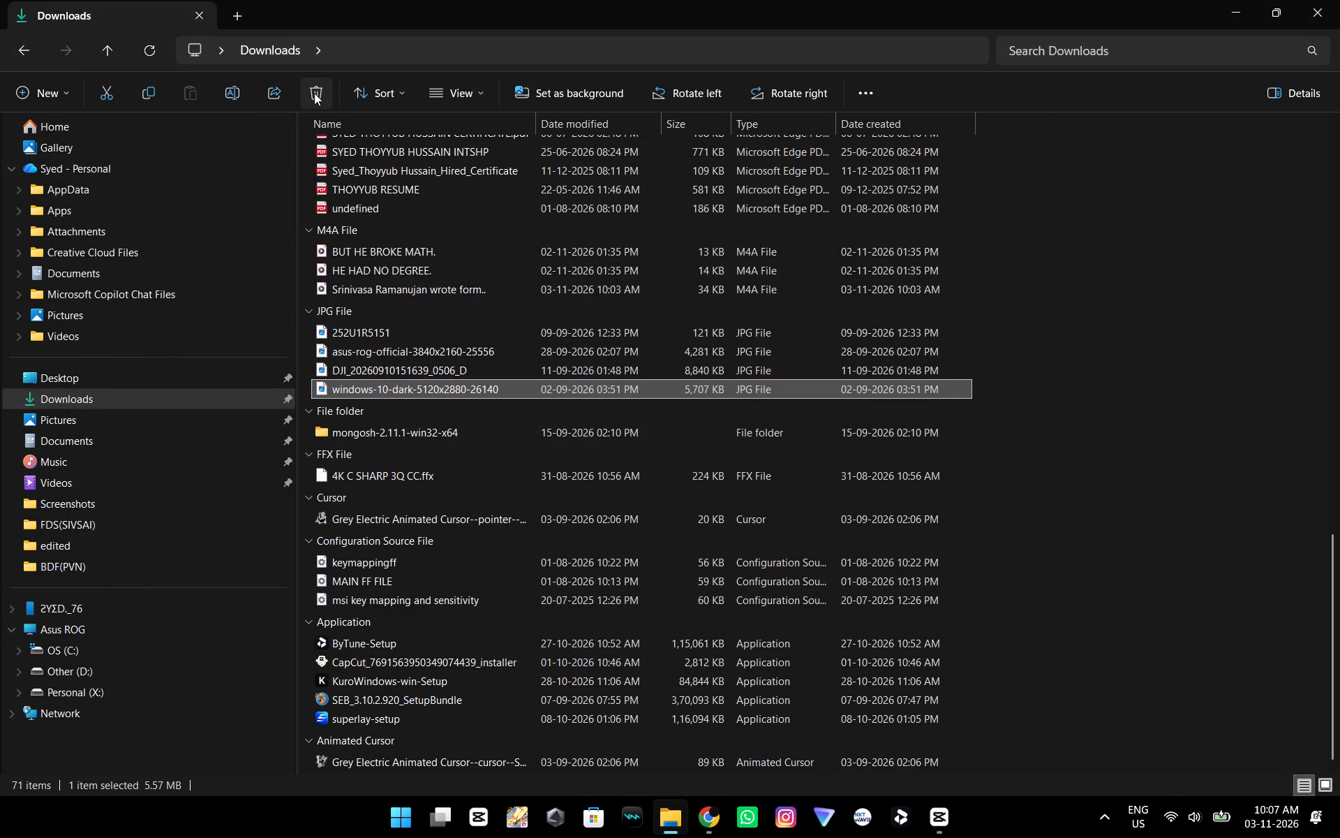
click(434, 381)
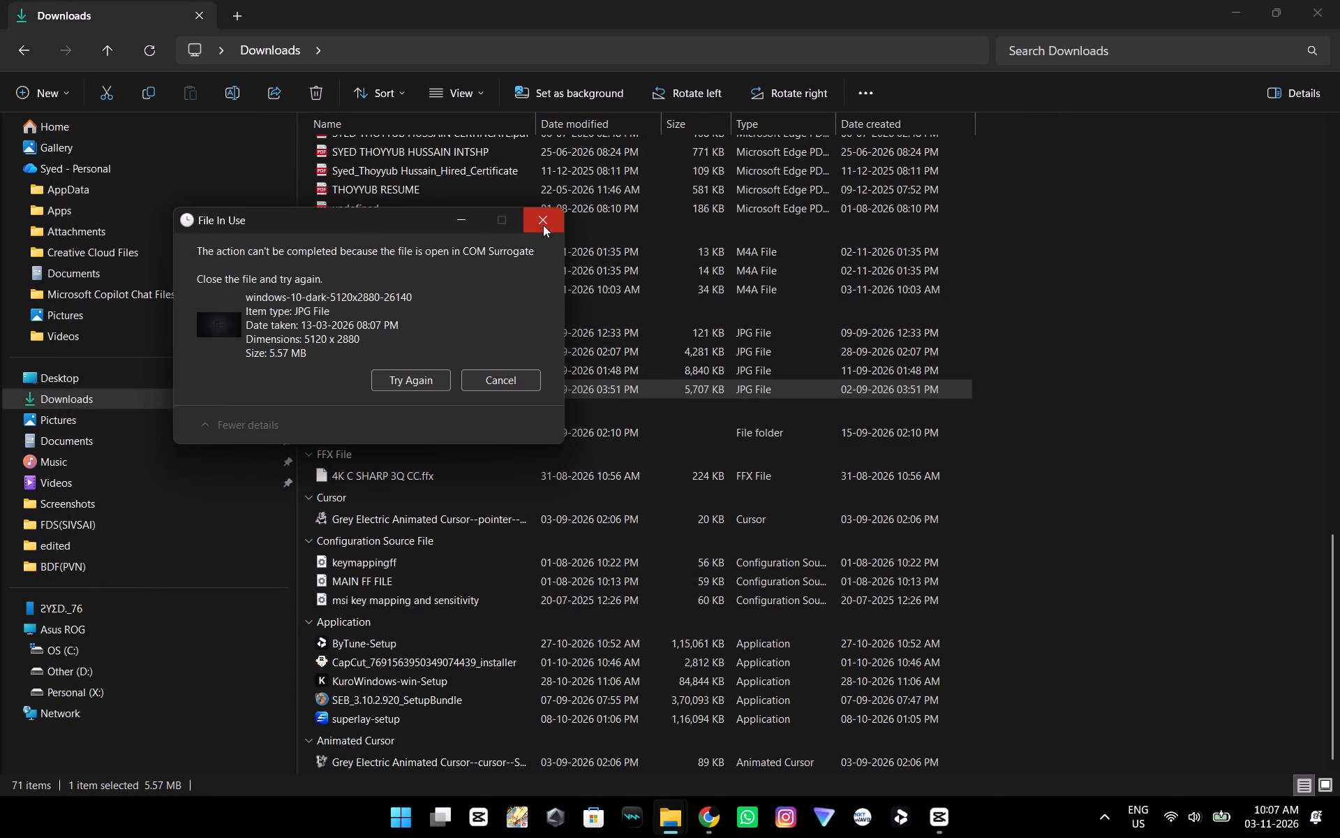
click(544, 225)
Minimize File Explorer, Chrome and CapCut, and refresh the desktop.
click(1215, 0)
click(1217, 1)
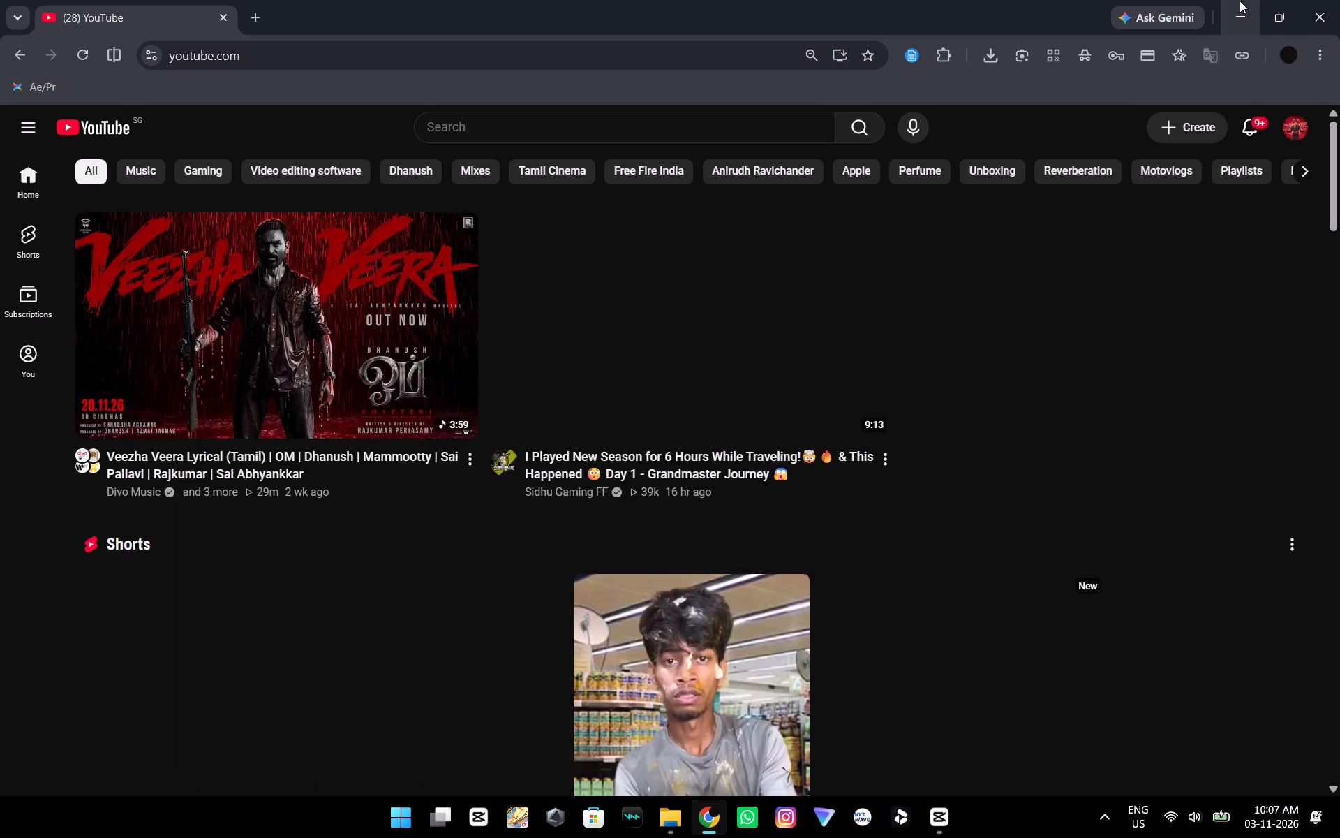
triple_click(1239, 1)
click(1251, 17)
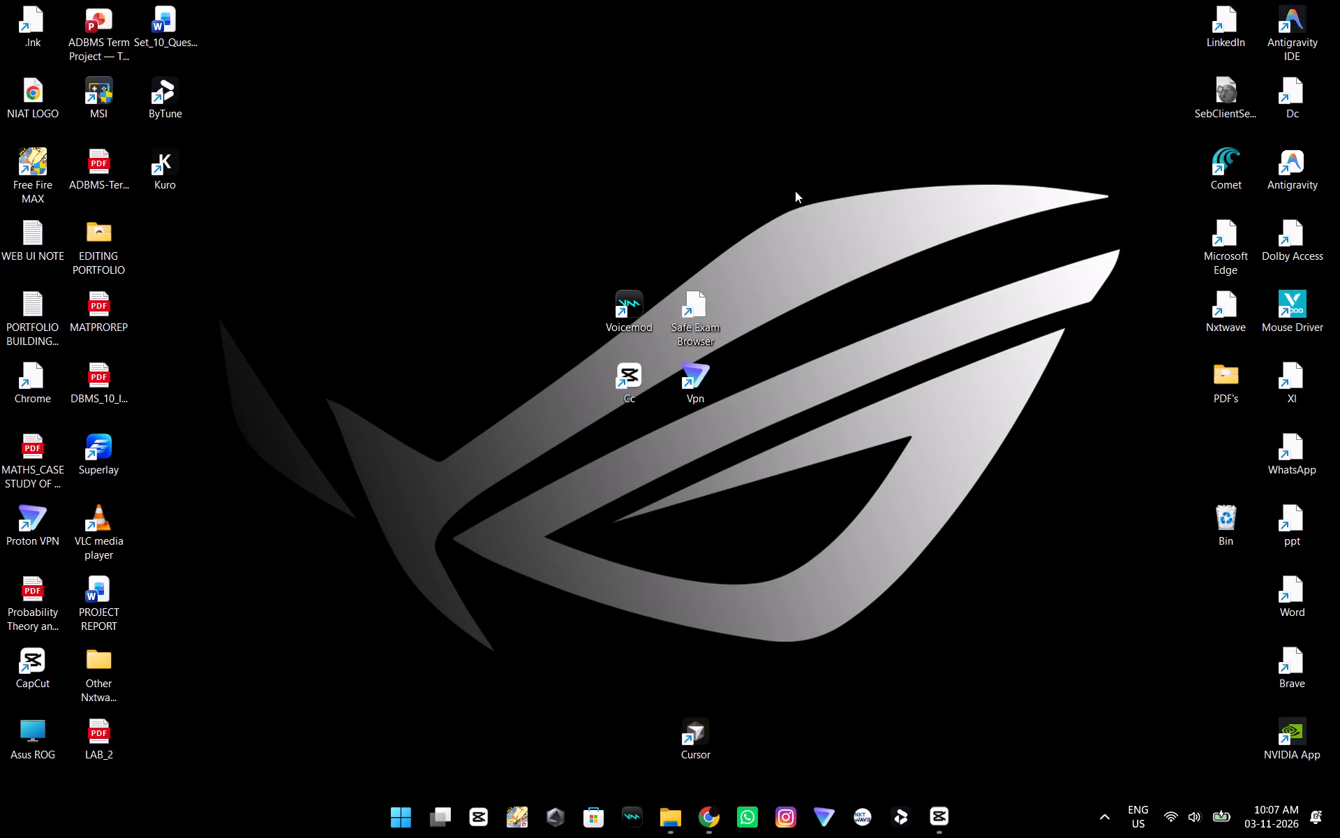
right_click(768, 177)
click(842, 449)
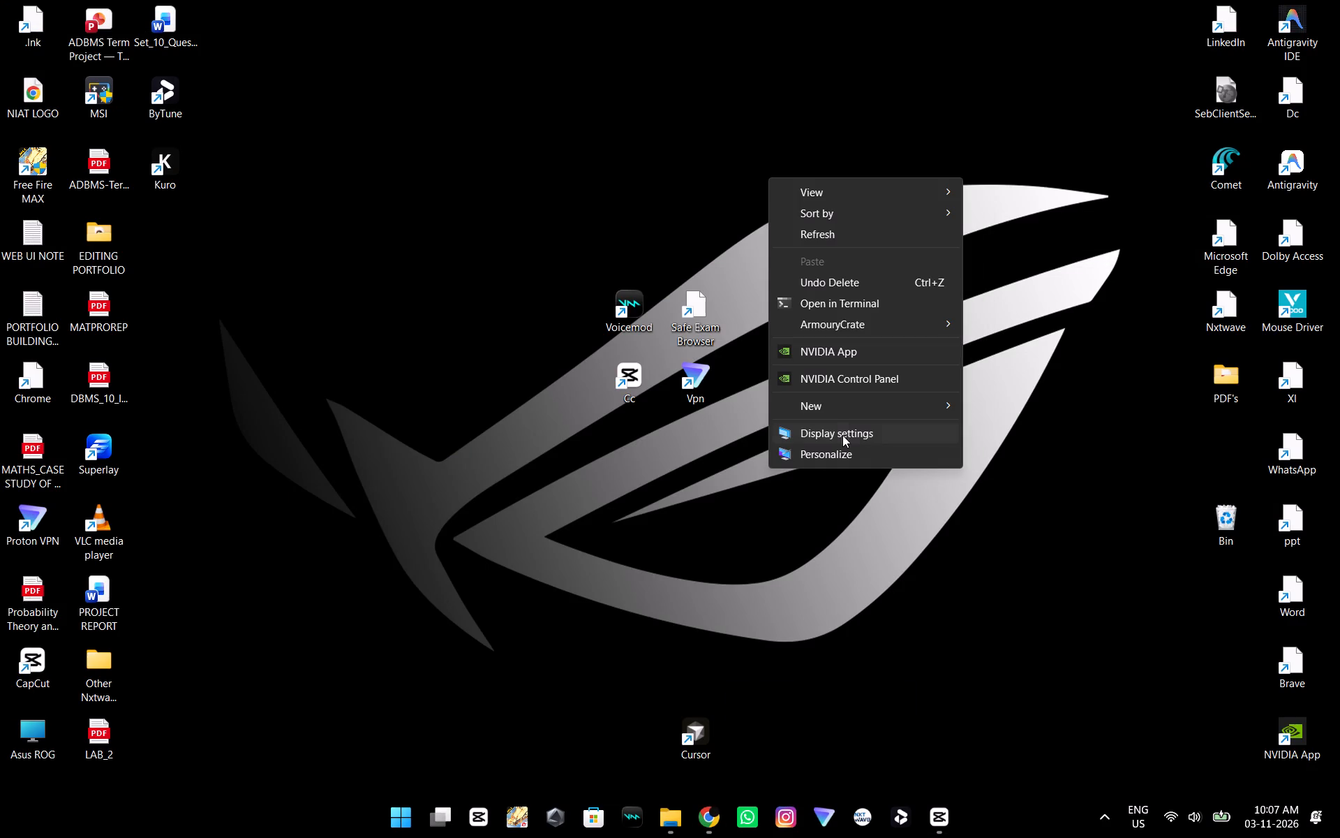
click(865, 240)
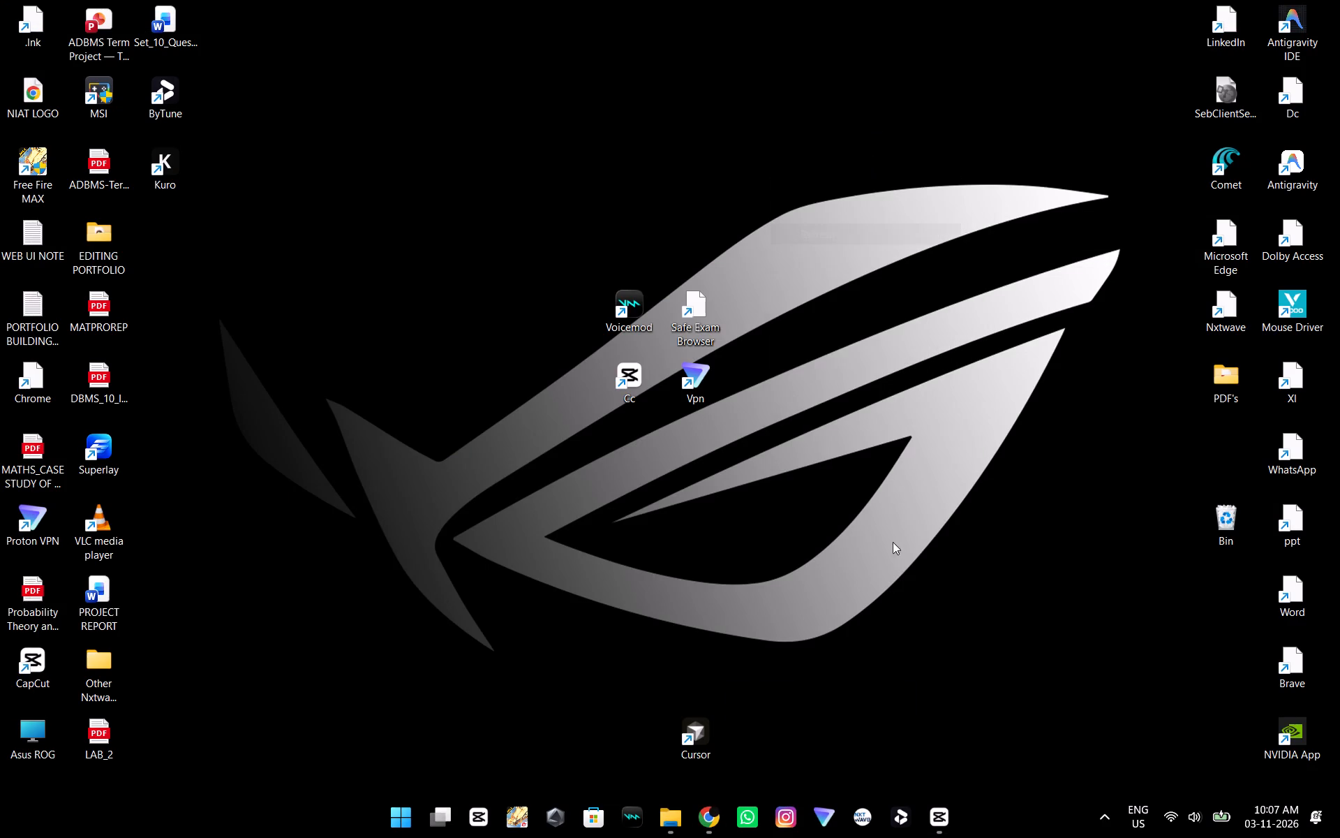
Open the desktop's Personalization settings, set the blue-white particle ROG logo from the recent images as background, and close Settings.
right_click(849, 189)
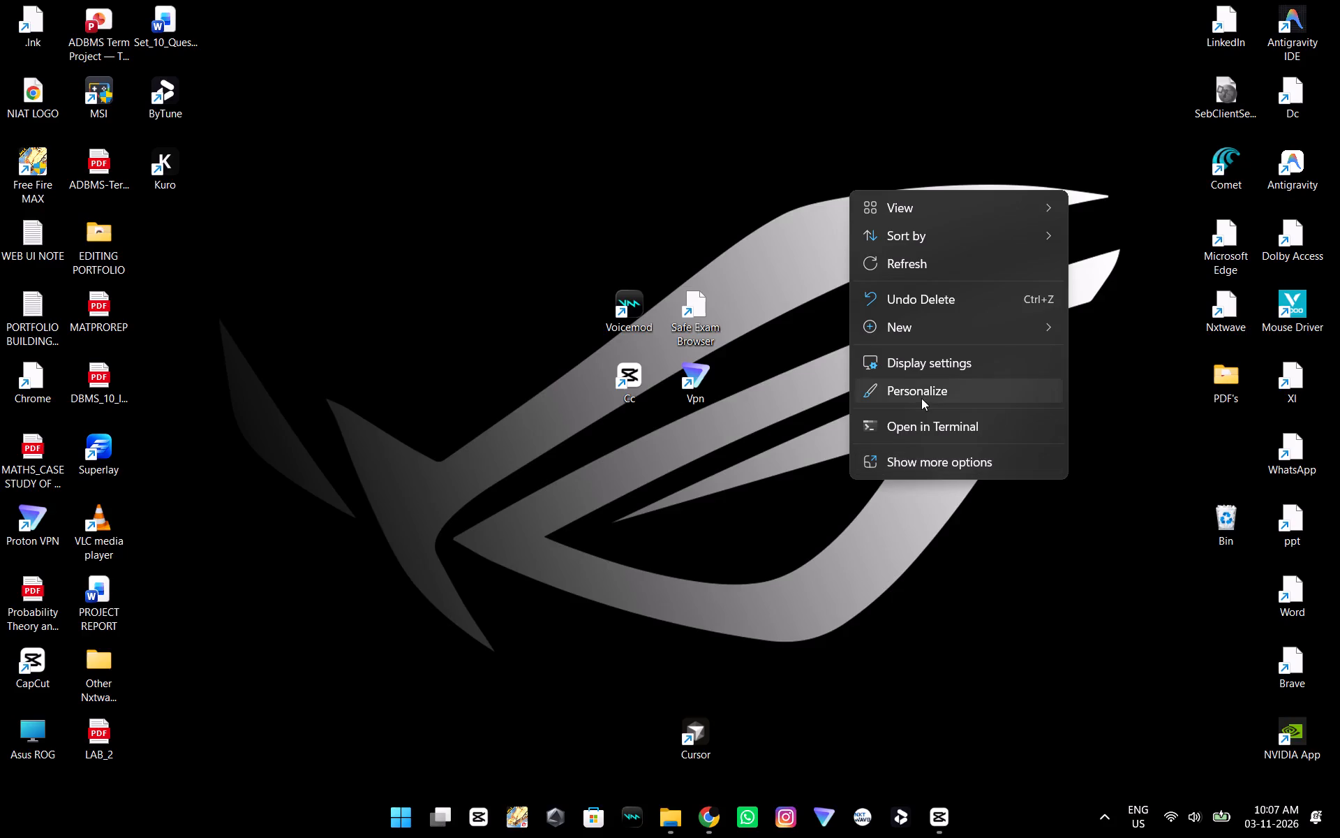
click(923, 402)
click(551, 214)
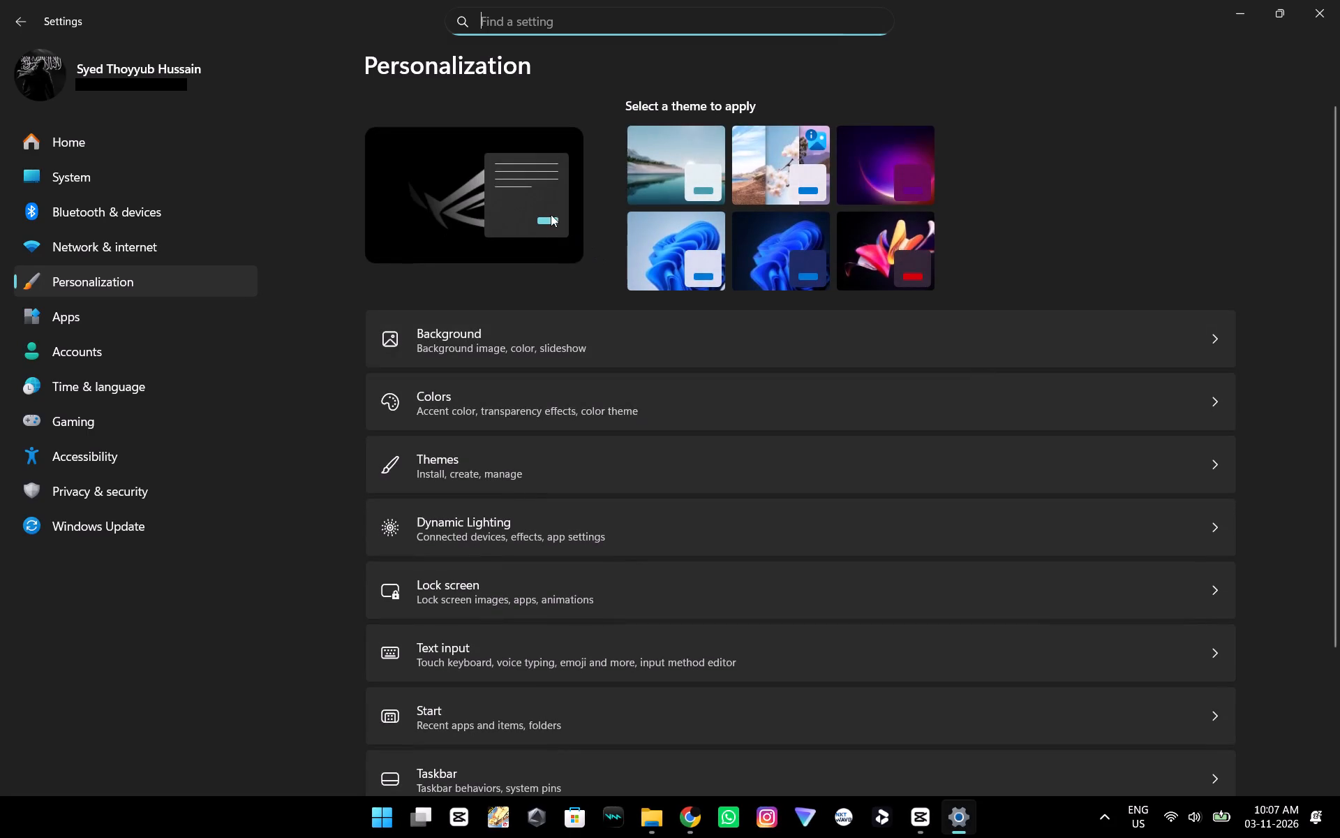
click(504, 342)
click(1152, 461)
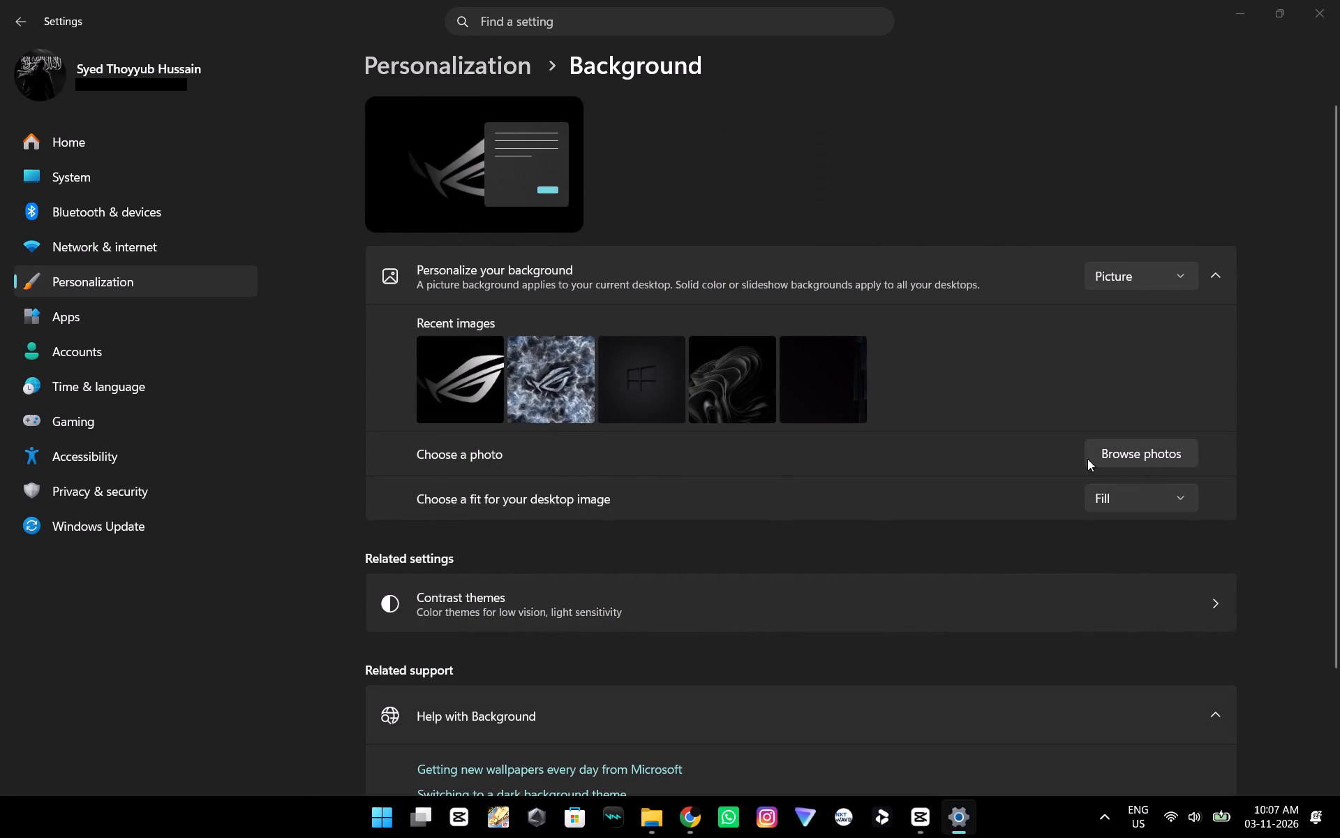
click(750, 13)
click(576, 383)
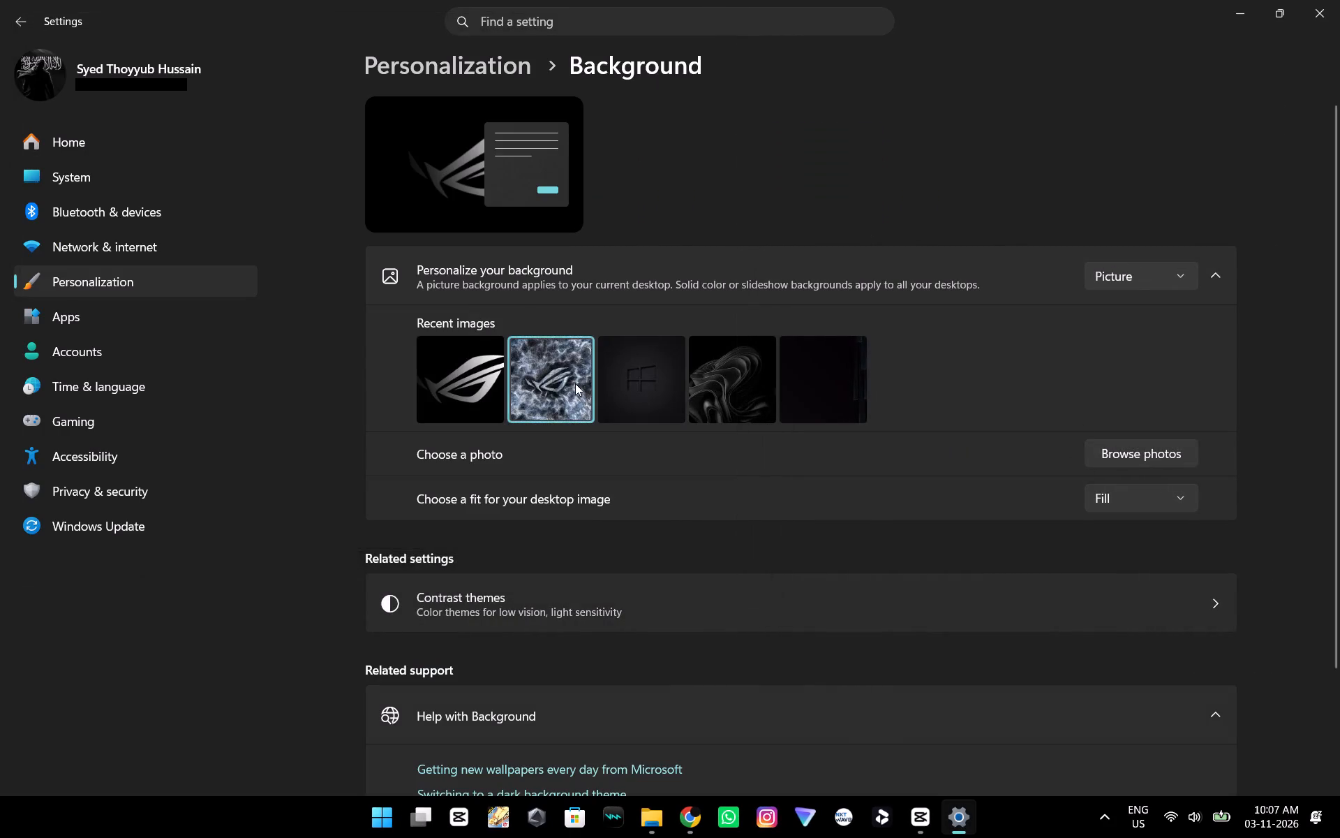
click(1339, 0)
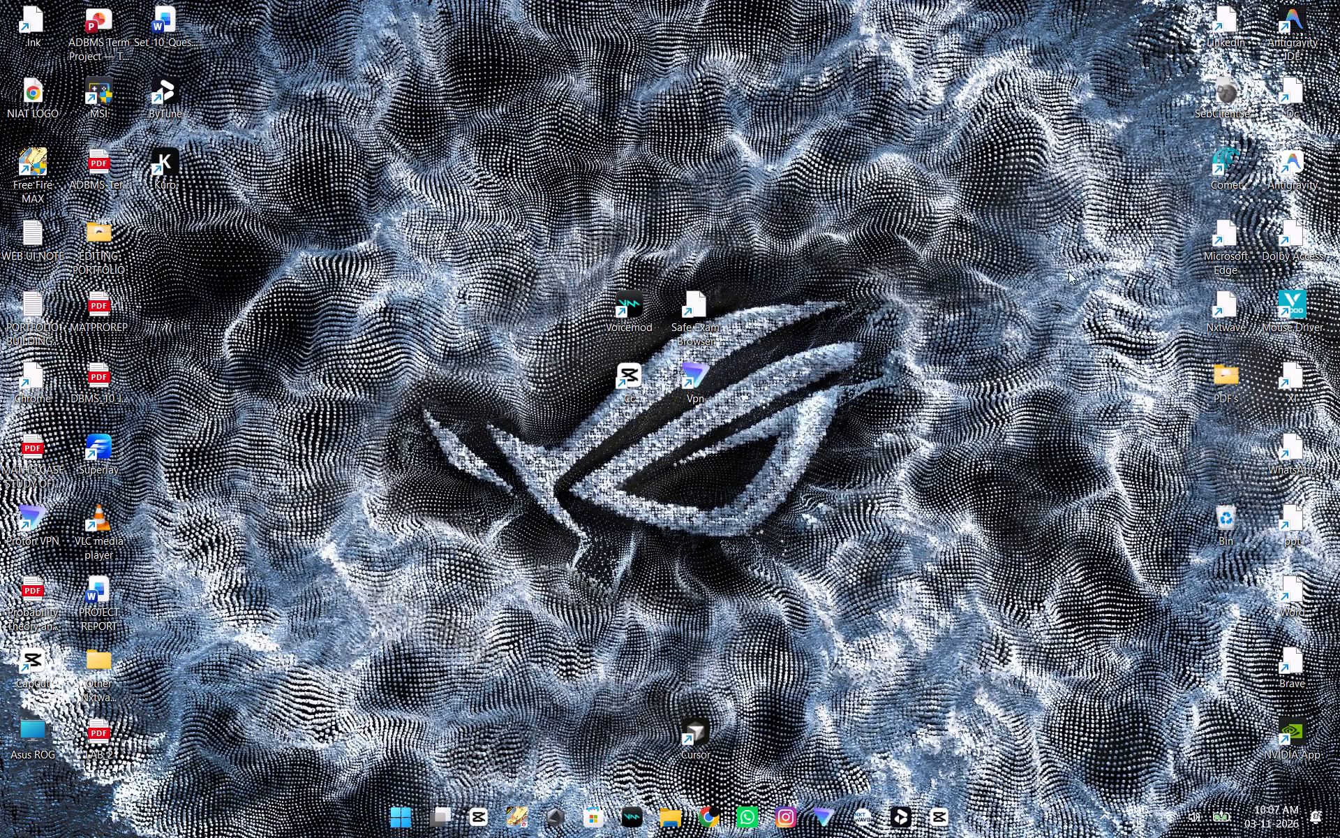
Move the Voicemod, Safe Exam Browser, Cc and Vpn desktop icons together up above the ROG logo, near the desktop's upper edge.
drag(763, 436, 454, 6)
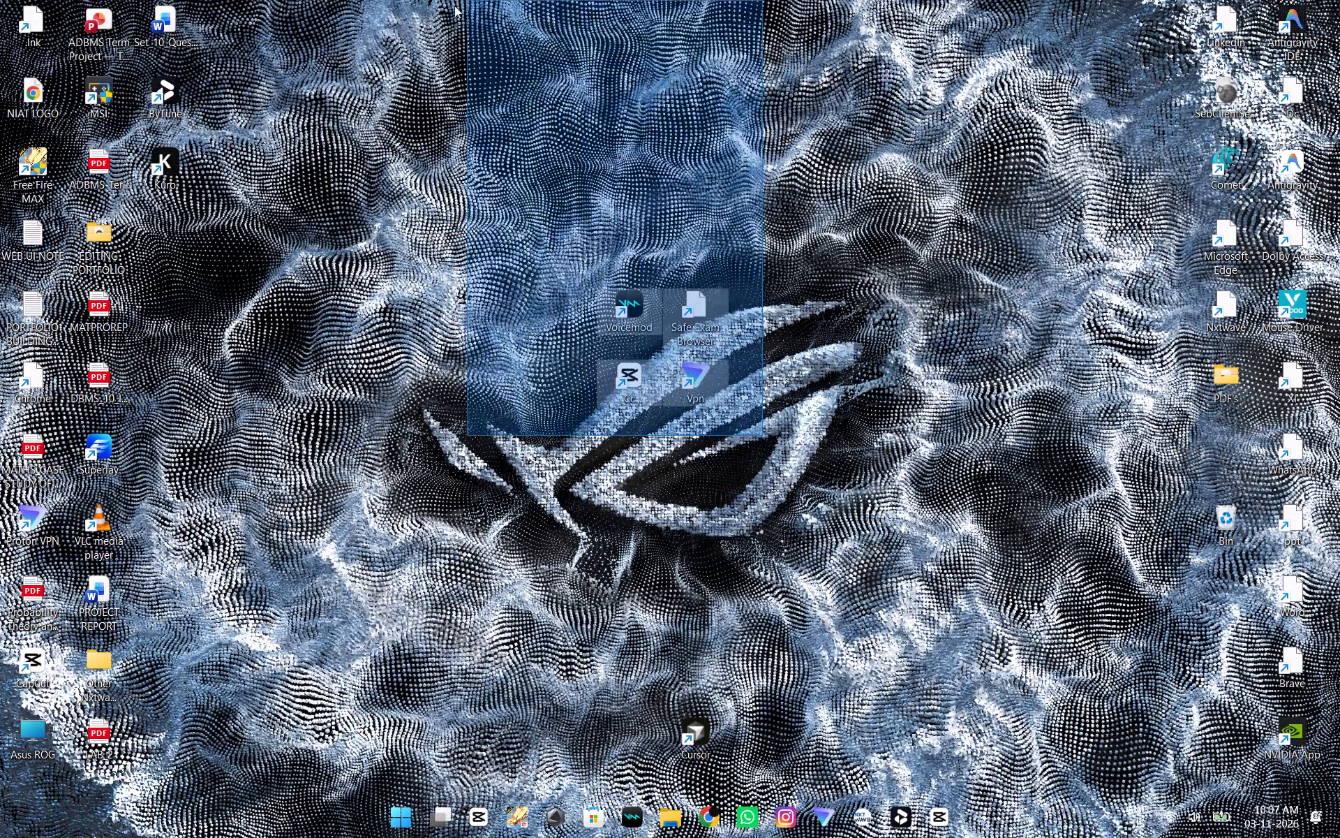
drag(454, 6, 467, 0)
drag(675, 309, 668, 187)
drag(692, 167, 692, 90)
click(791, 140)
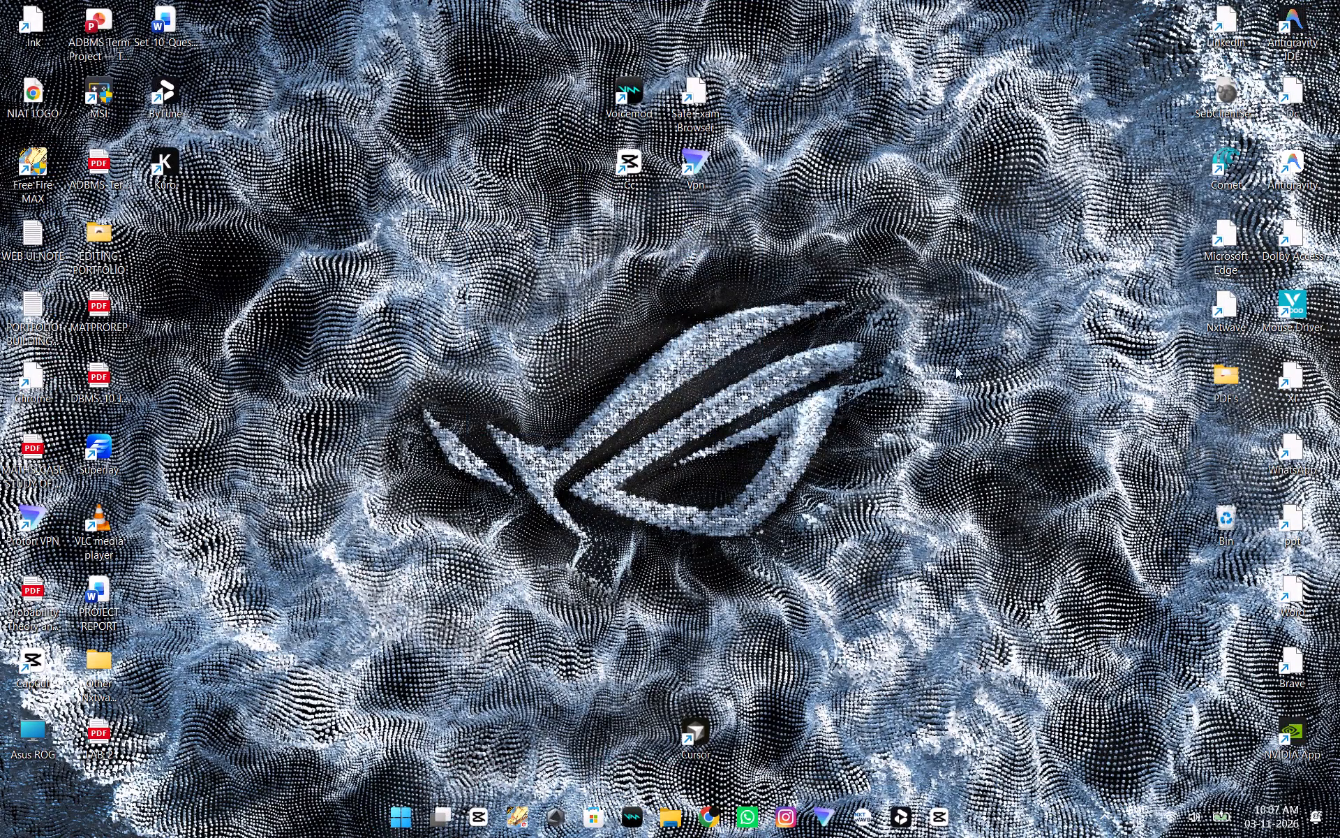
Switch back to the YouTube page in Chrome.
key(alt+Tab)
key(alt+Tab)
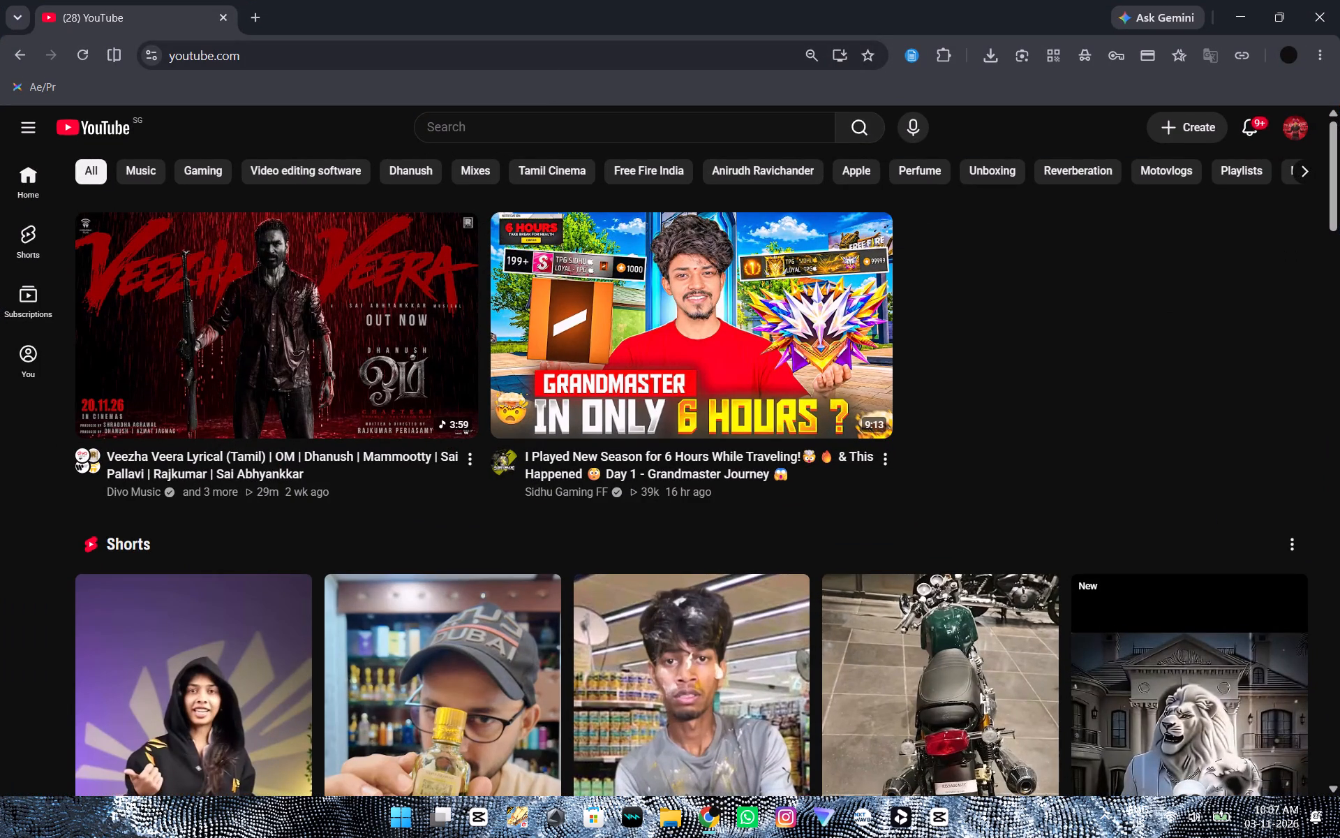
Switch to the CapCut home window and close it to return to the YouTube page.
click(485, 136)
key(alt+Tab)
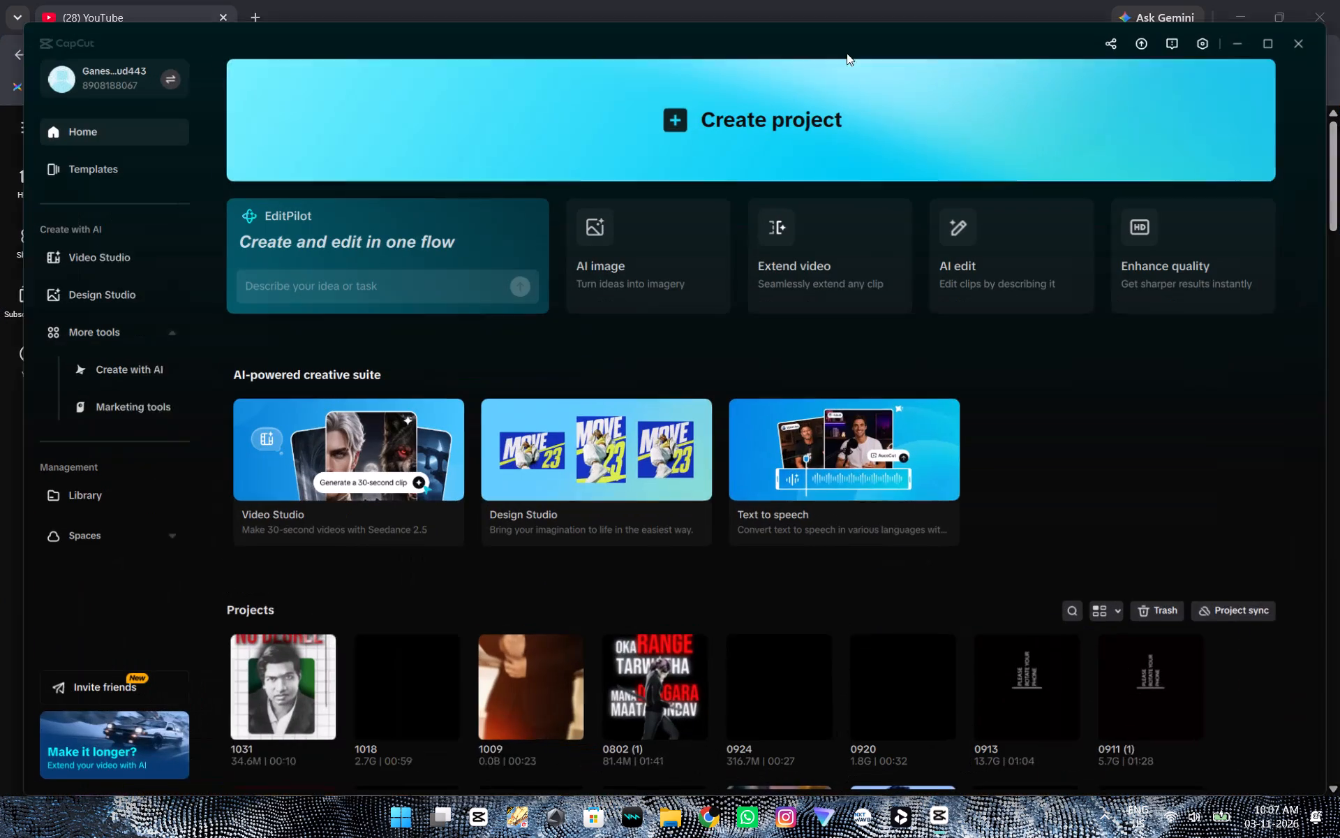
click(1320, 18)
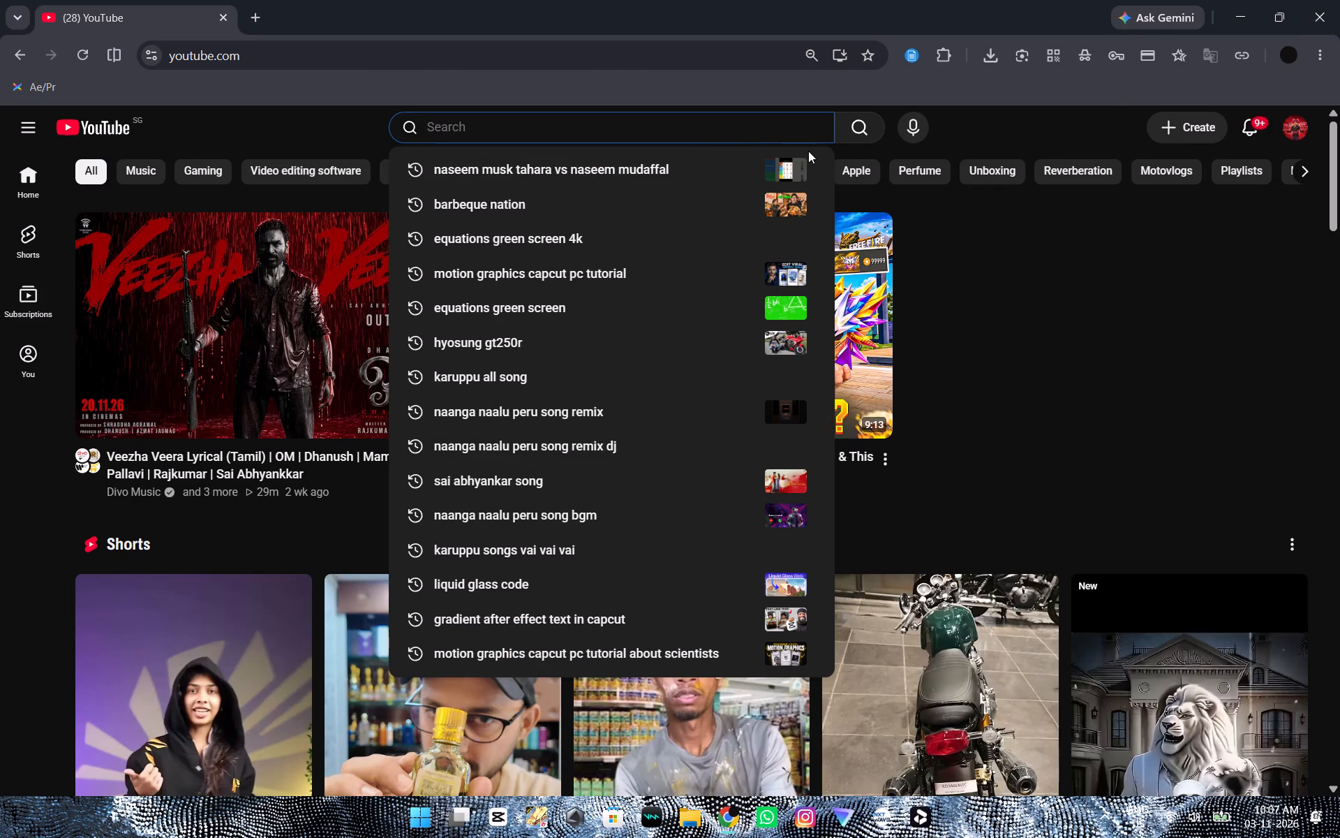
Search YouTube for "motion graphics edits".
text(motion graphics edits)
key(Return)
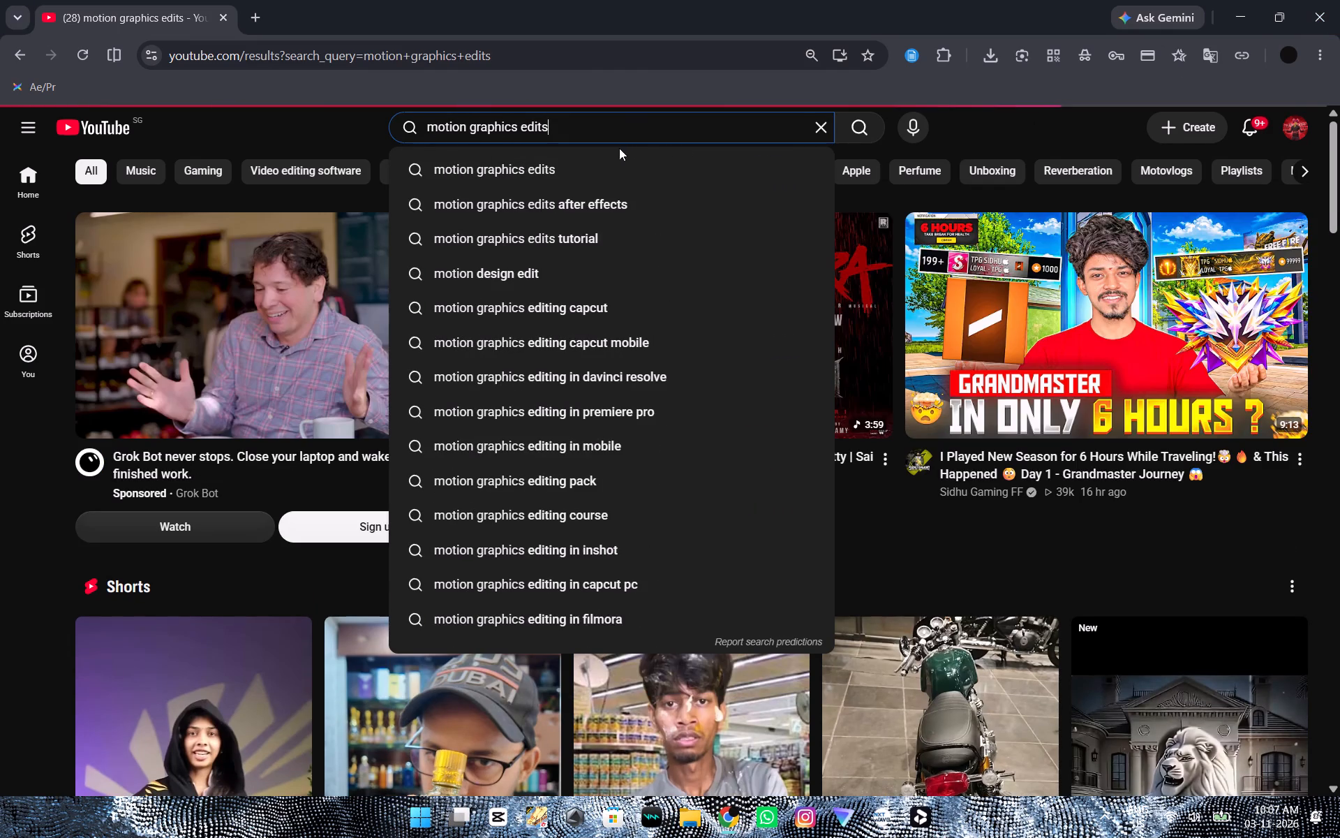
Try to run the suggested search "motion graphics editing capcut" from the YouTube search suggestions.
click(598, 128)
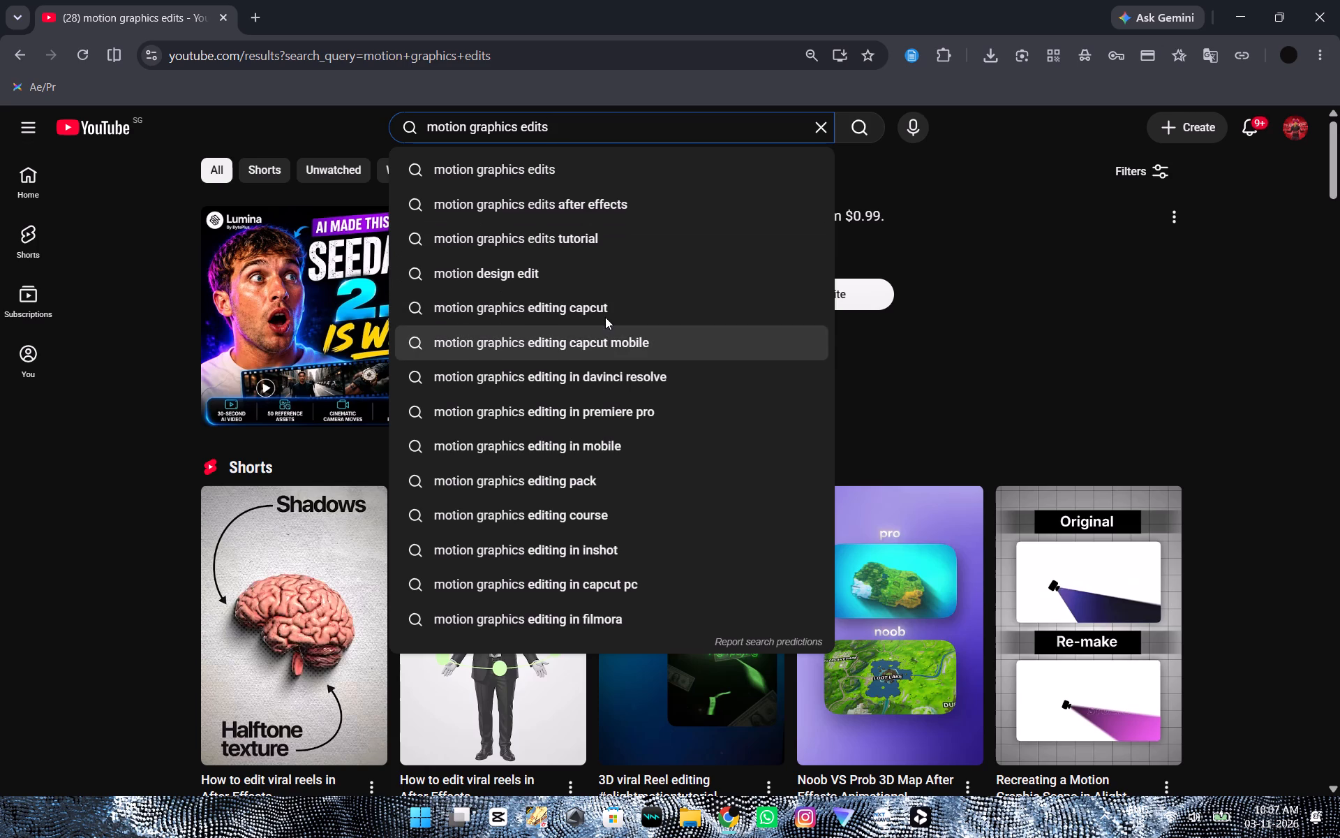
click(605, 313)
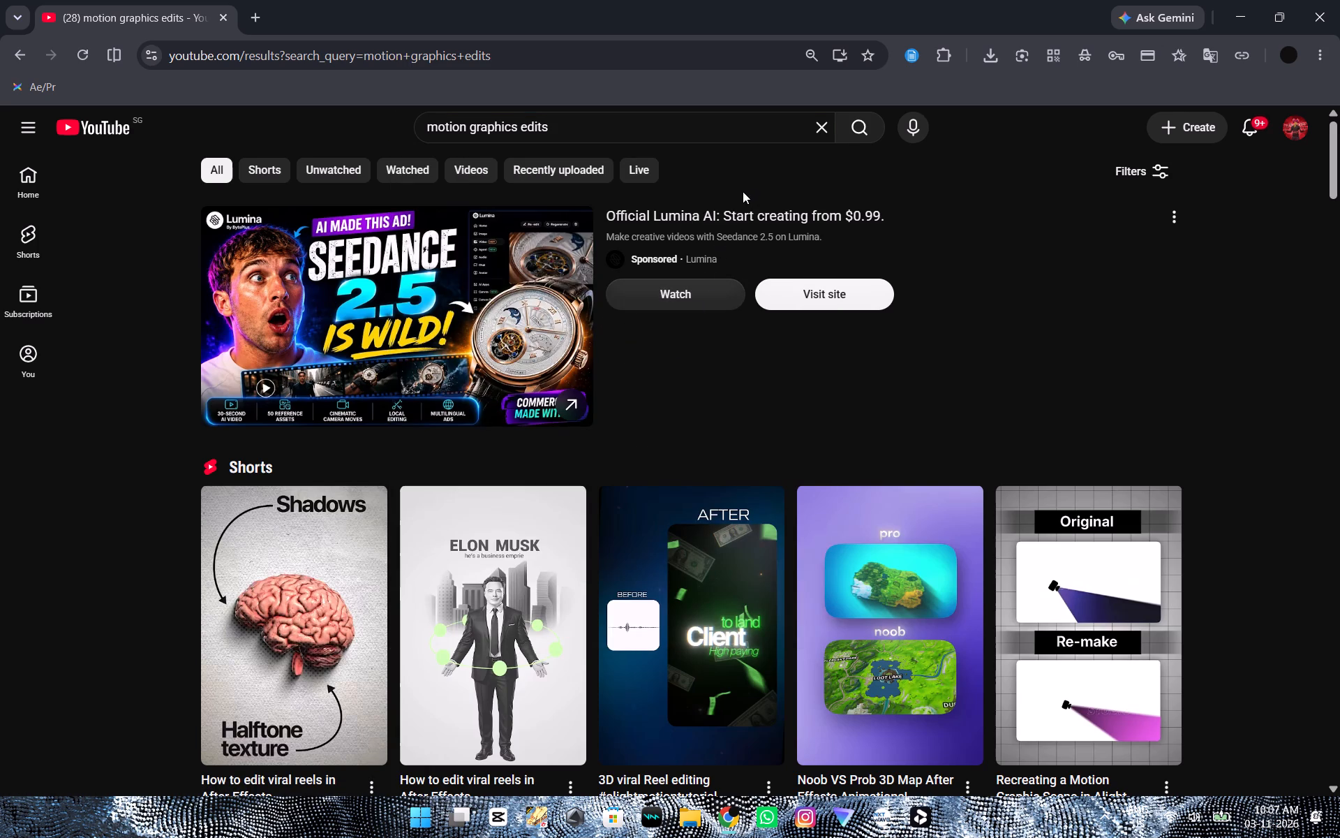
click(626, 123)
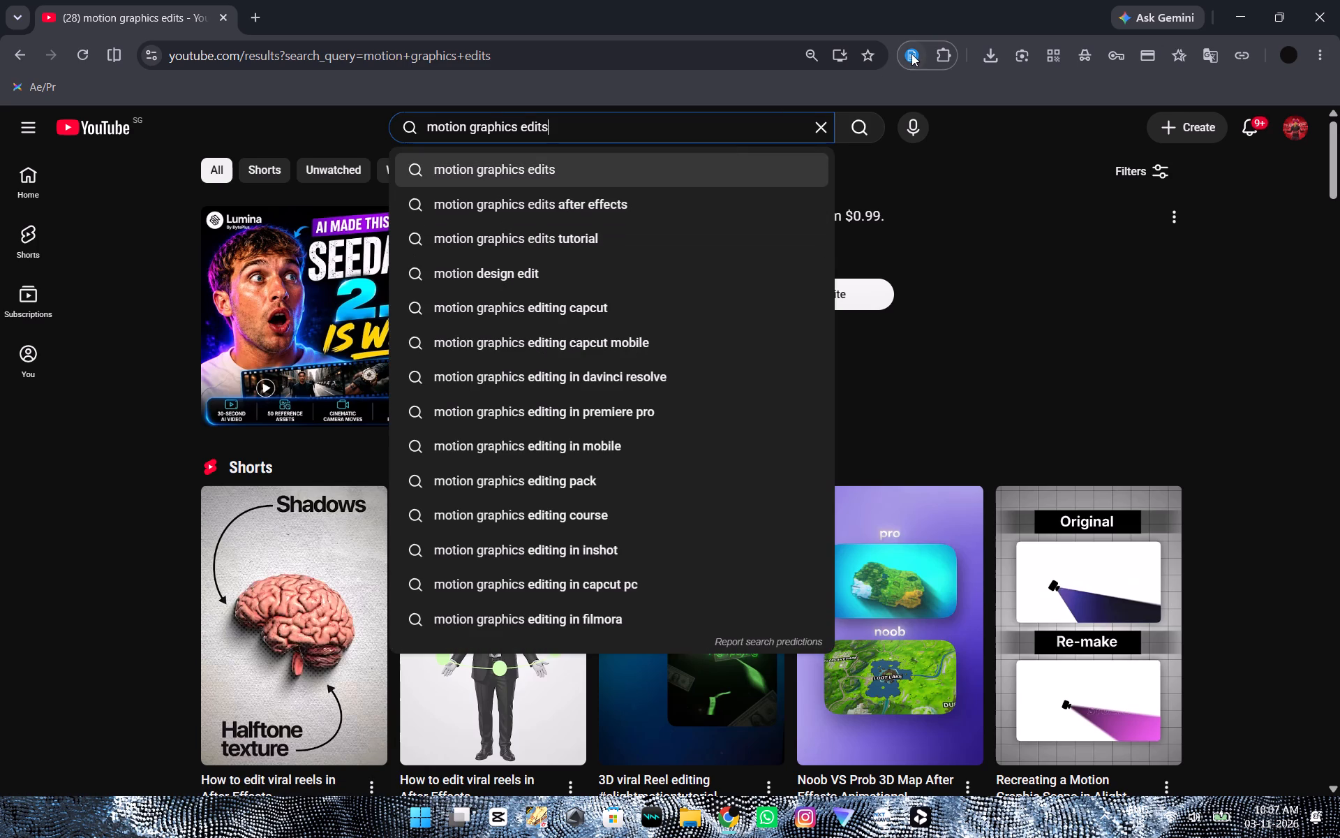
Clear the Enable option in the Enable Copy Paste extension, toggle its Dark Mode setting, and reload the YouTube results page.
click(911, 54)
click(377, 403)
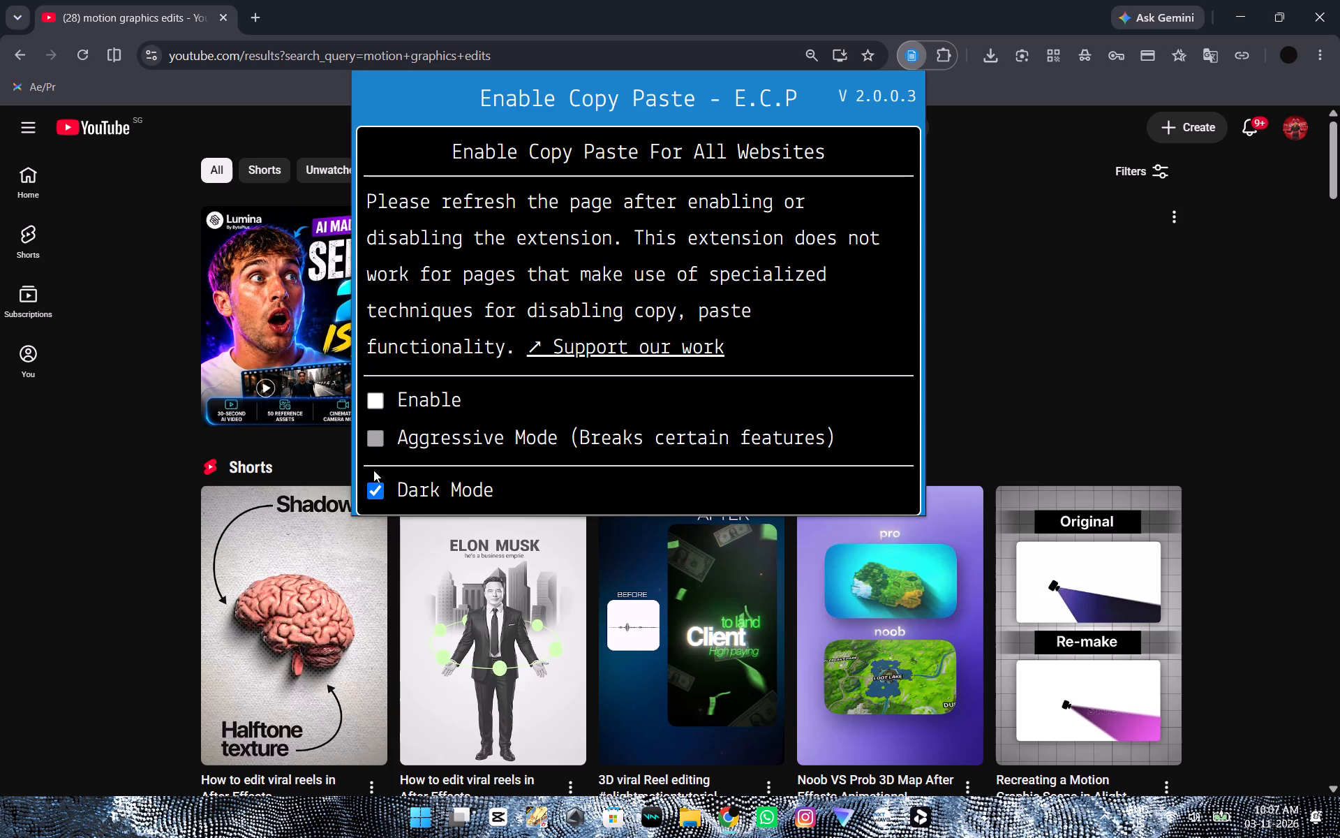
click(373, 485)
click(377, 493)
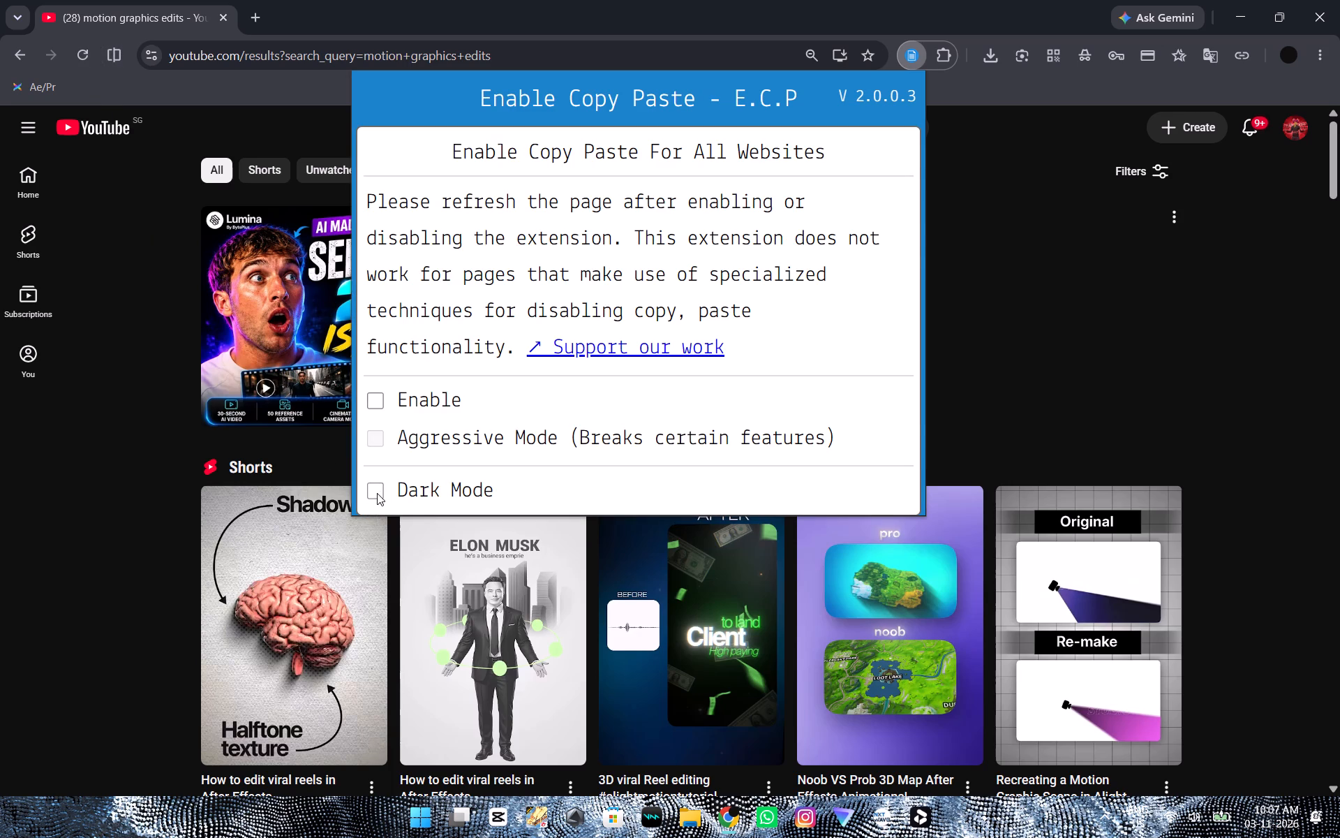
click(89, 50)
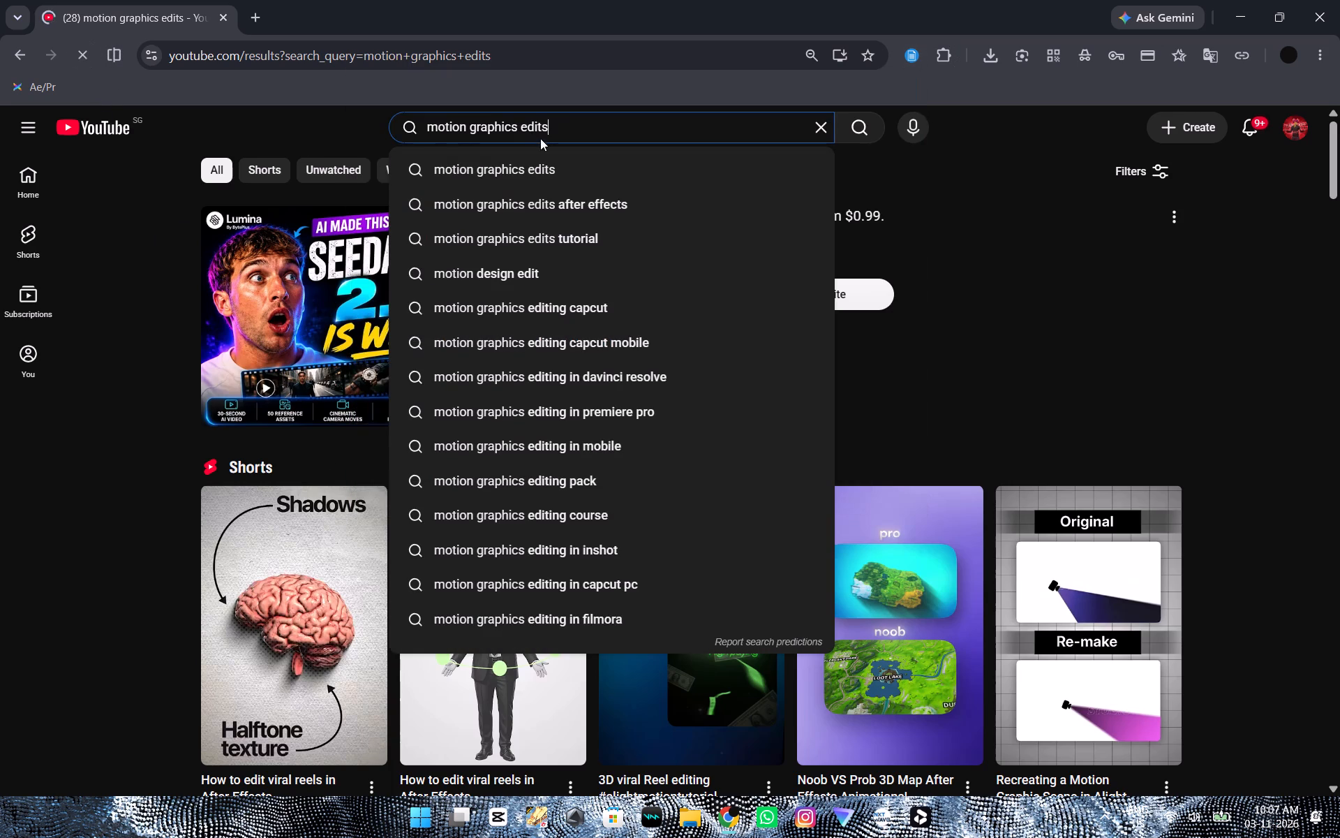
Run the suggested YouTube search "motion graphics editing capcut".
click(568, 120)
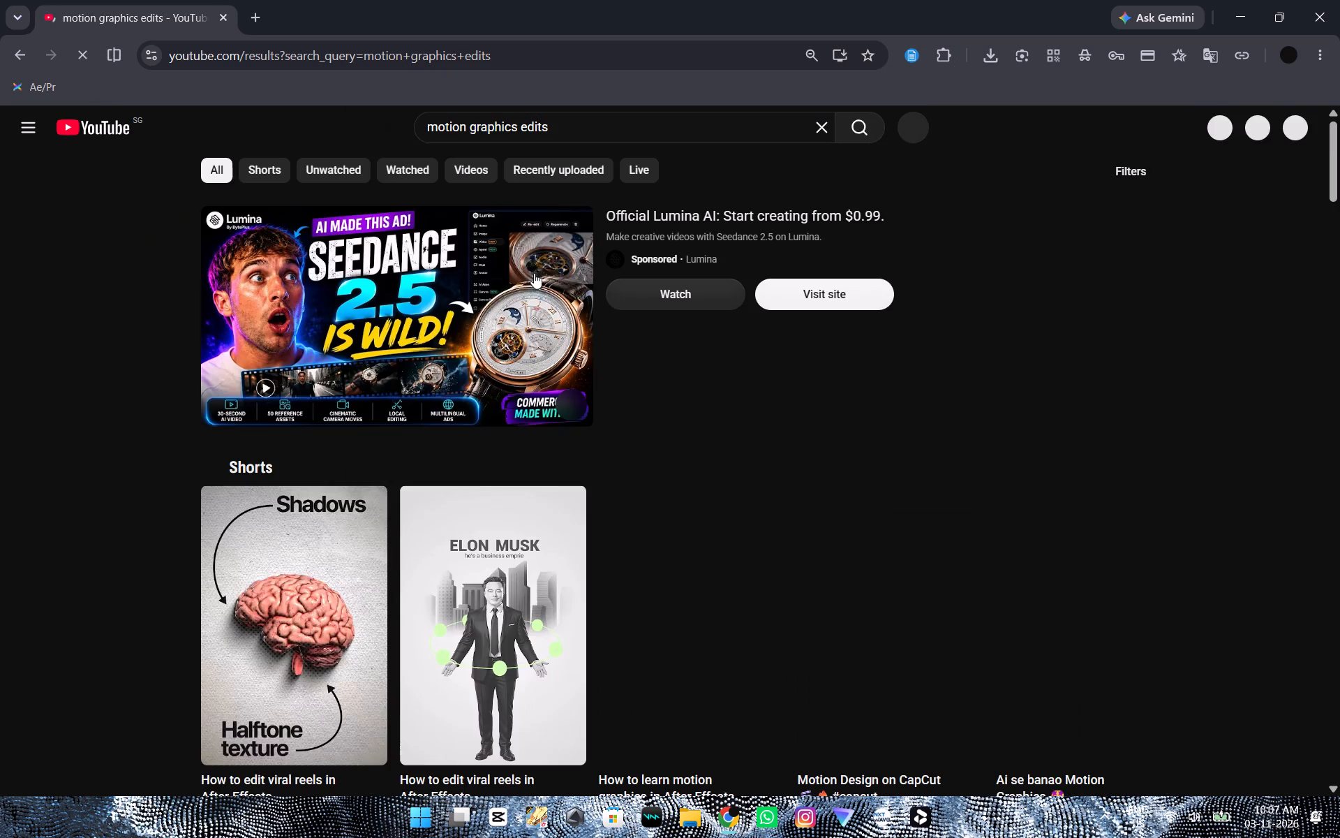
click(571, 126)
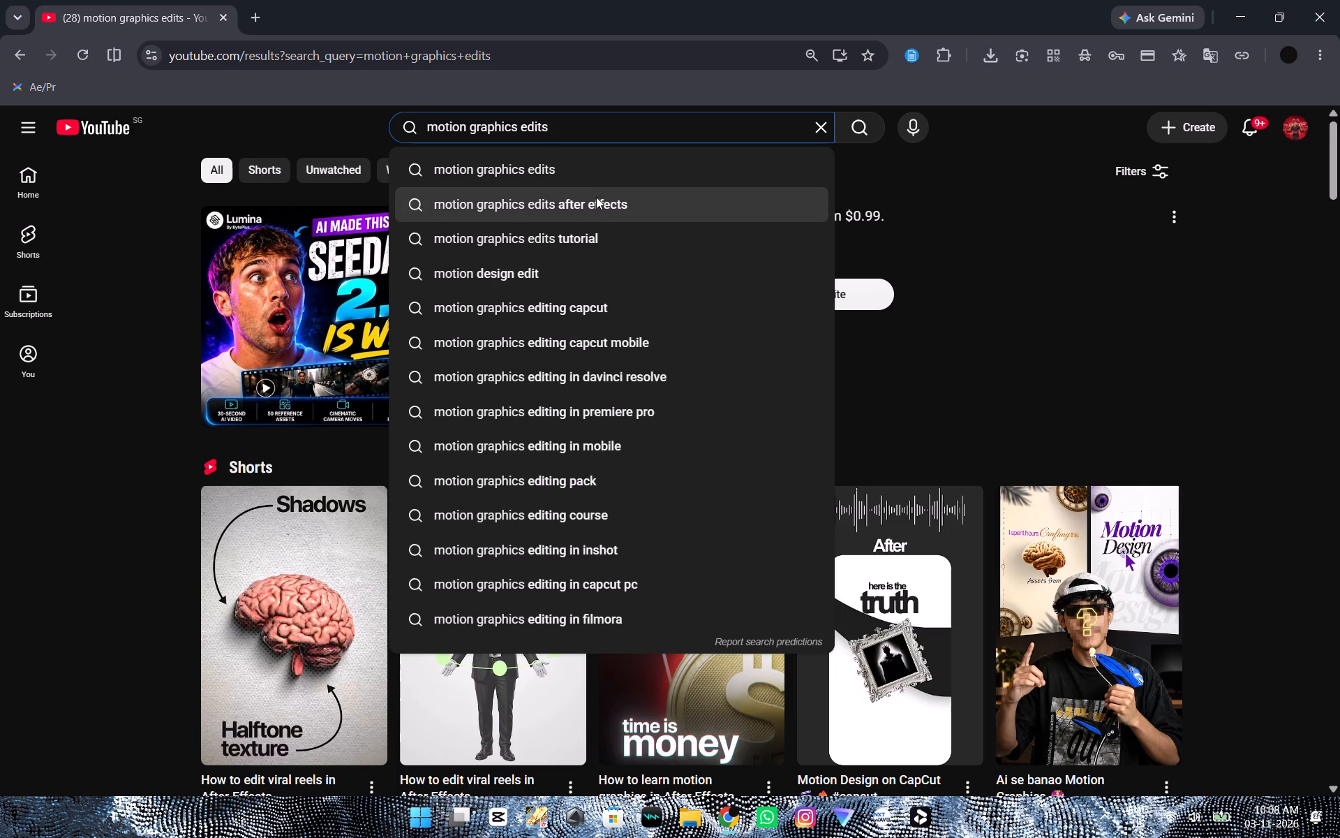
click(606, 303)
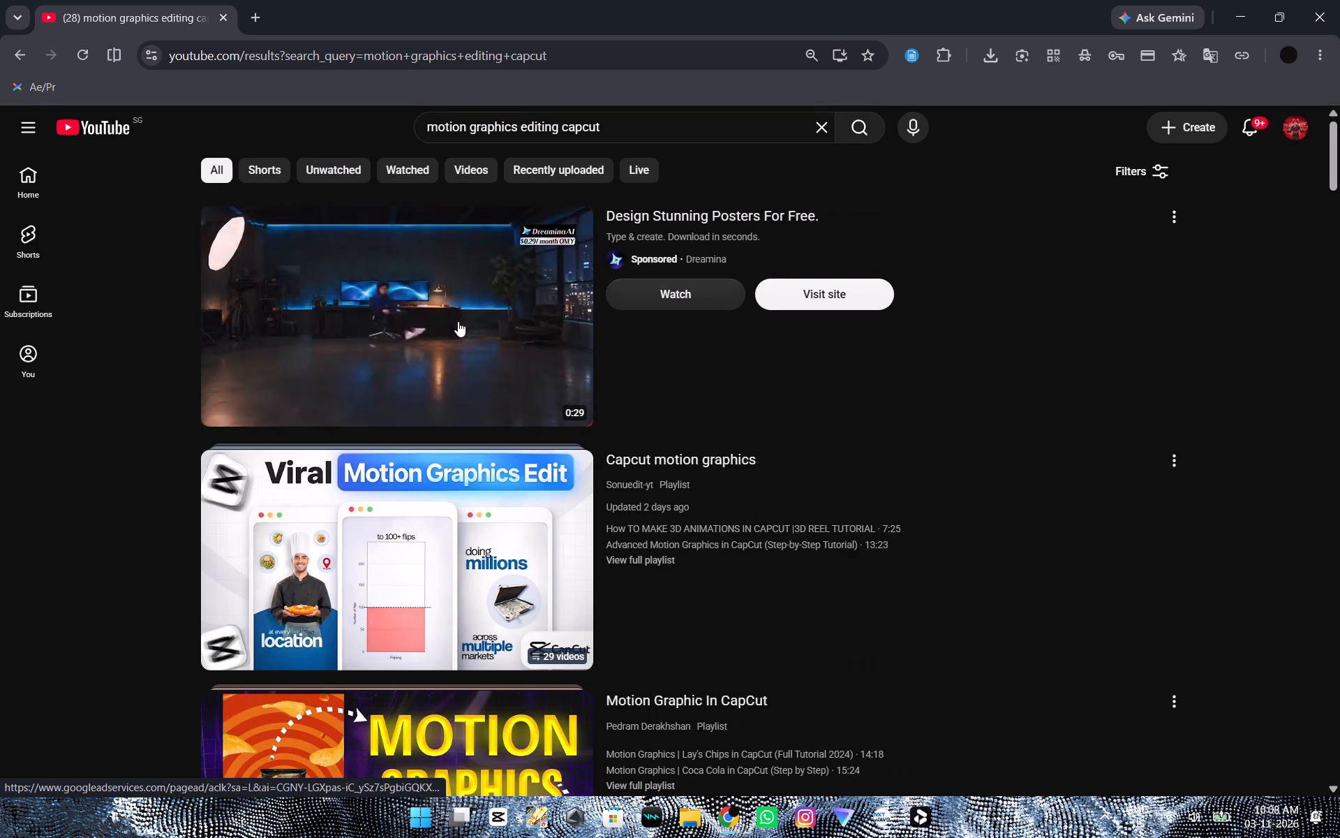
Browse the CapCut motion graphics results and open the "Capcut motion graphics" playlist by Sonuedit-yt.
scroll(445, 405, down, 1)
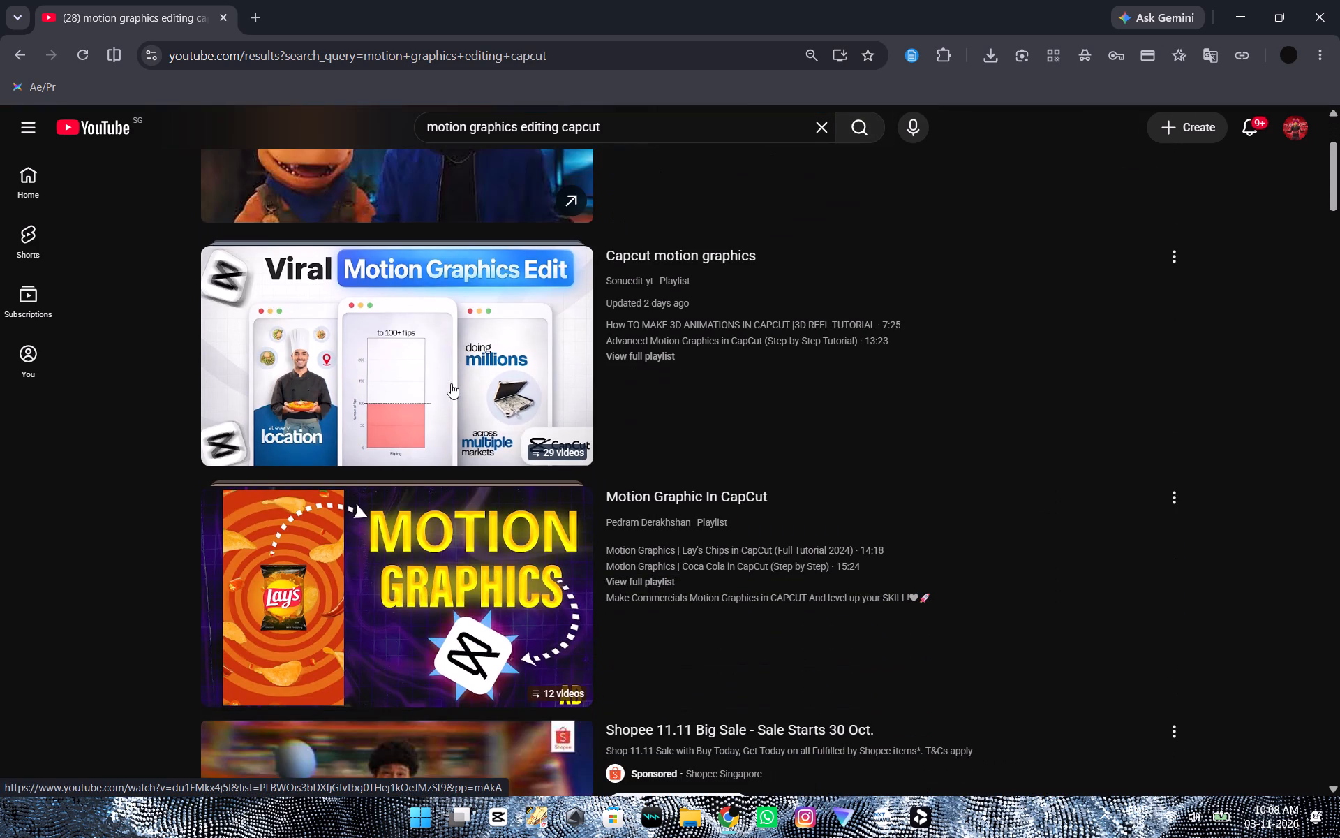
scroll(451, 383, down, 3)
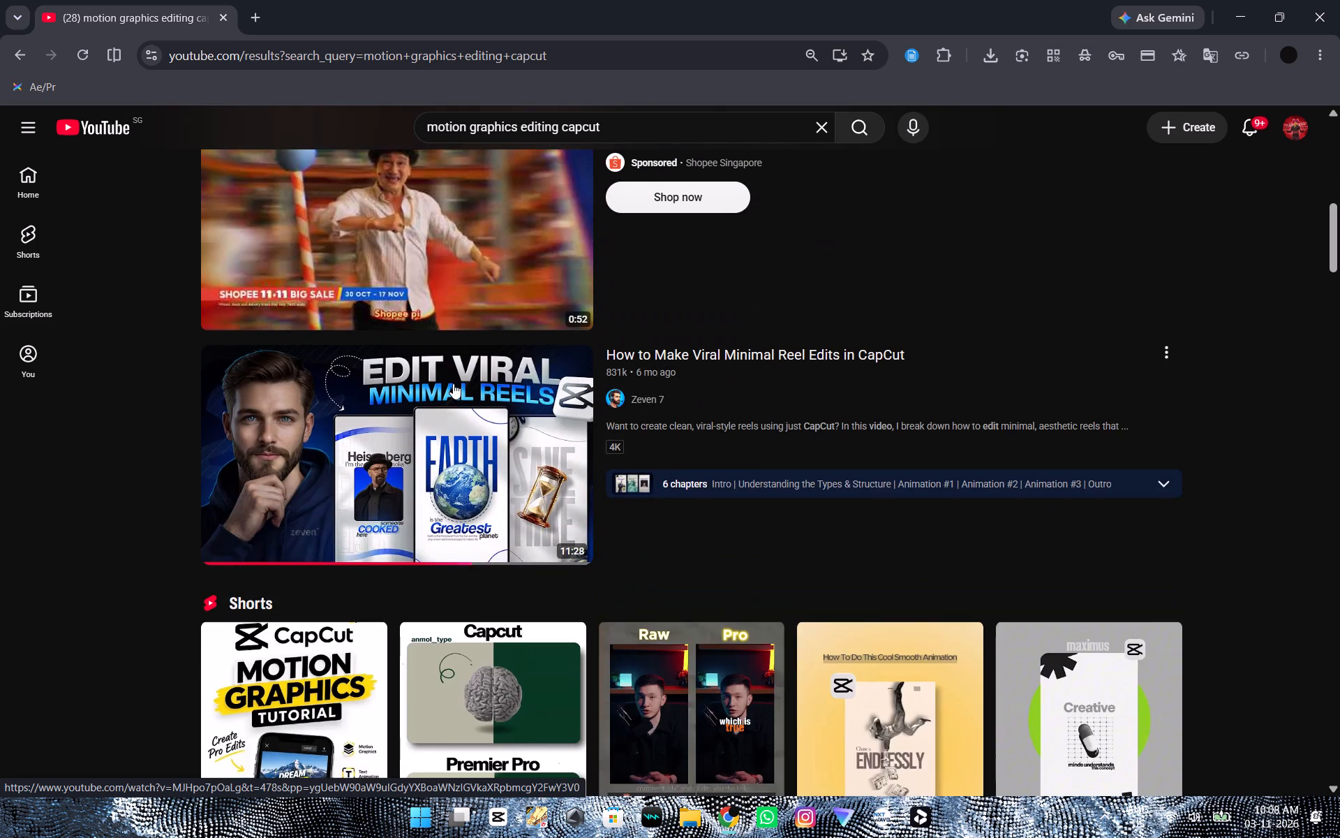
scroll(453, 383, down, 3)
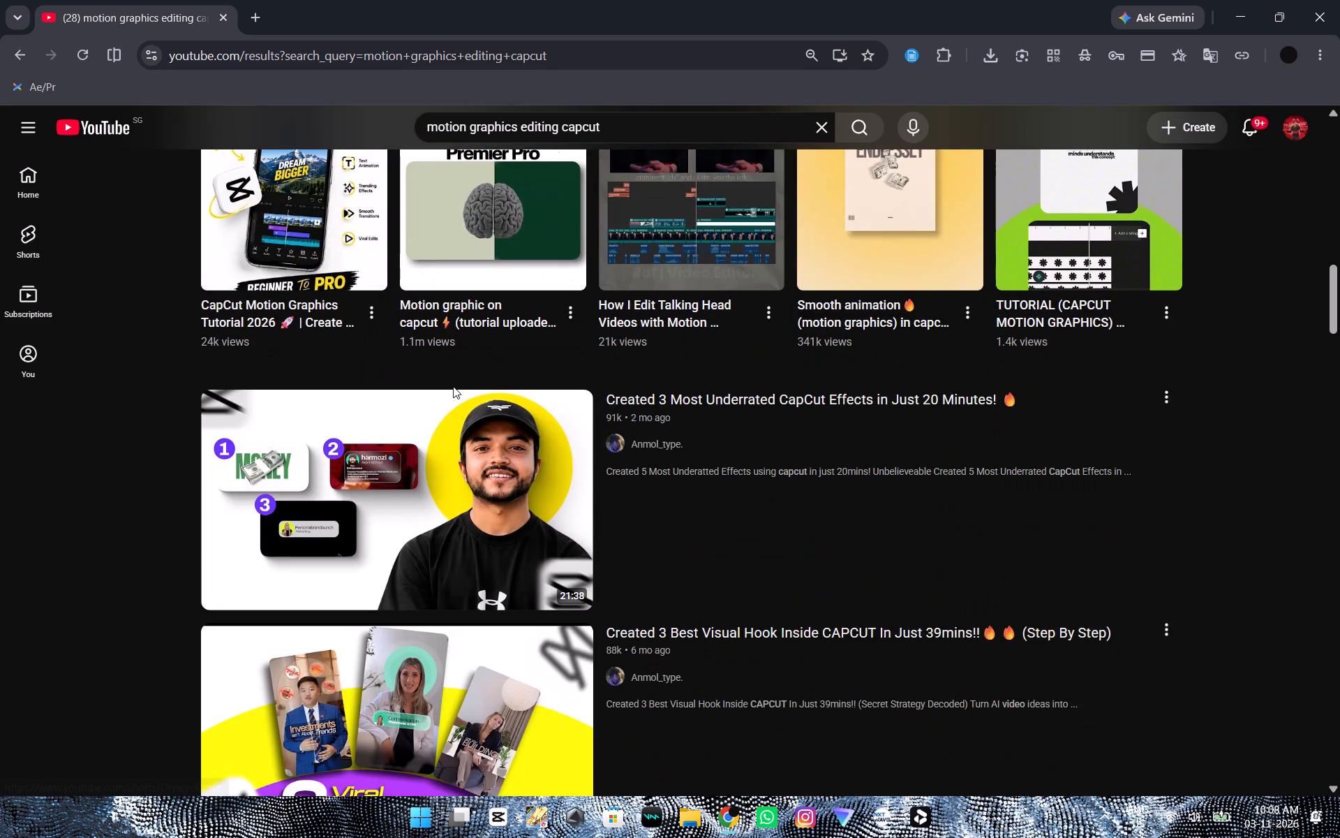
scroll(453, 386, down, 2)
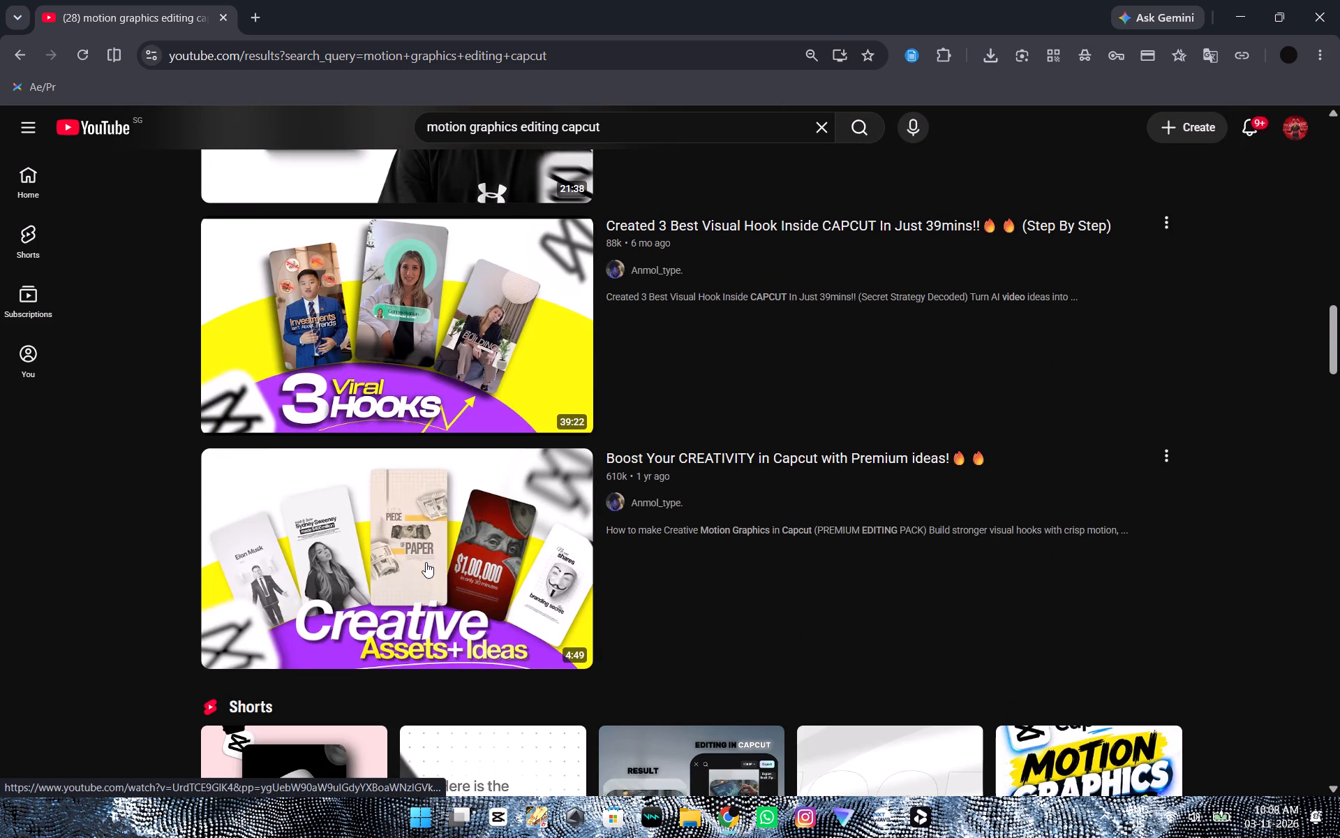
scroll(426, 562, up, 5)
scroll(421, 444, up, 2)
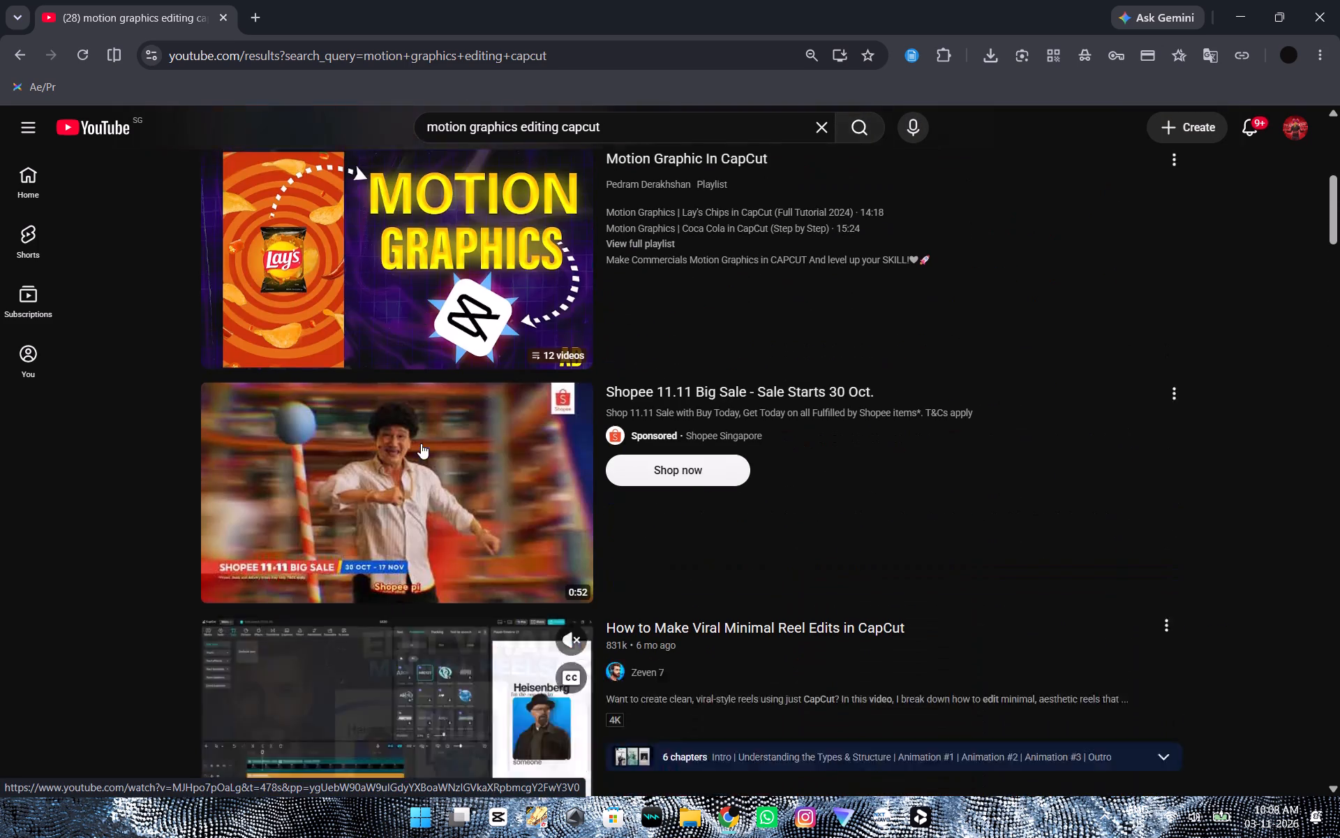
scroll(435, 421, up, 1)
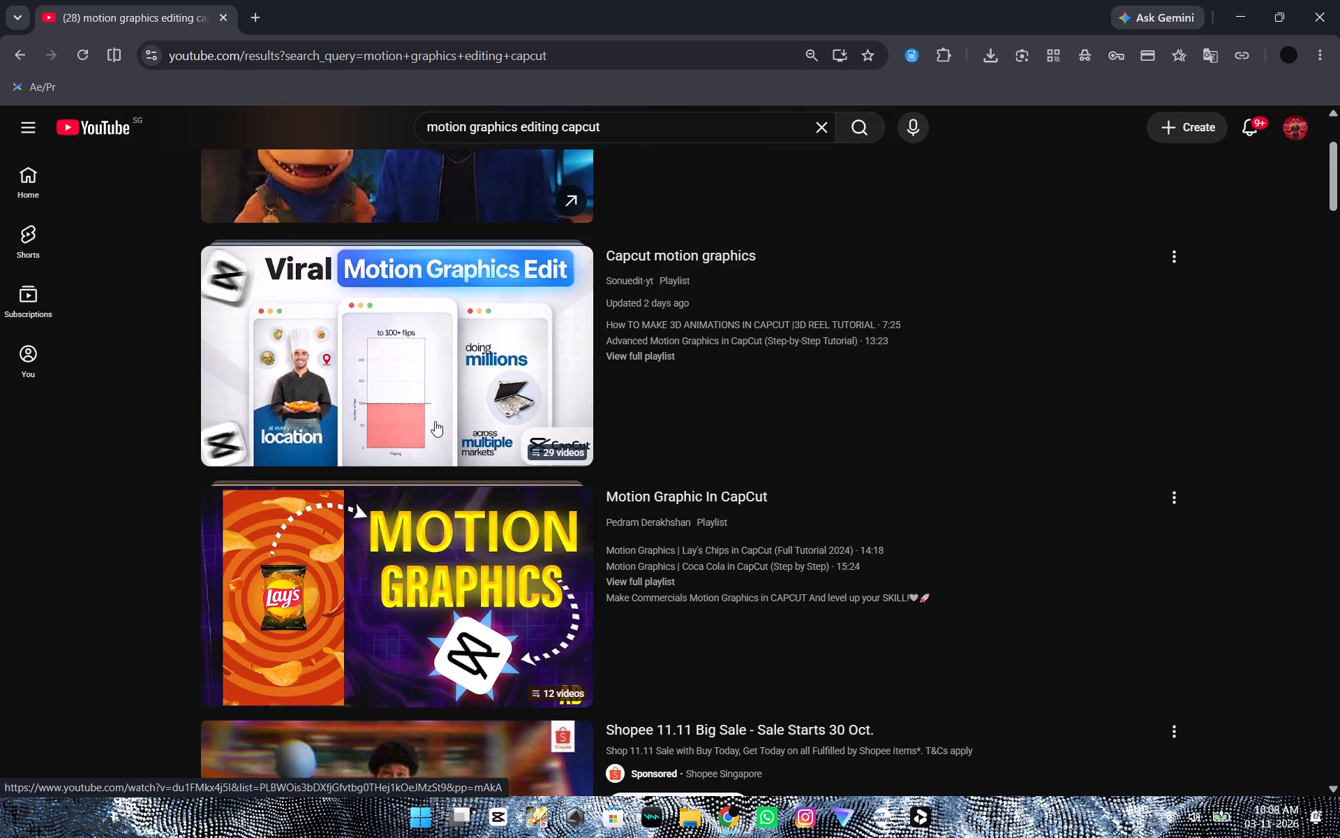
click(442, 416)
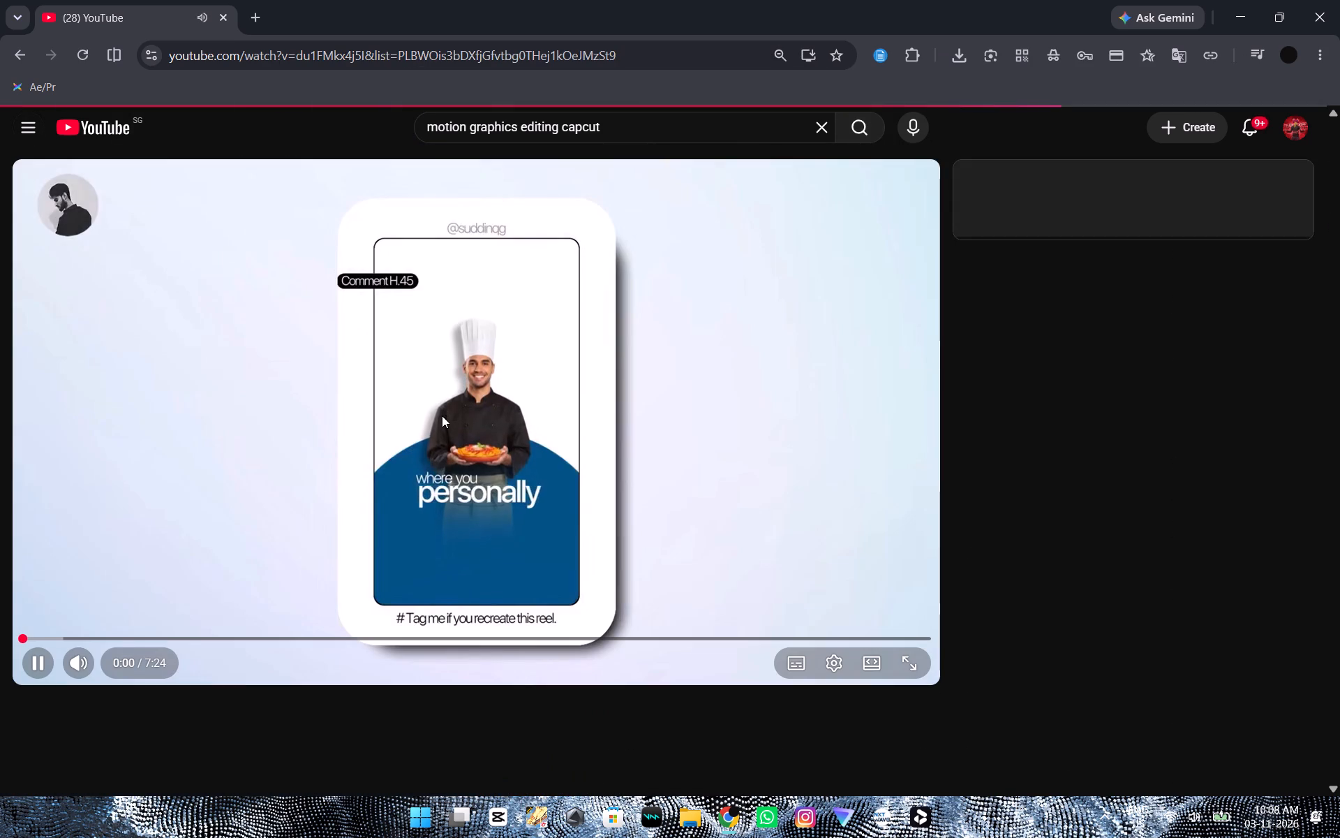